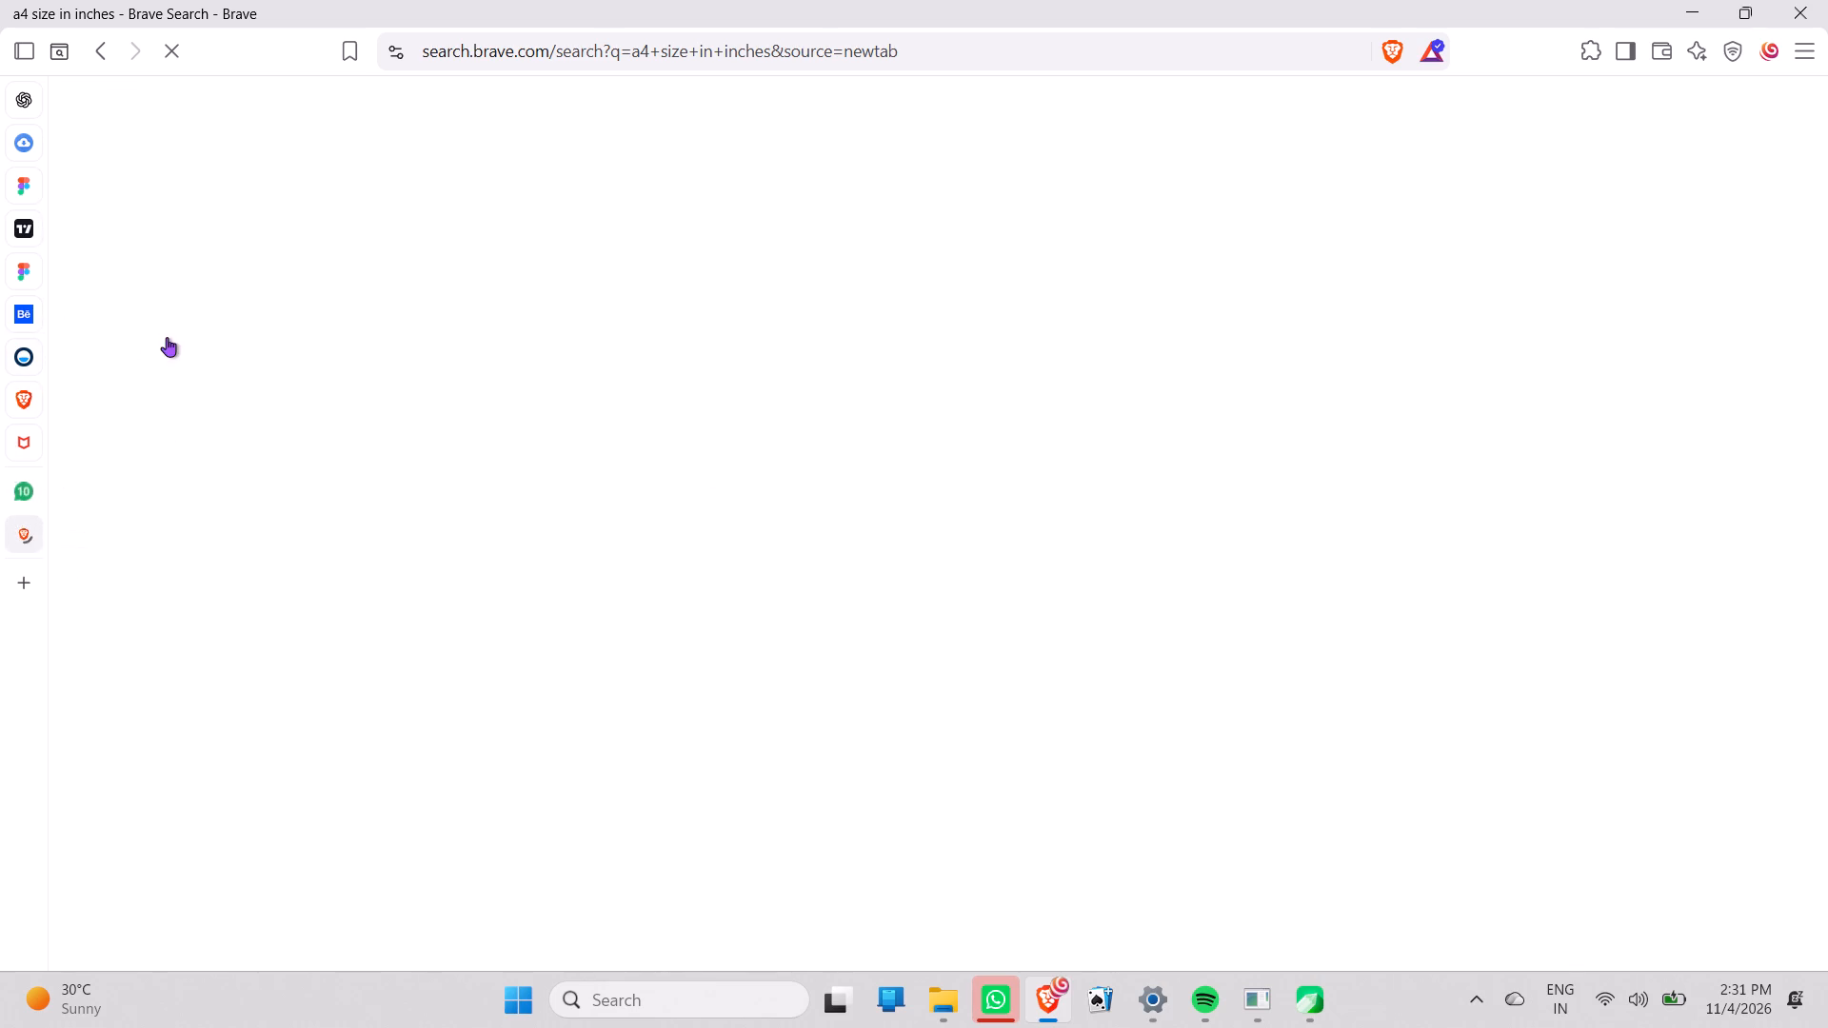
Open the TradingView XAUUSD chart, dismiss the indicator templates tip, expand the indicator legends and examine the gold price and 24H volume panes.
left_click(31, 220)
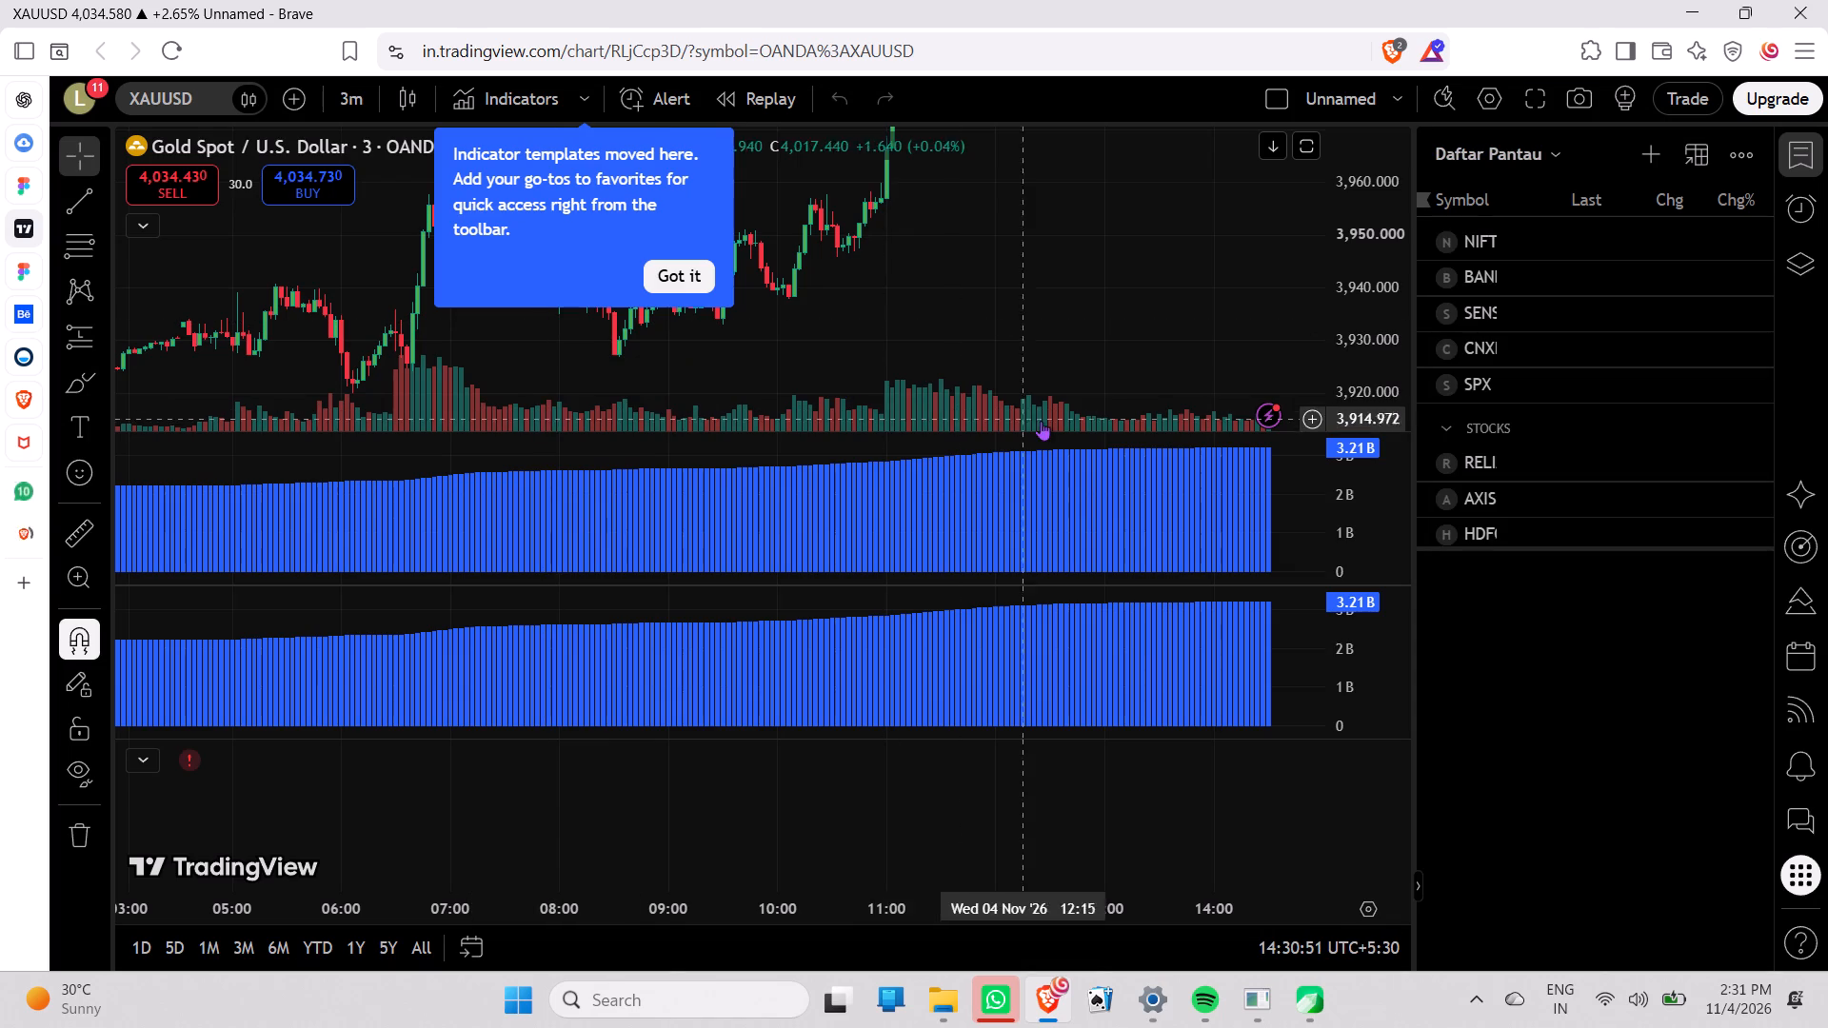
left_click(695, 263)
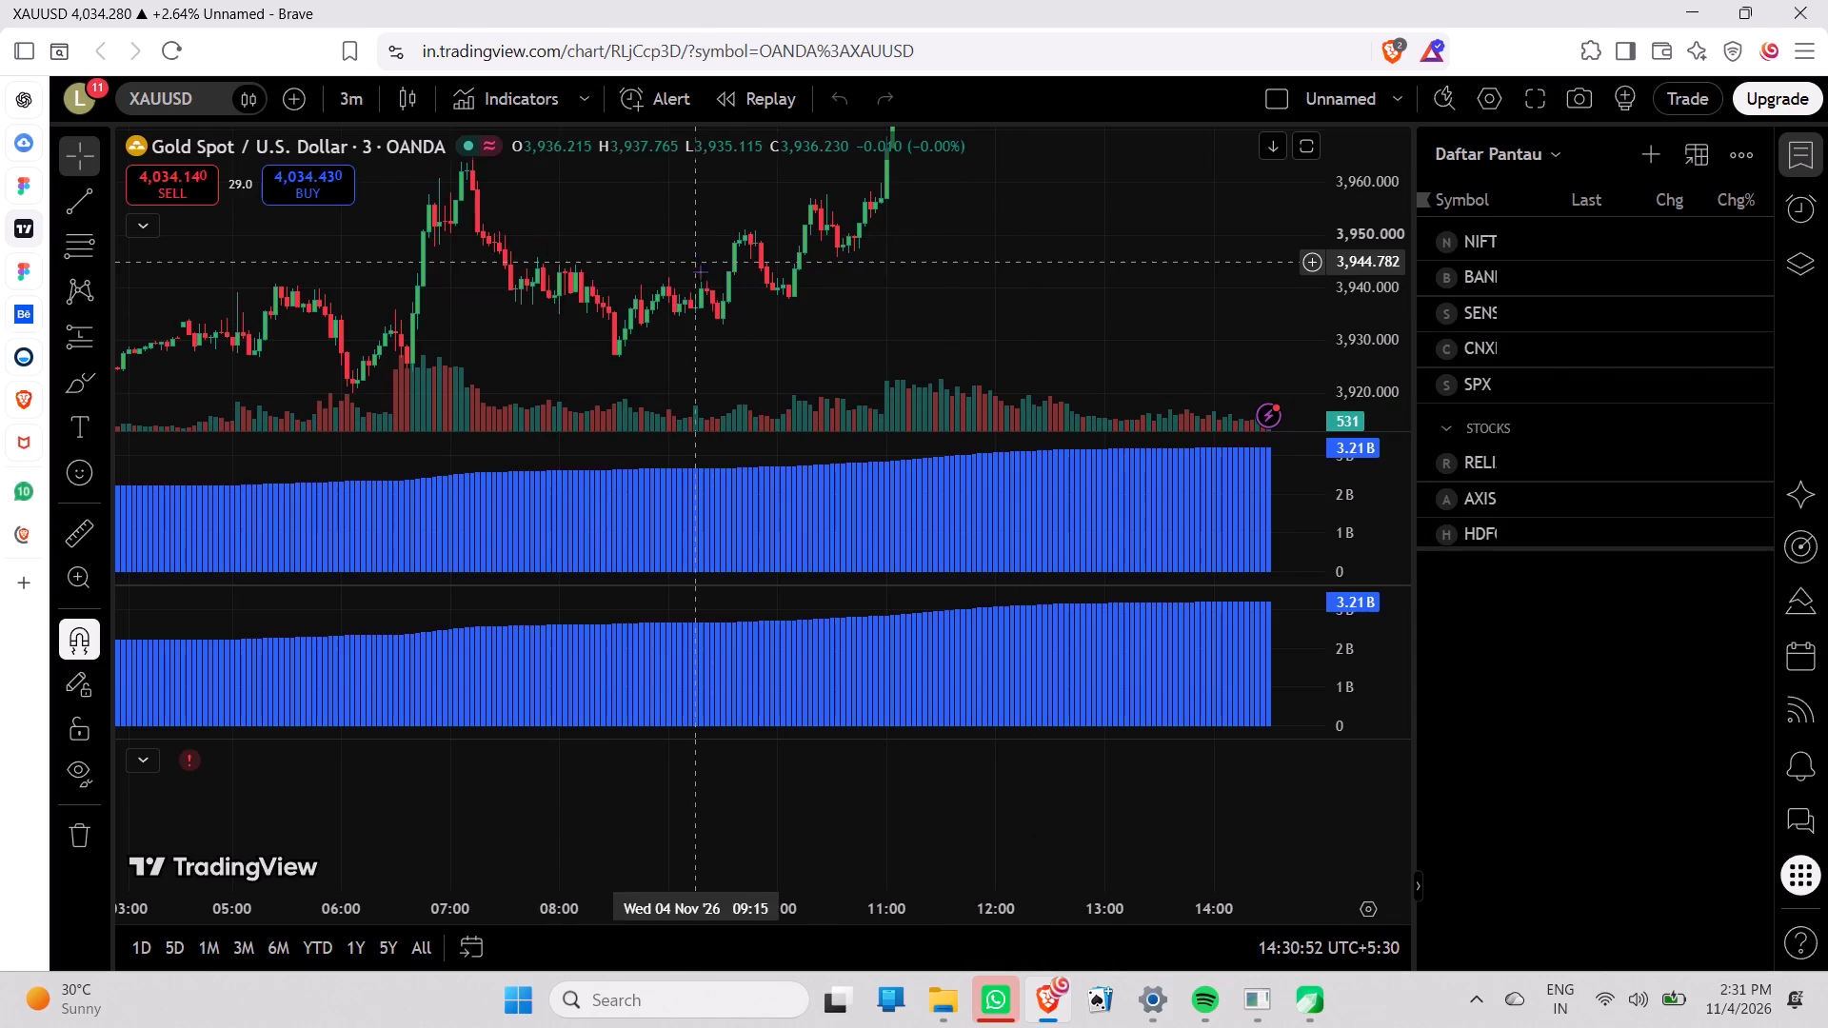
scroll(859, 405, "up", 4)
scroll(859, 405, "down", 5)
left_click_drag(1011, 239, 1011, 246)
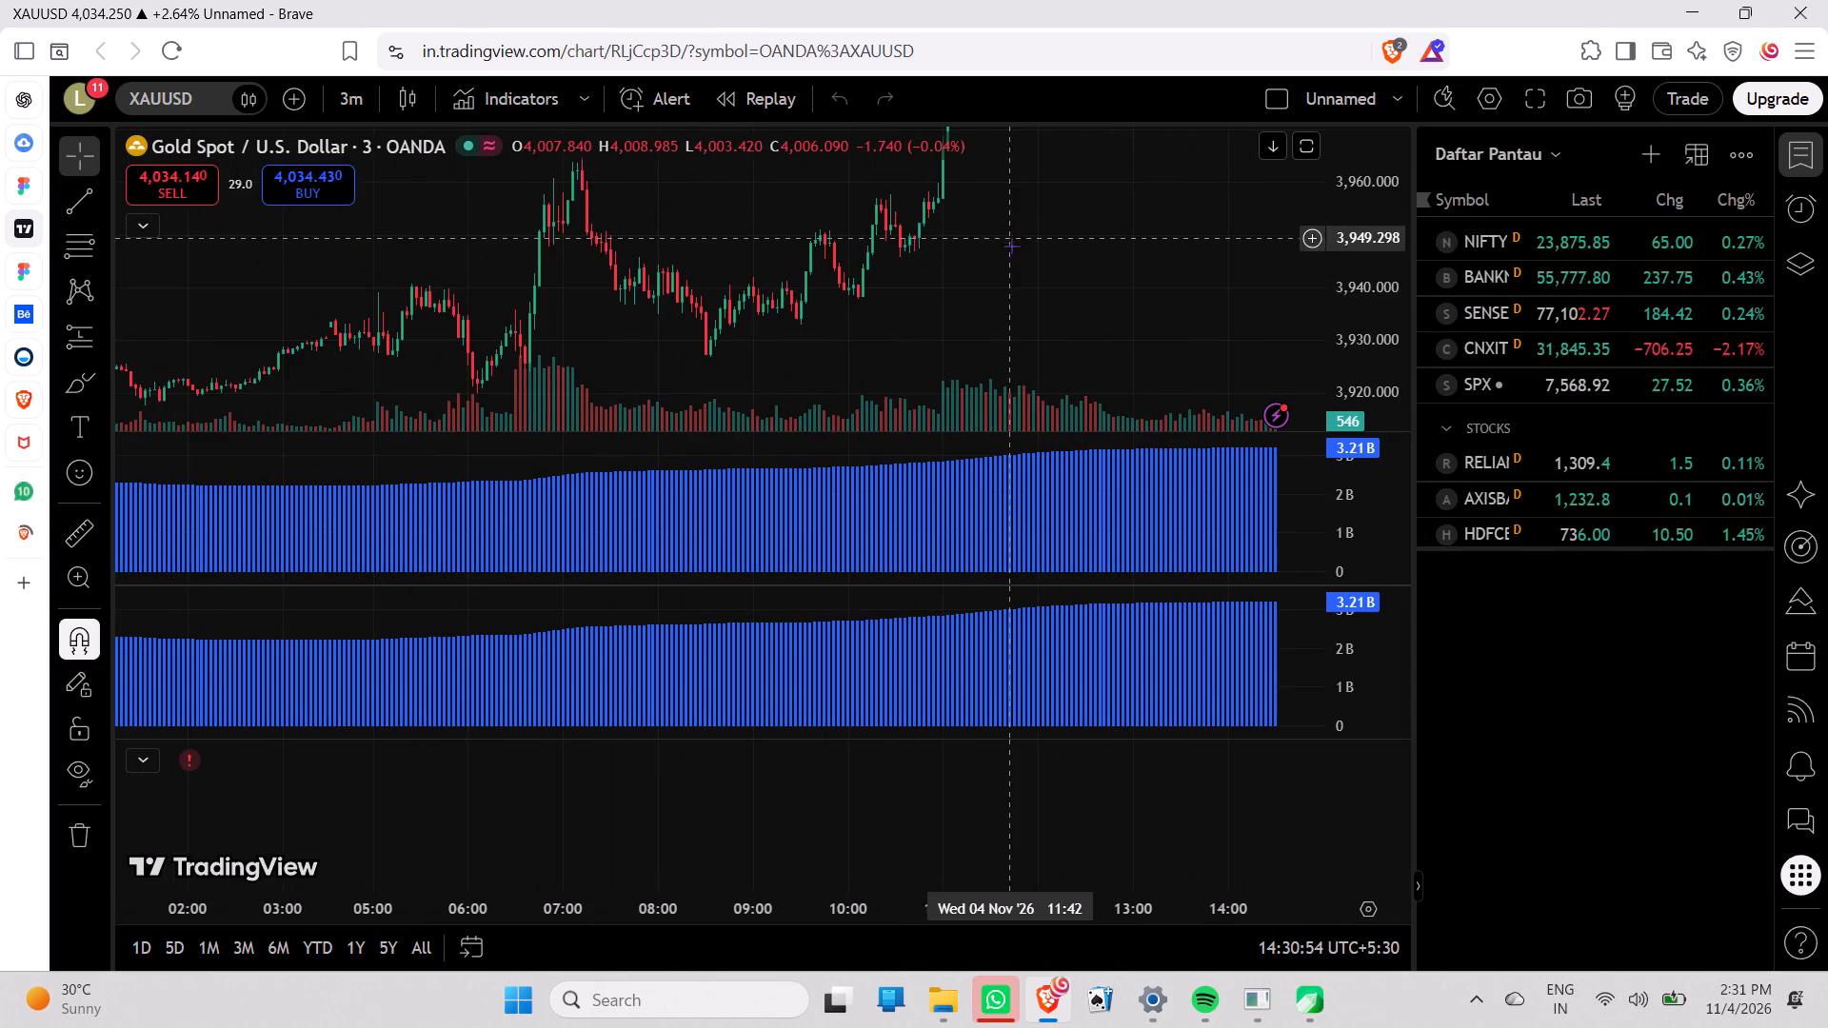
left_click_drag(1011, 246, 1123, 117)
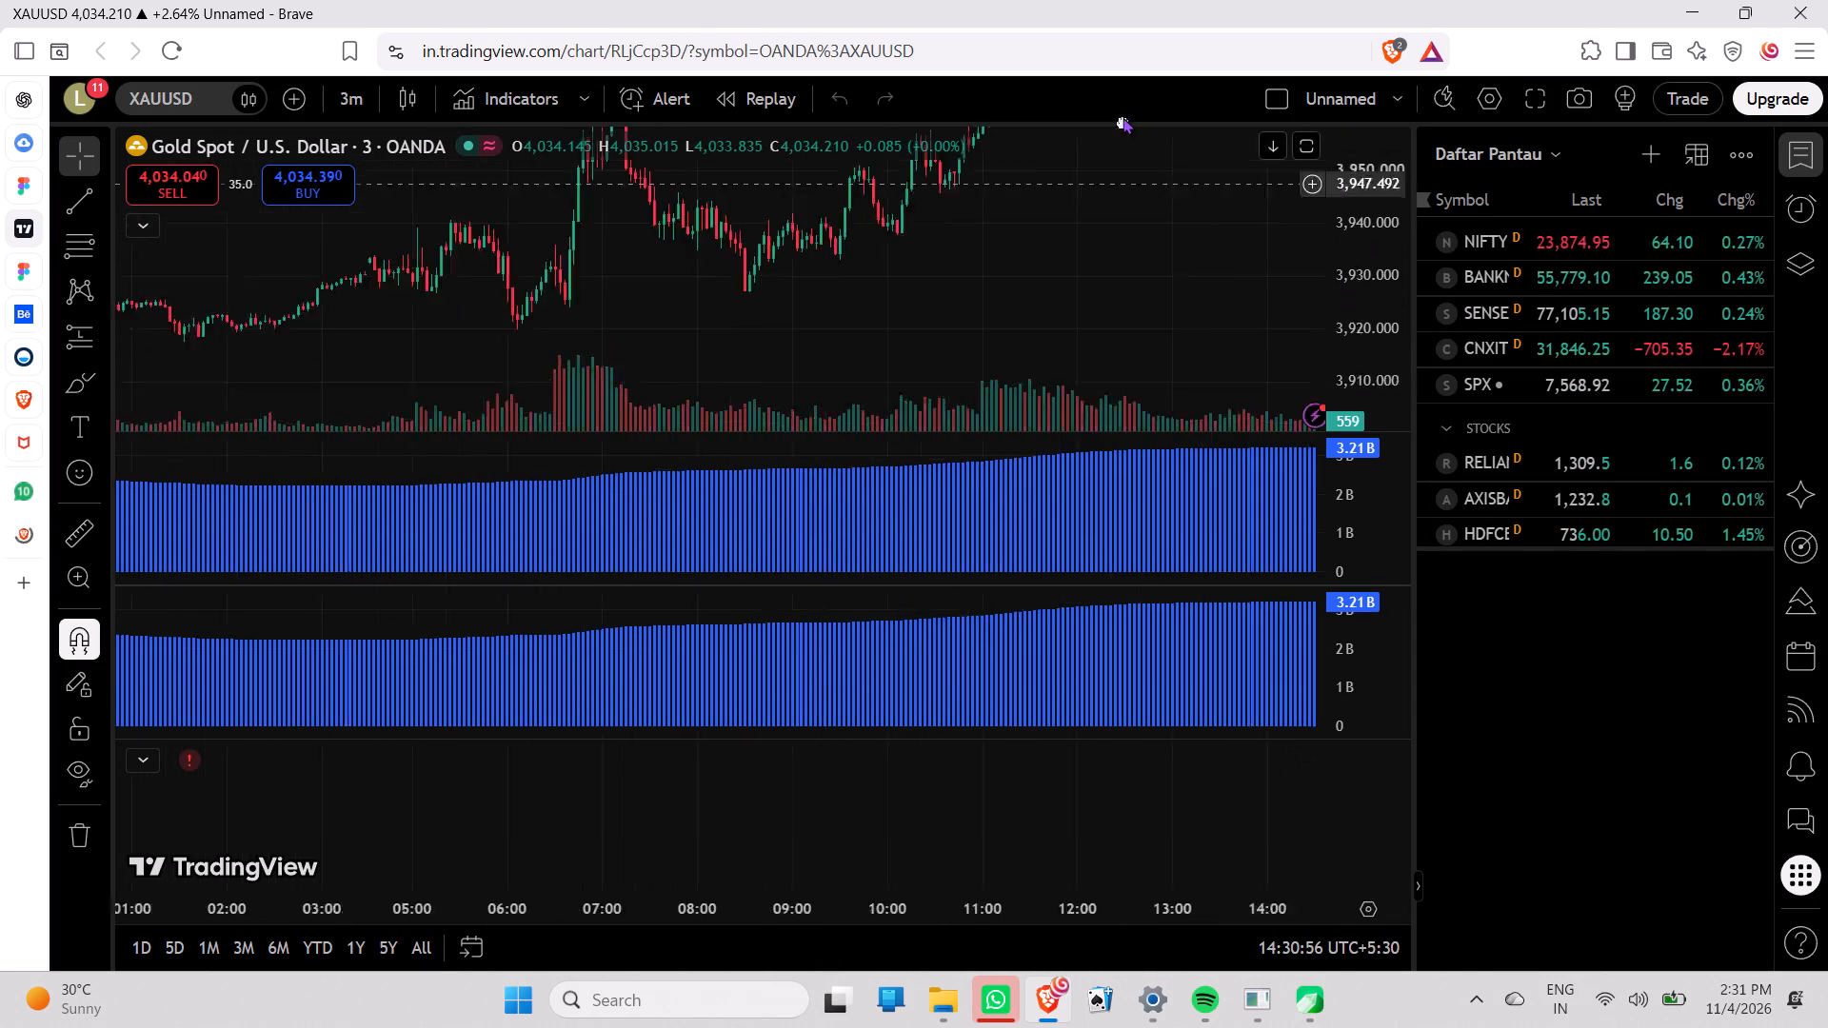
left_click_drag(1123, 117, 1043, 133)
left_click_drag(778, 243, 1378, 454)
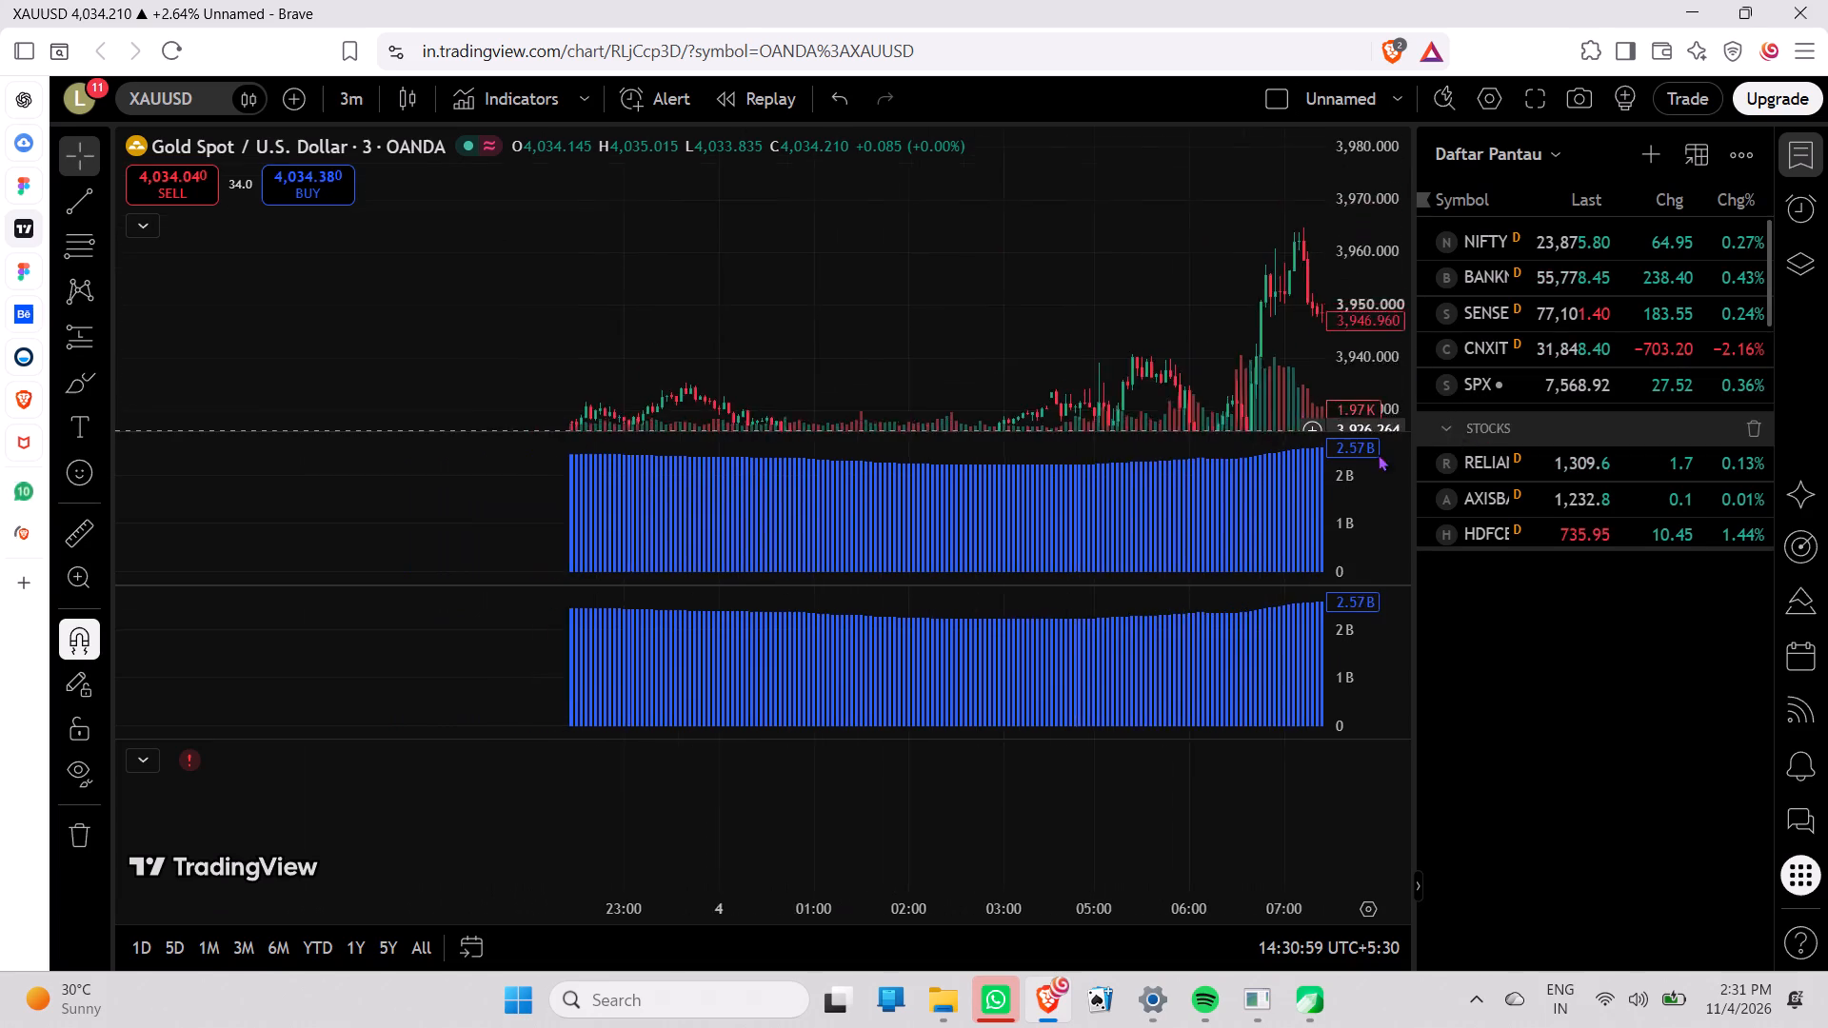
left_click_drag(1378, 454, 391, 862)
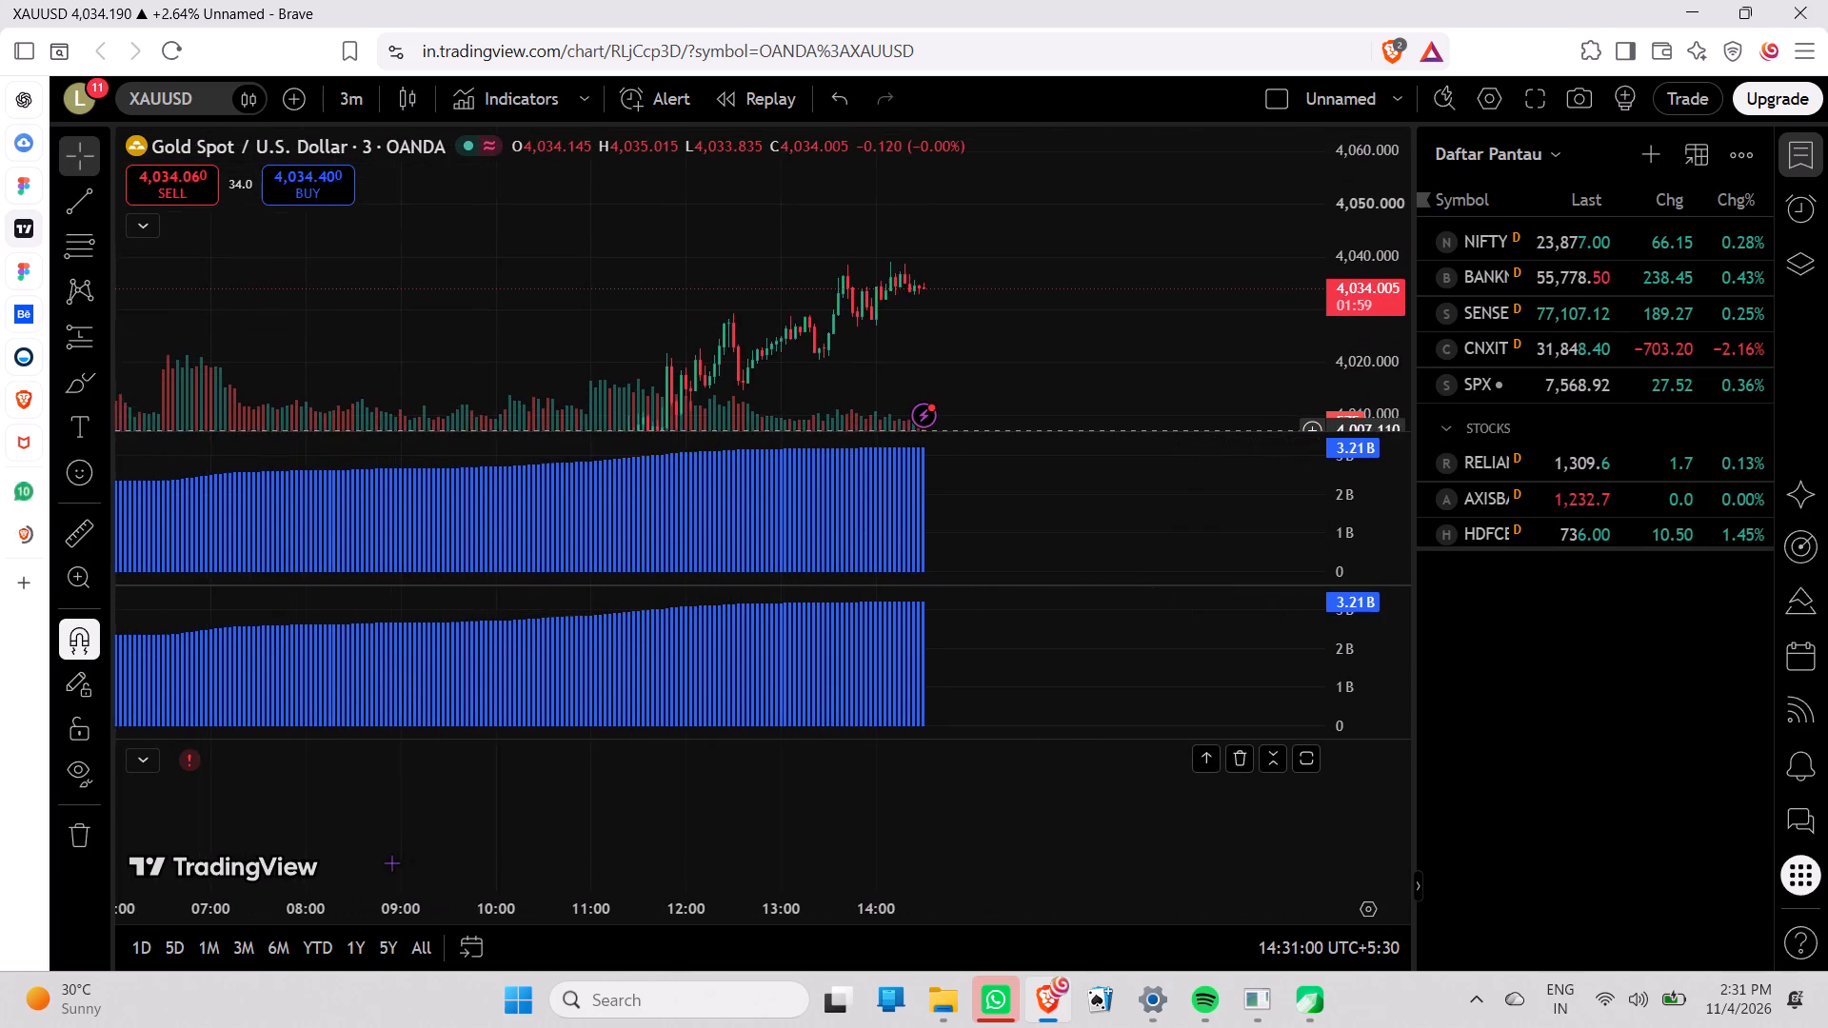
left_click_drag(391, 862, 349, 793)
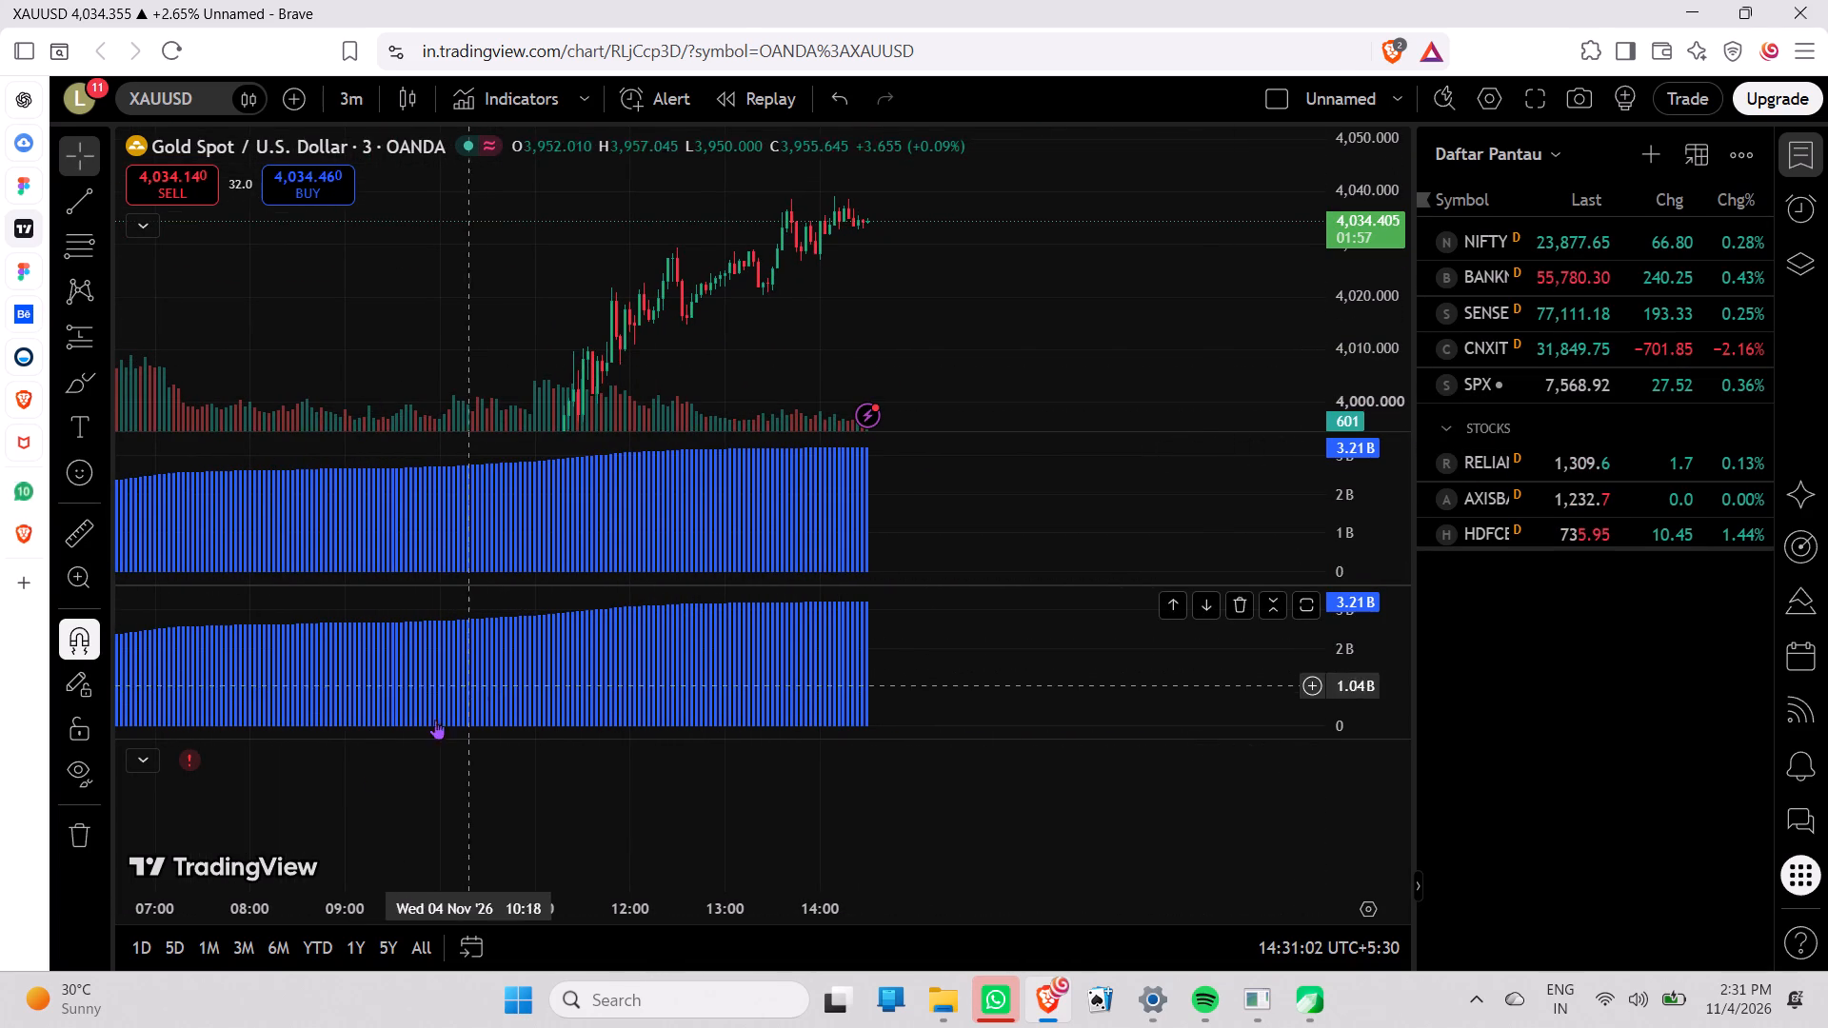
left_click(133, 764)
left_click(140, 758)
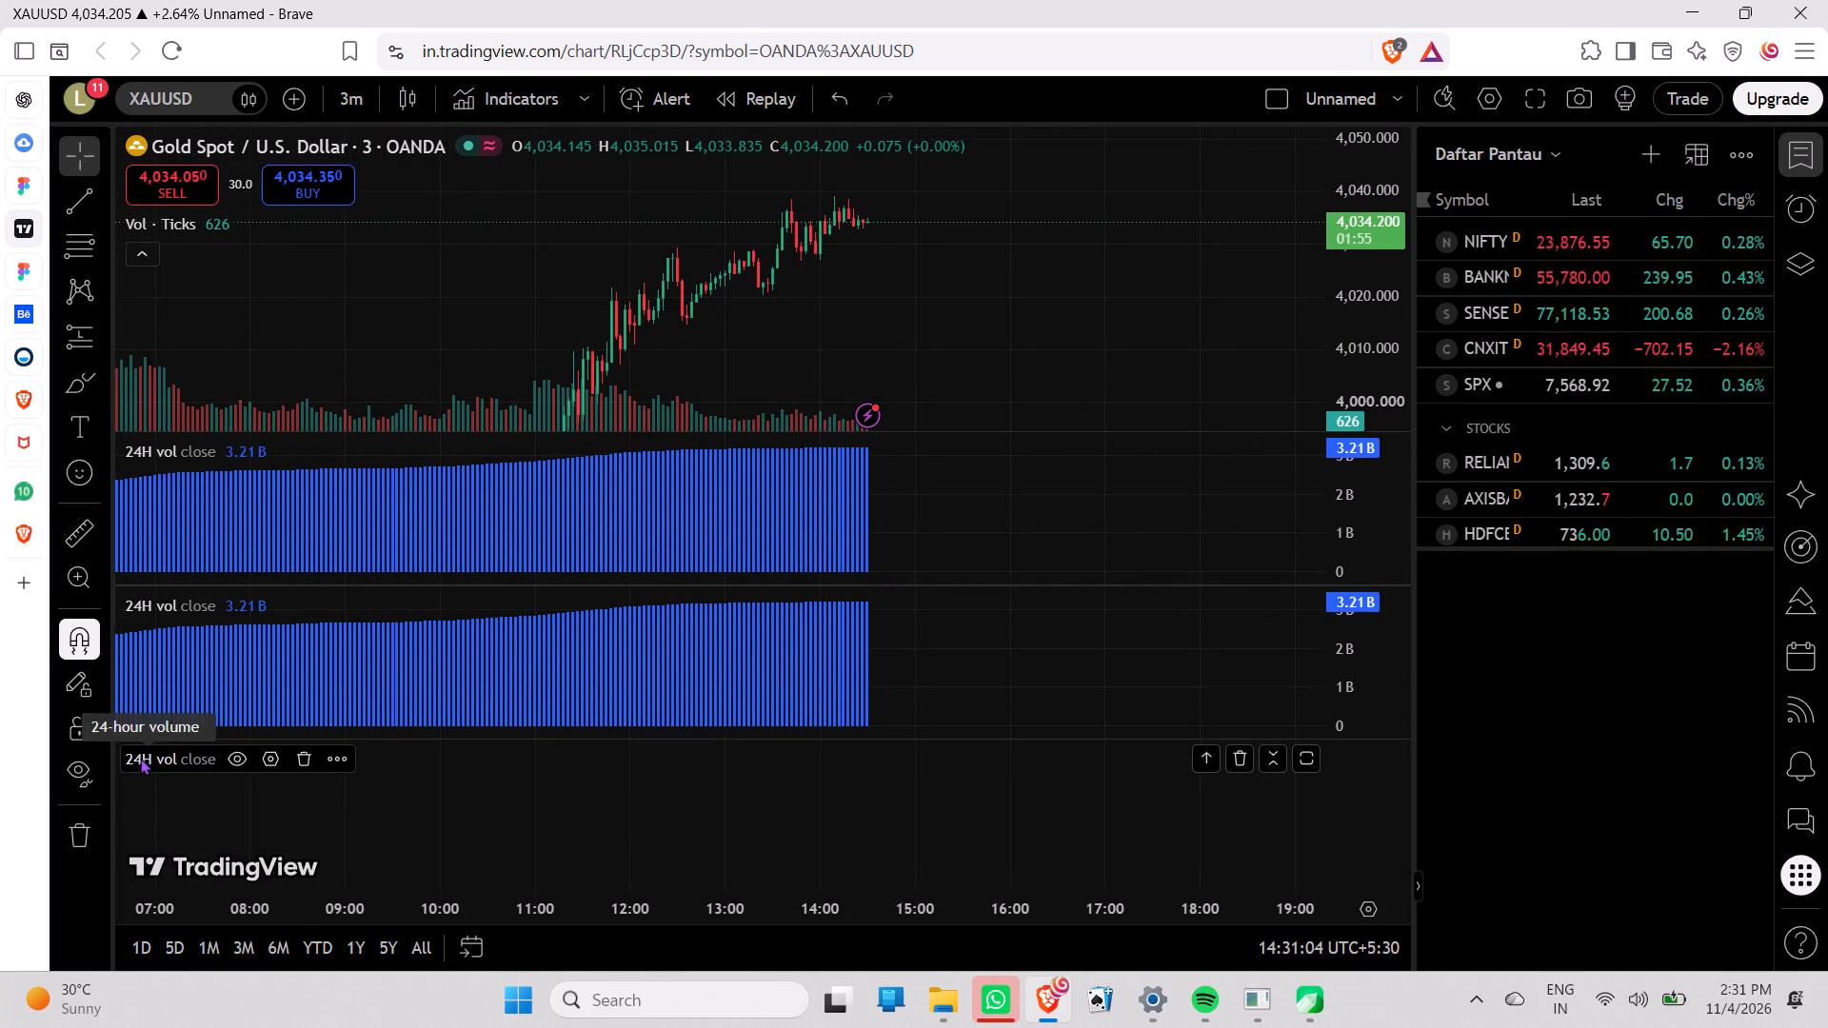
left_click(143, 755)
left_click(498, 791)
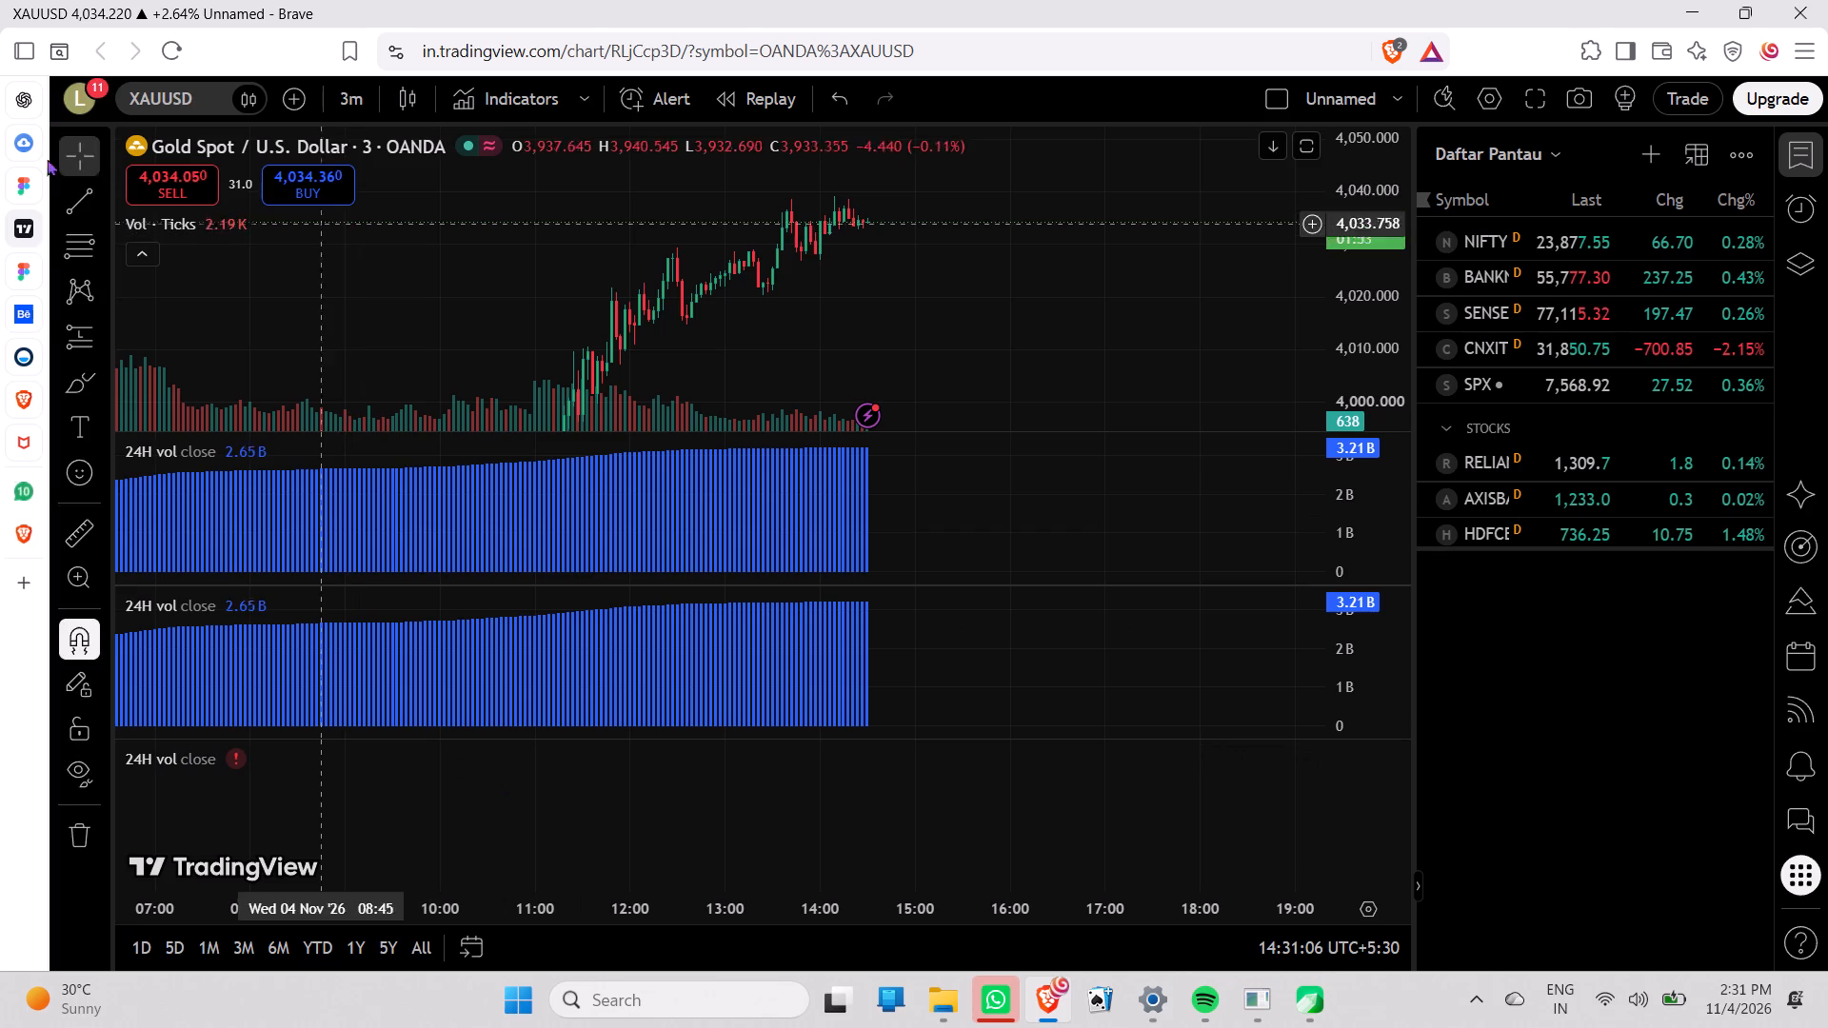
Try the market sell and buy controls for XAUUSD and look over the symbol's price and volume details.
left_click(168, 199)
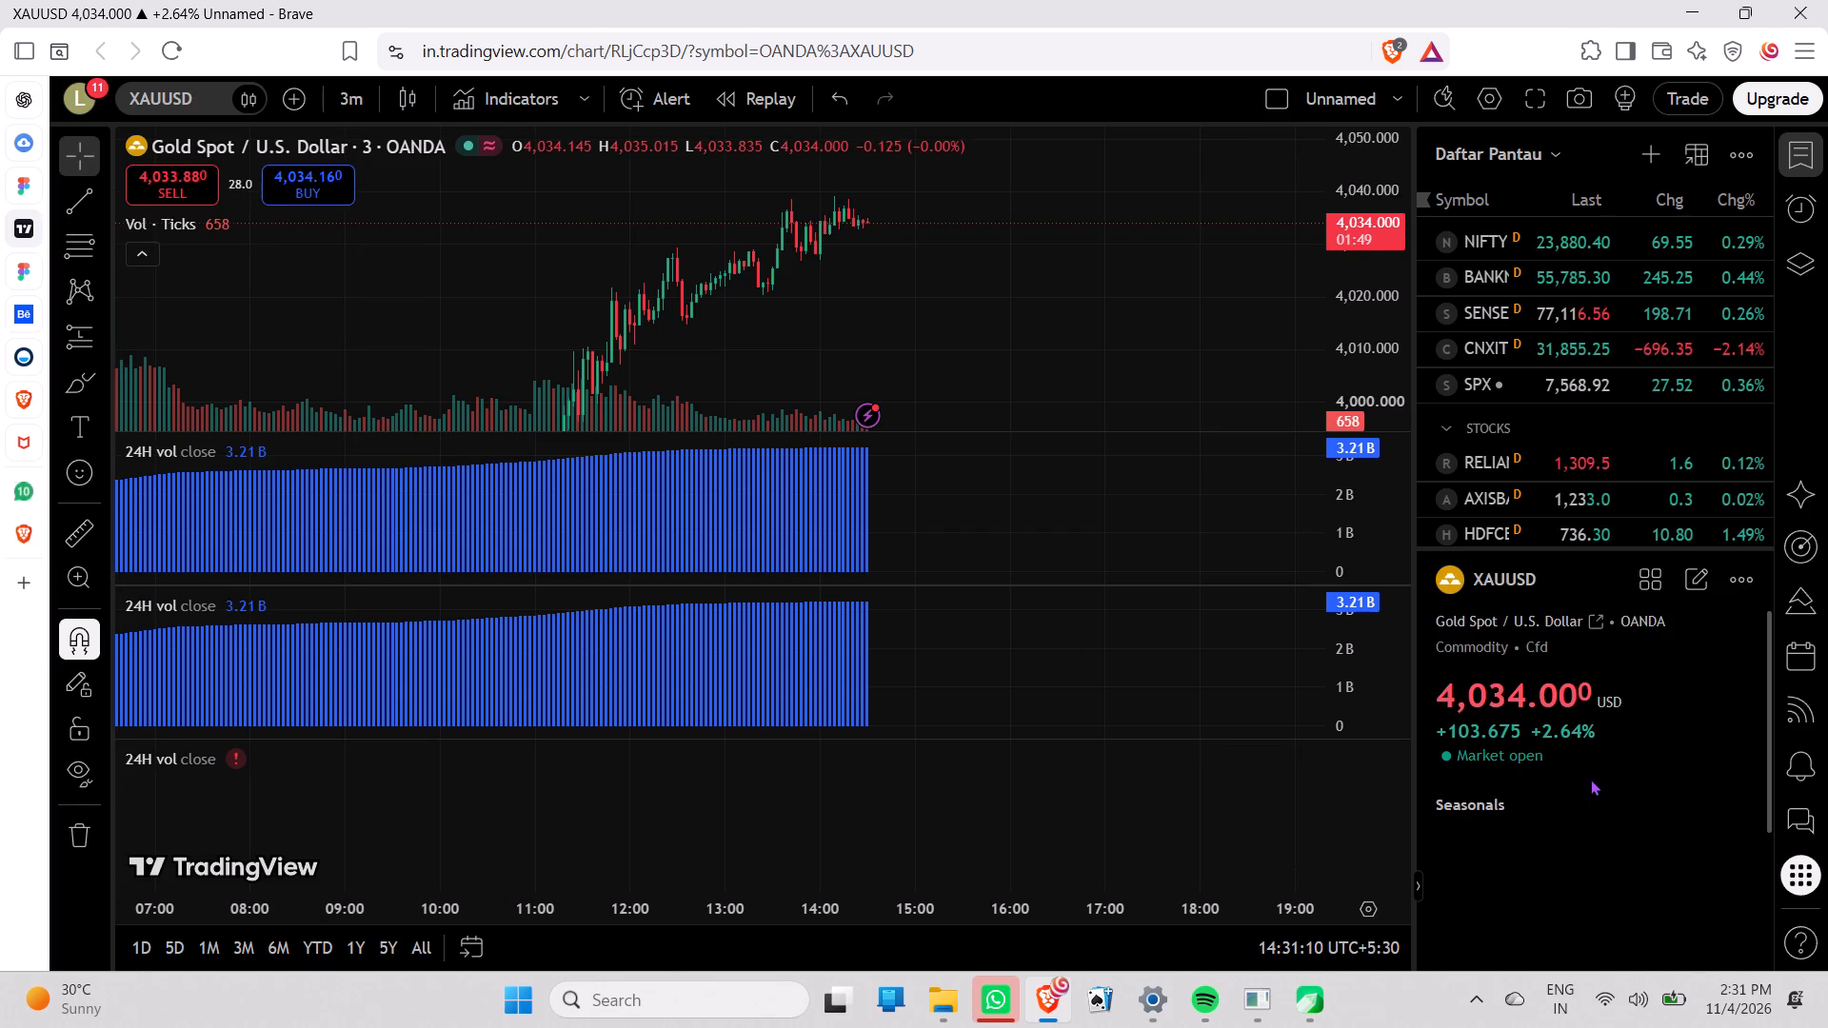
scroll(1520, 717, "down", 1)
scroll(1520, 717, "up", 1)
left_click_drag(1536, 825, 1584, 830)
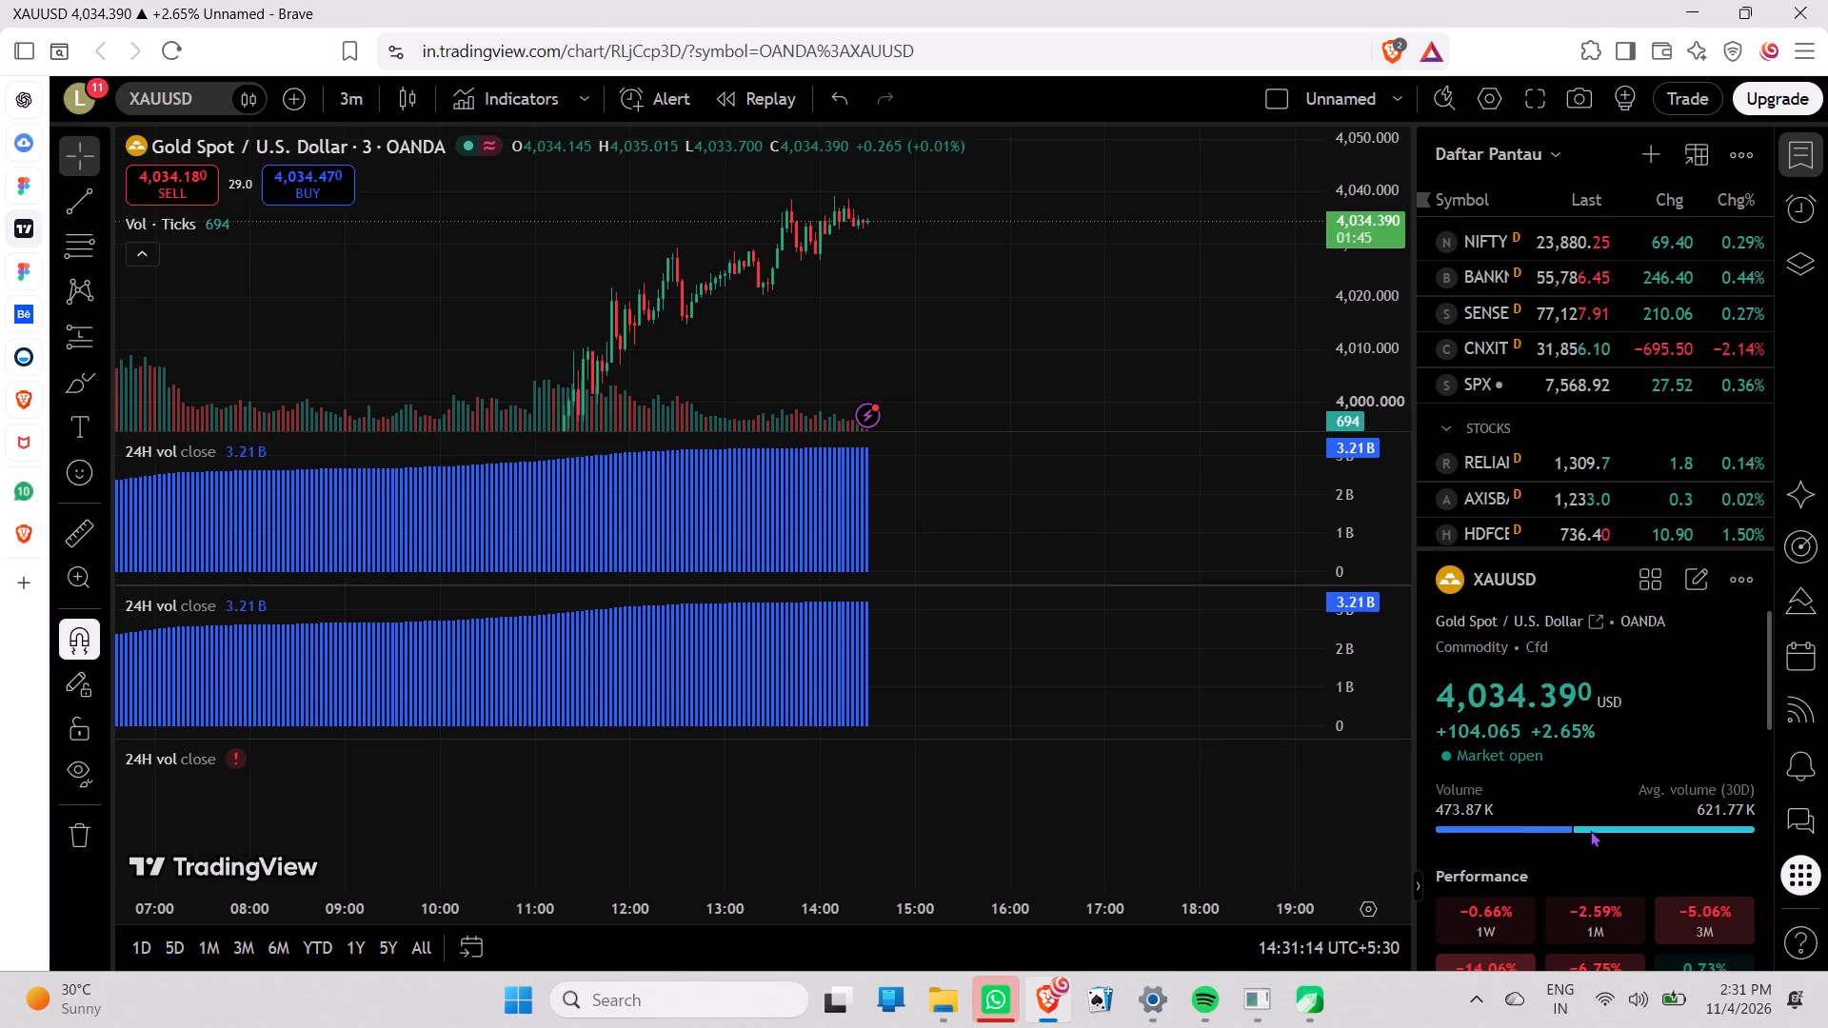
triple_click(1590, 830)
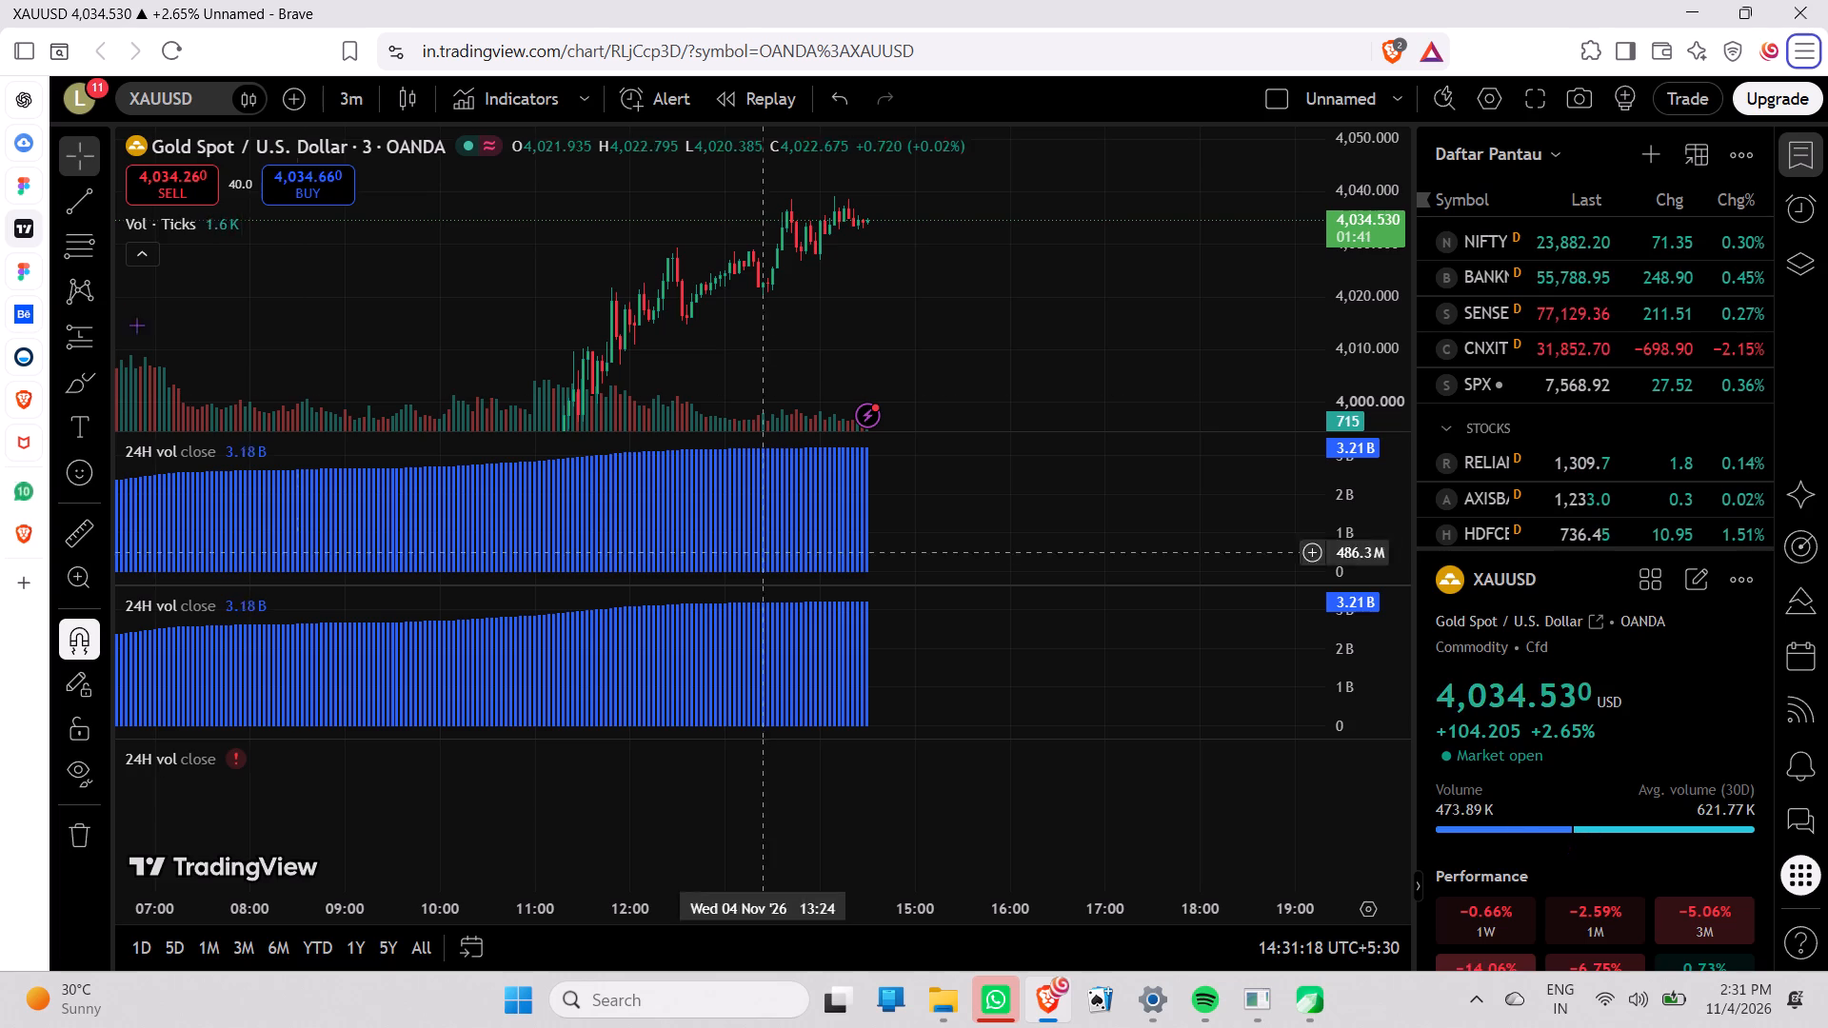
left_click(331, 200)
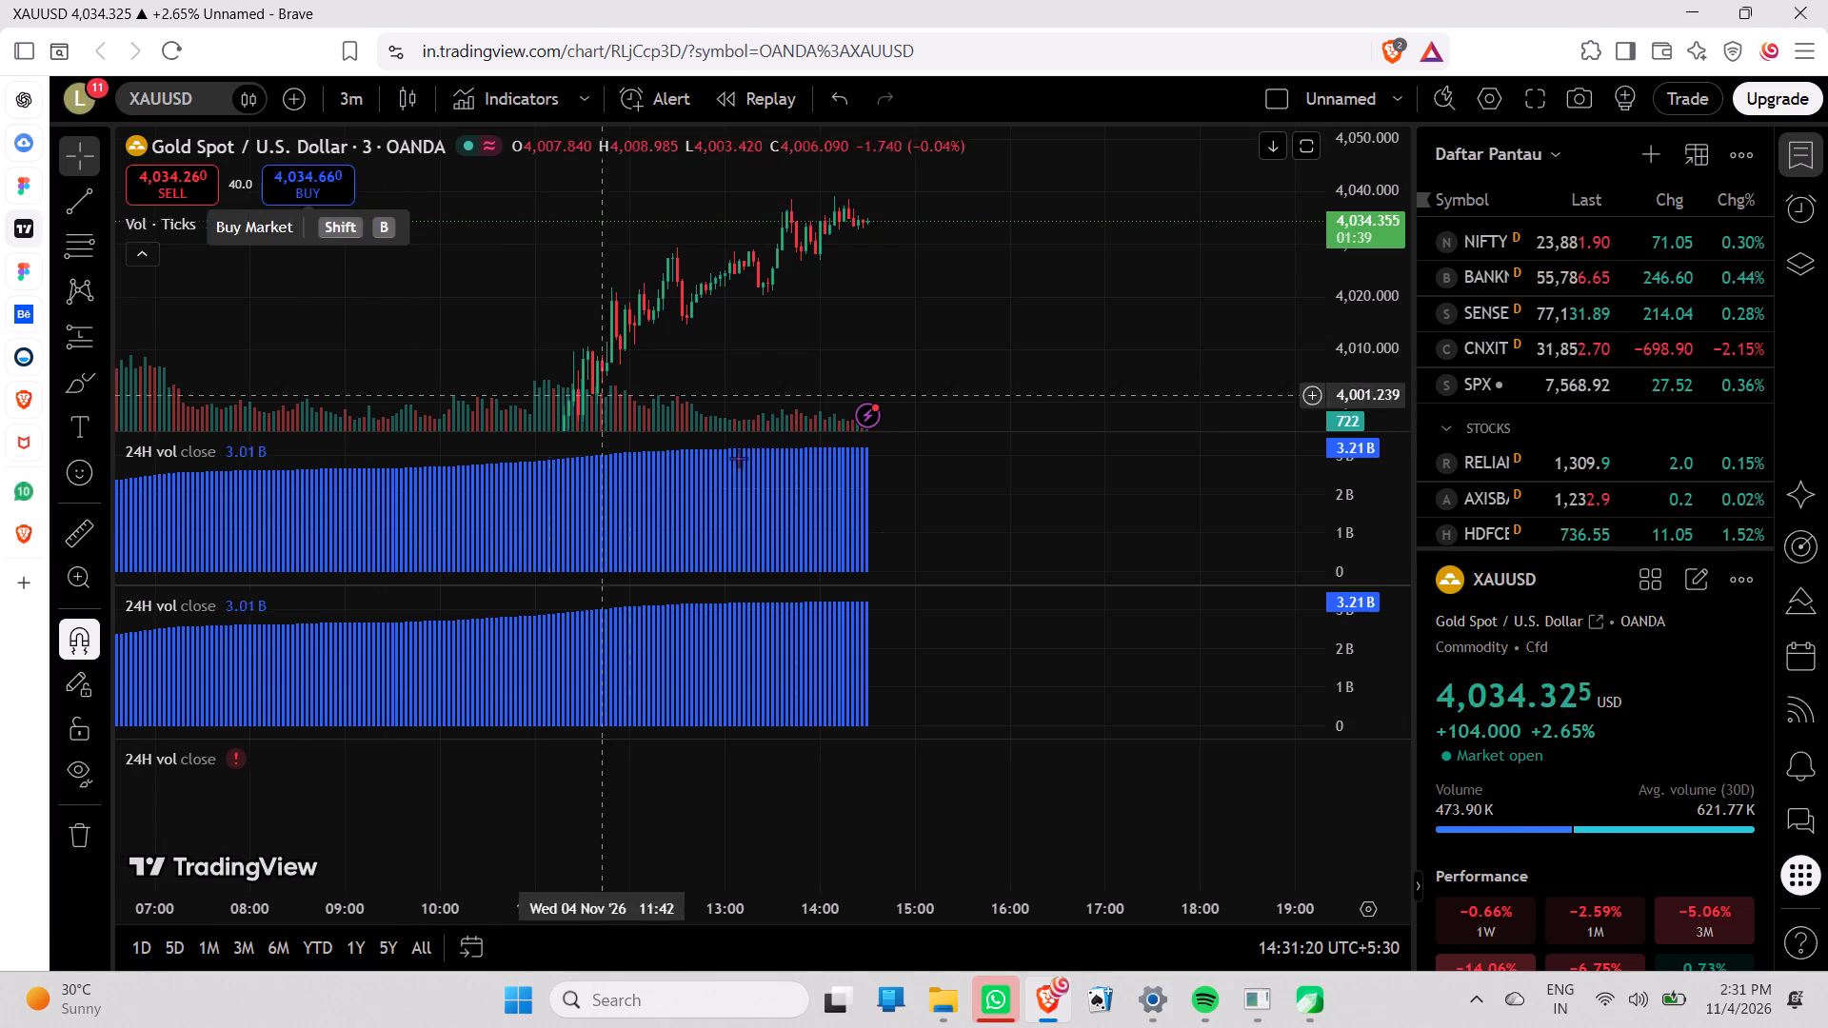
left_click(325, 185)
left_click(325, 185)
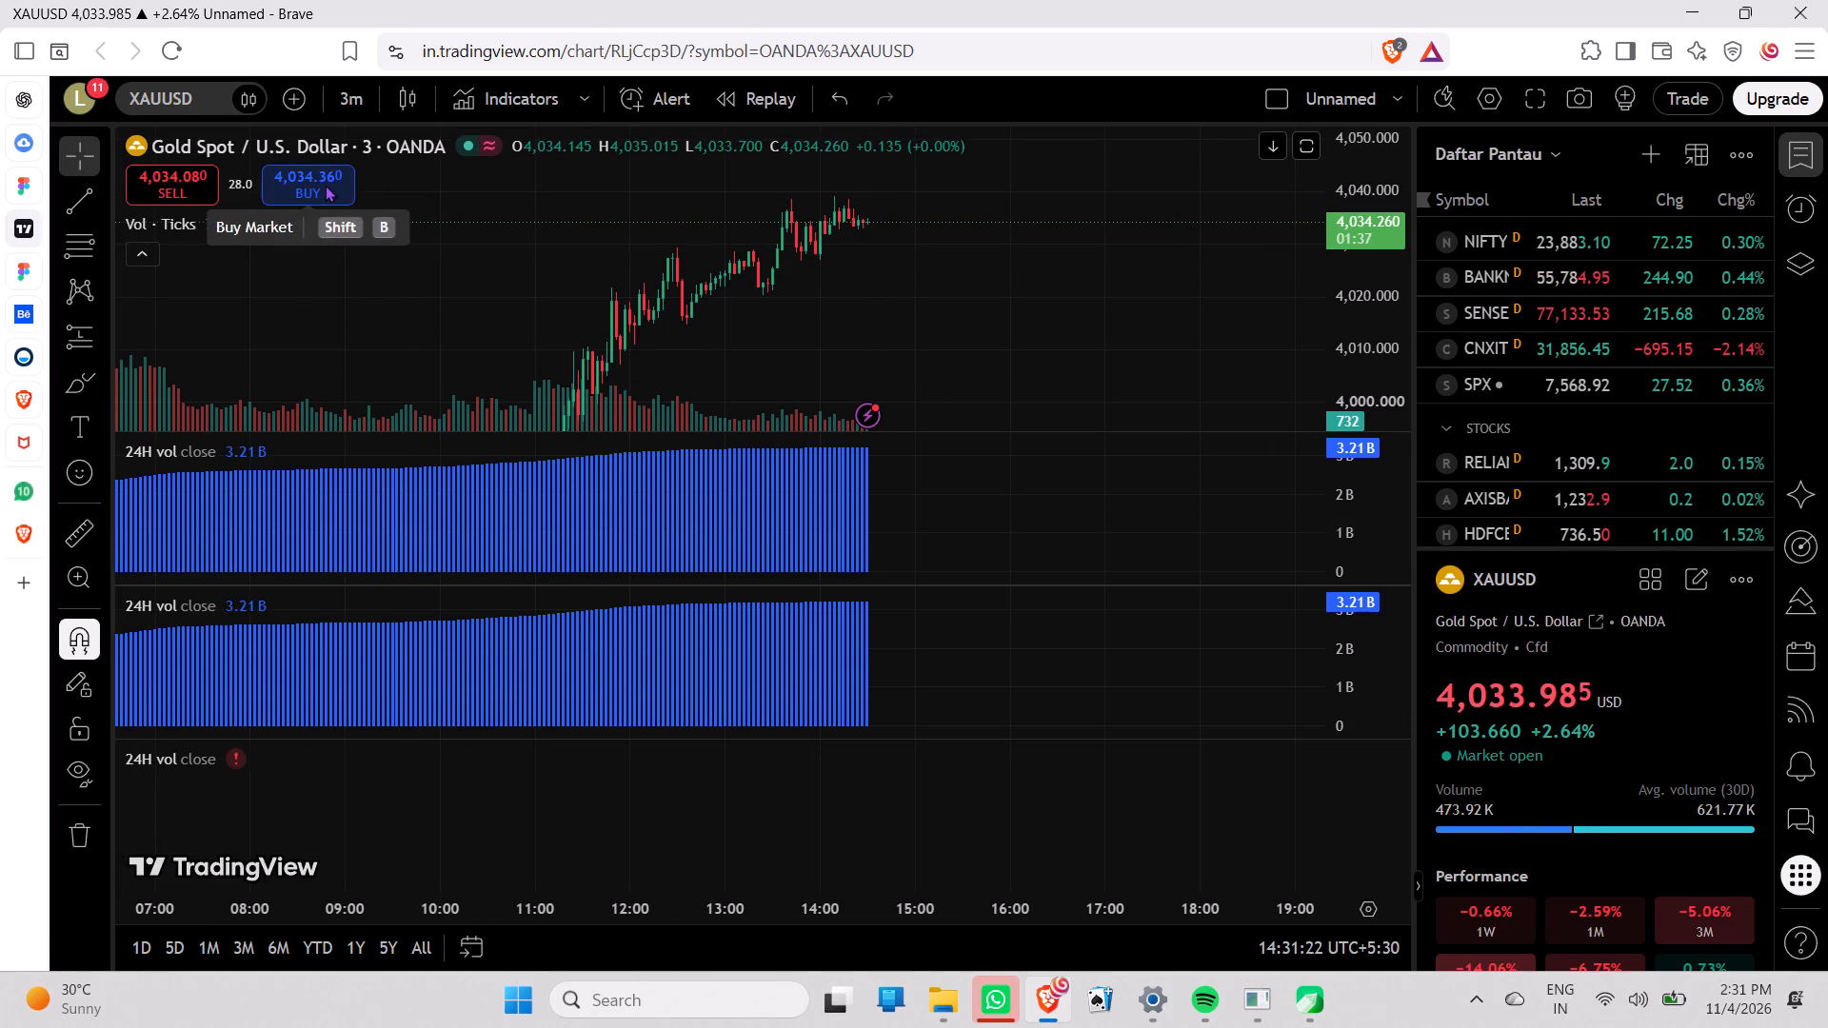
triple_click(325, 185)
triple_click(325, 185)
Go back to the a4 size in inches search results and read the paper dimensions.
key("alt+Tab")
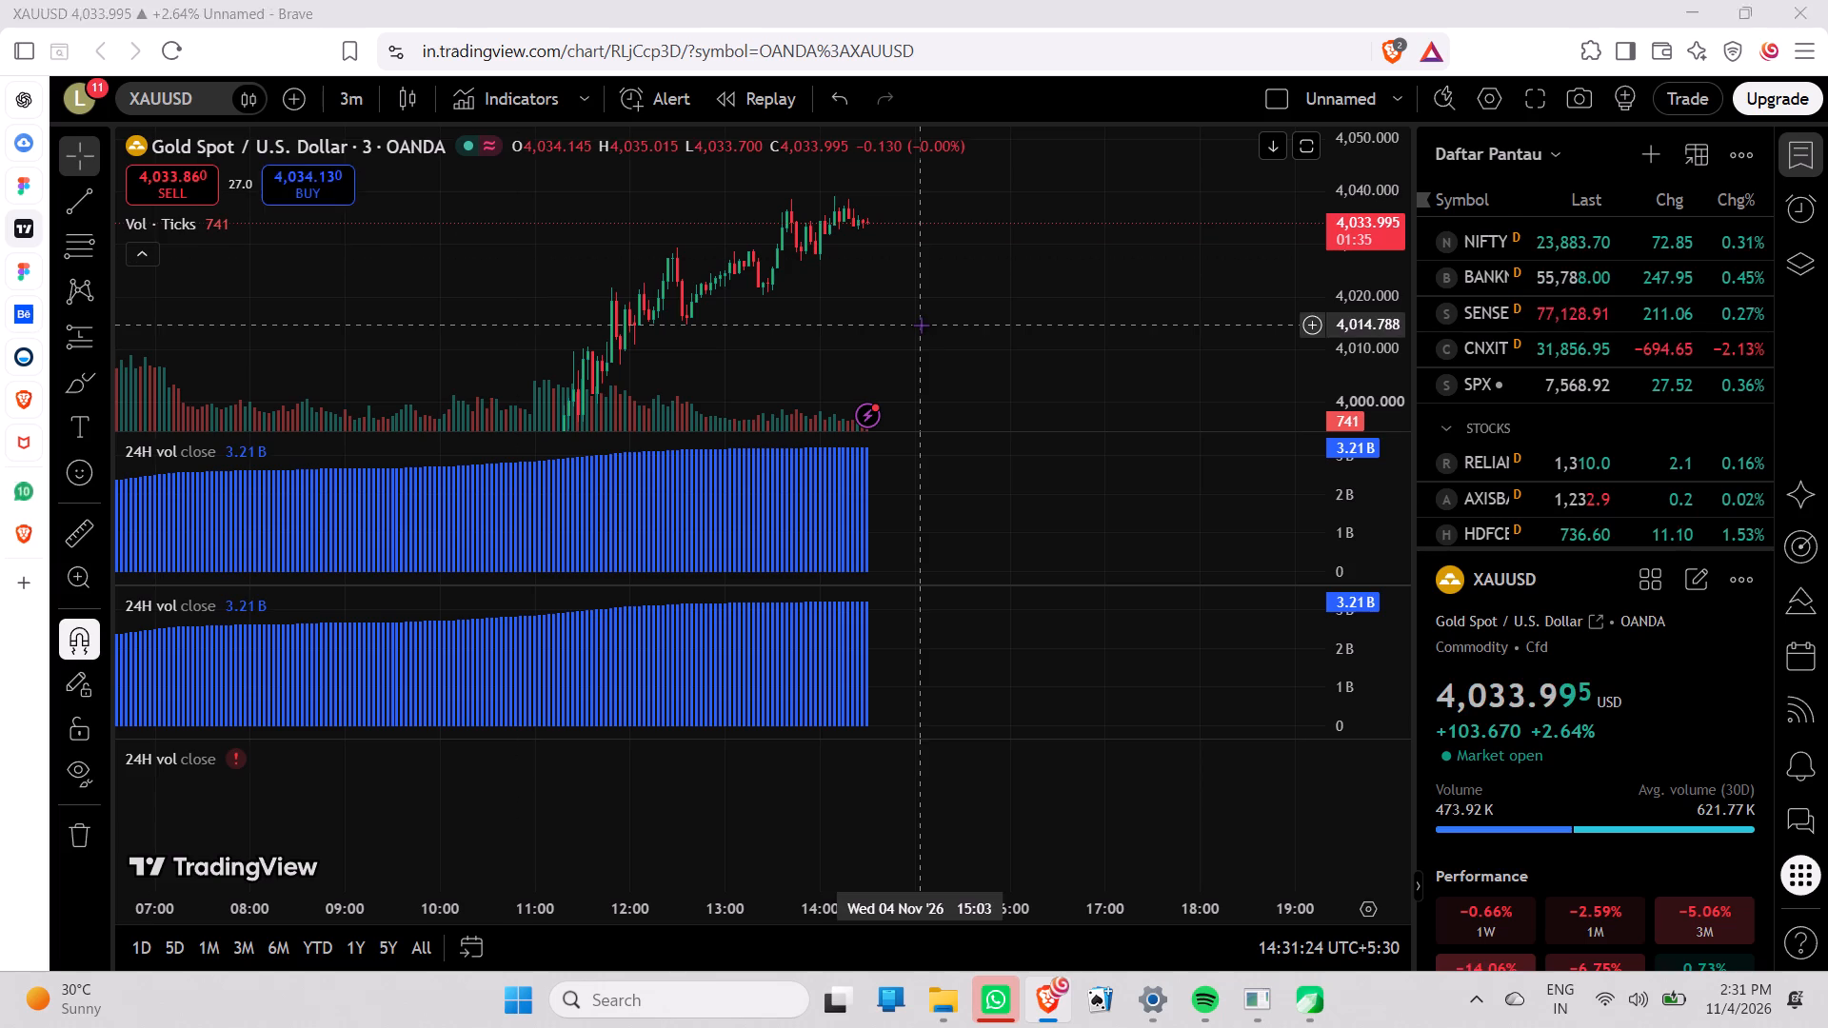
key("alt+Tab")
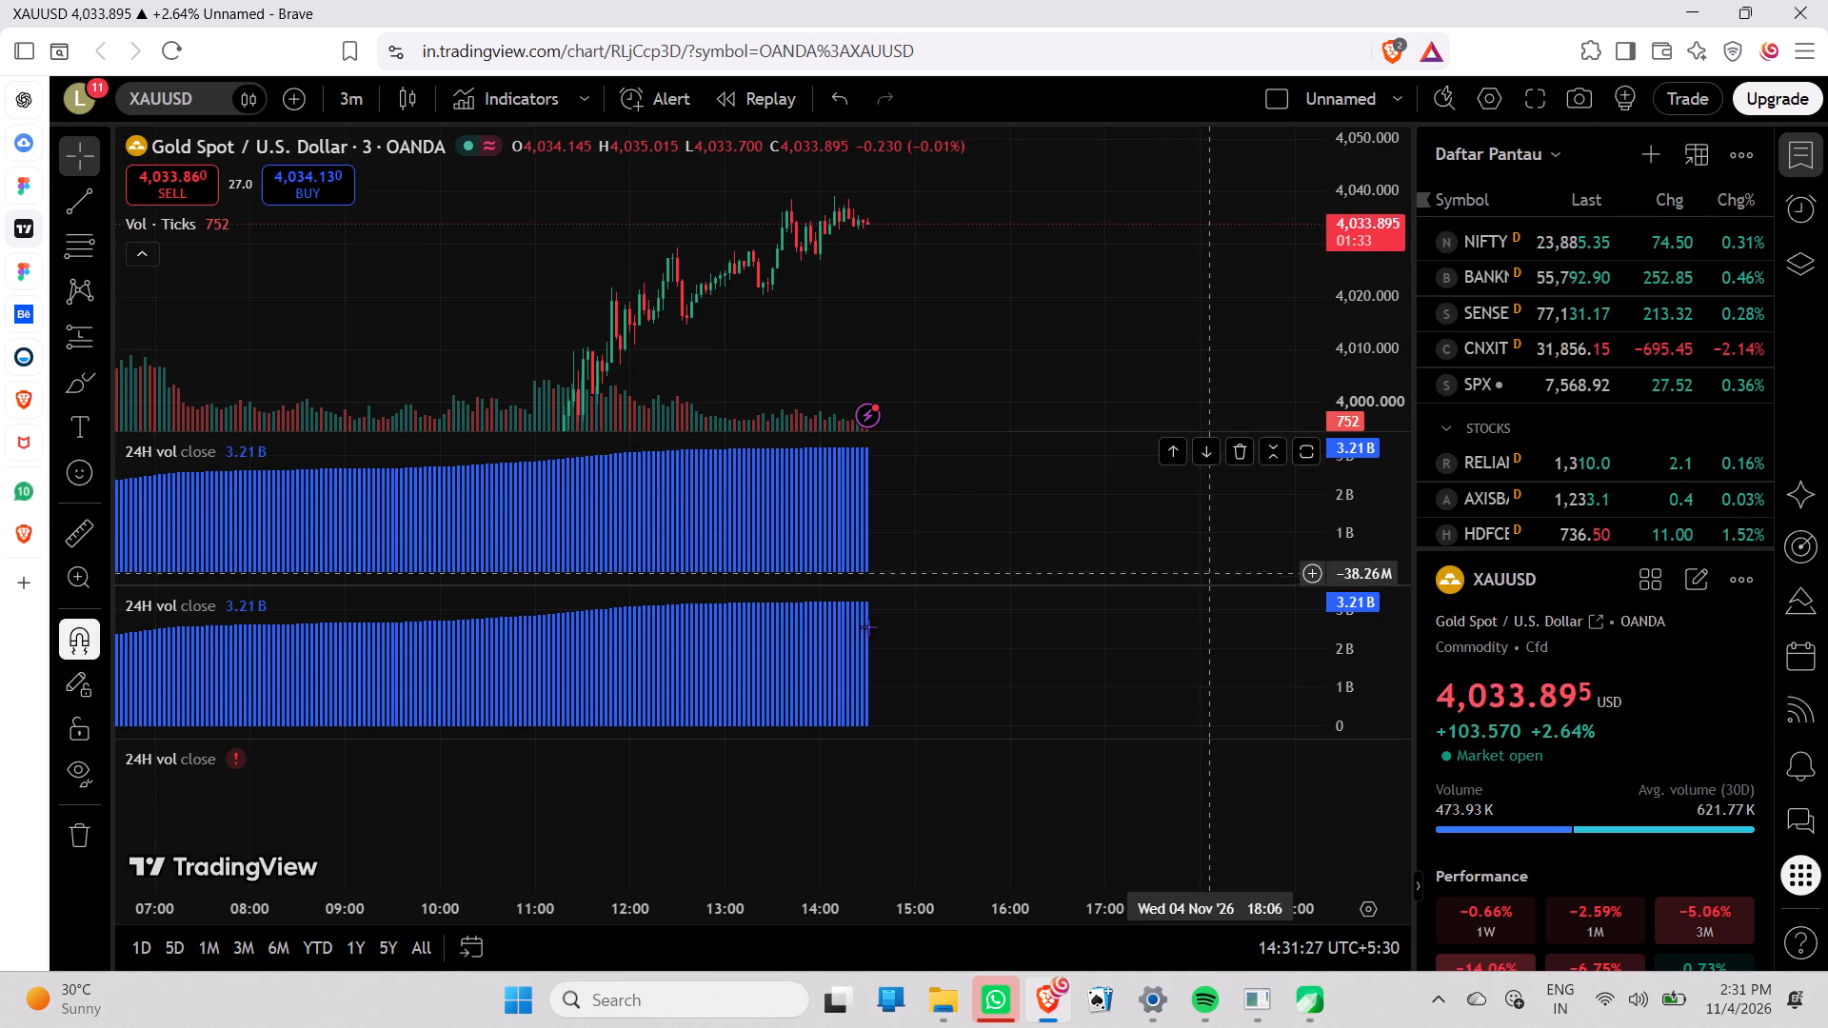
left_click(69, 533)
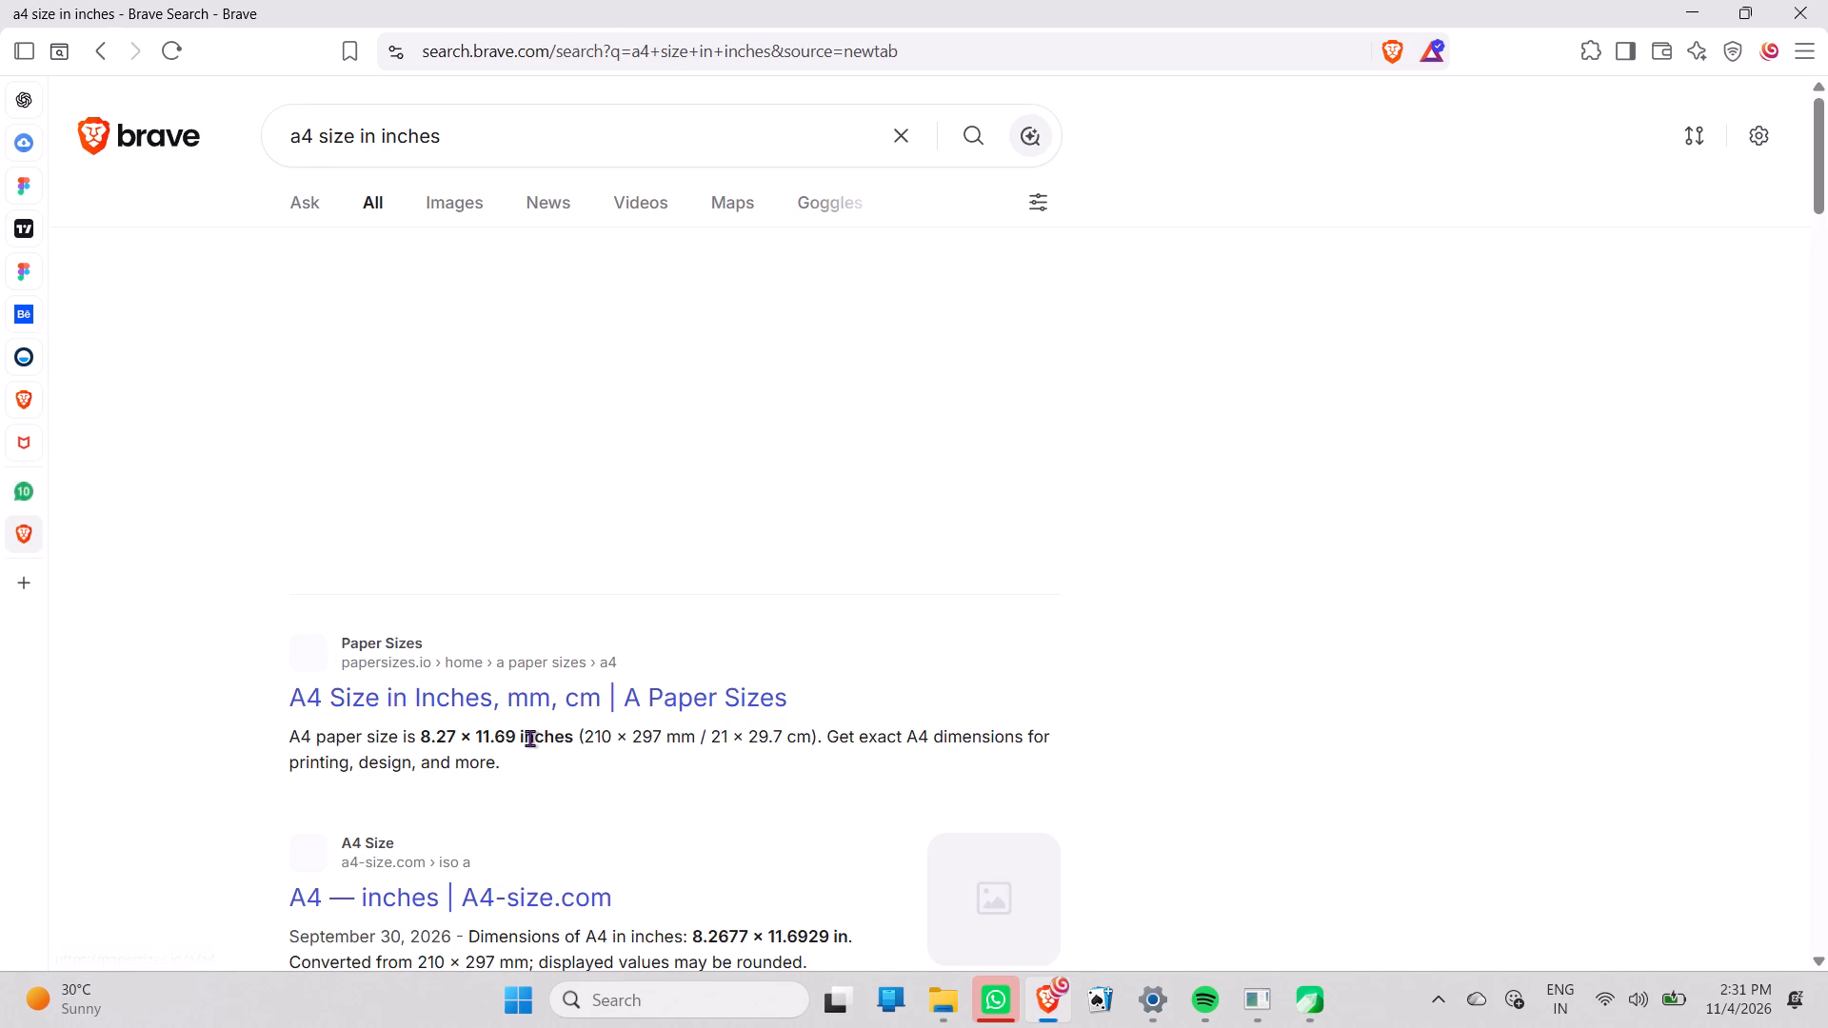
Switch to CorelDRAW 2026, start a new document and set its width to 8.27 inches.
key("alt+Tab")
left_click(347, 174)
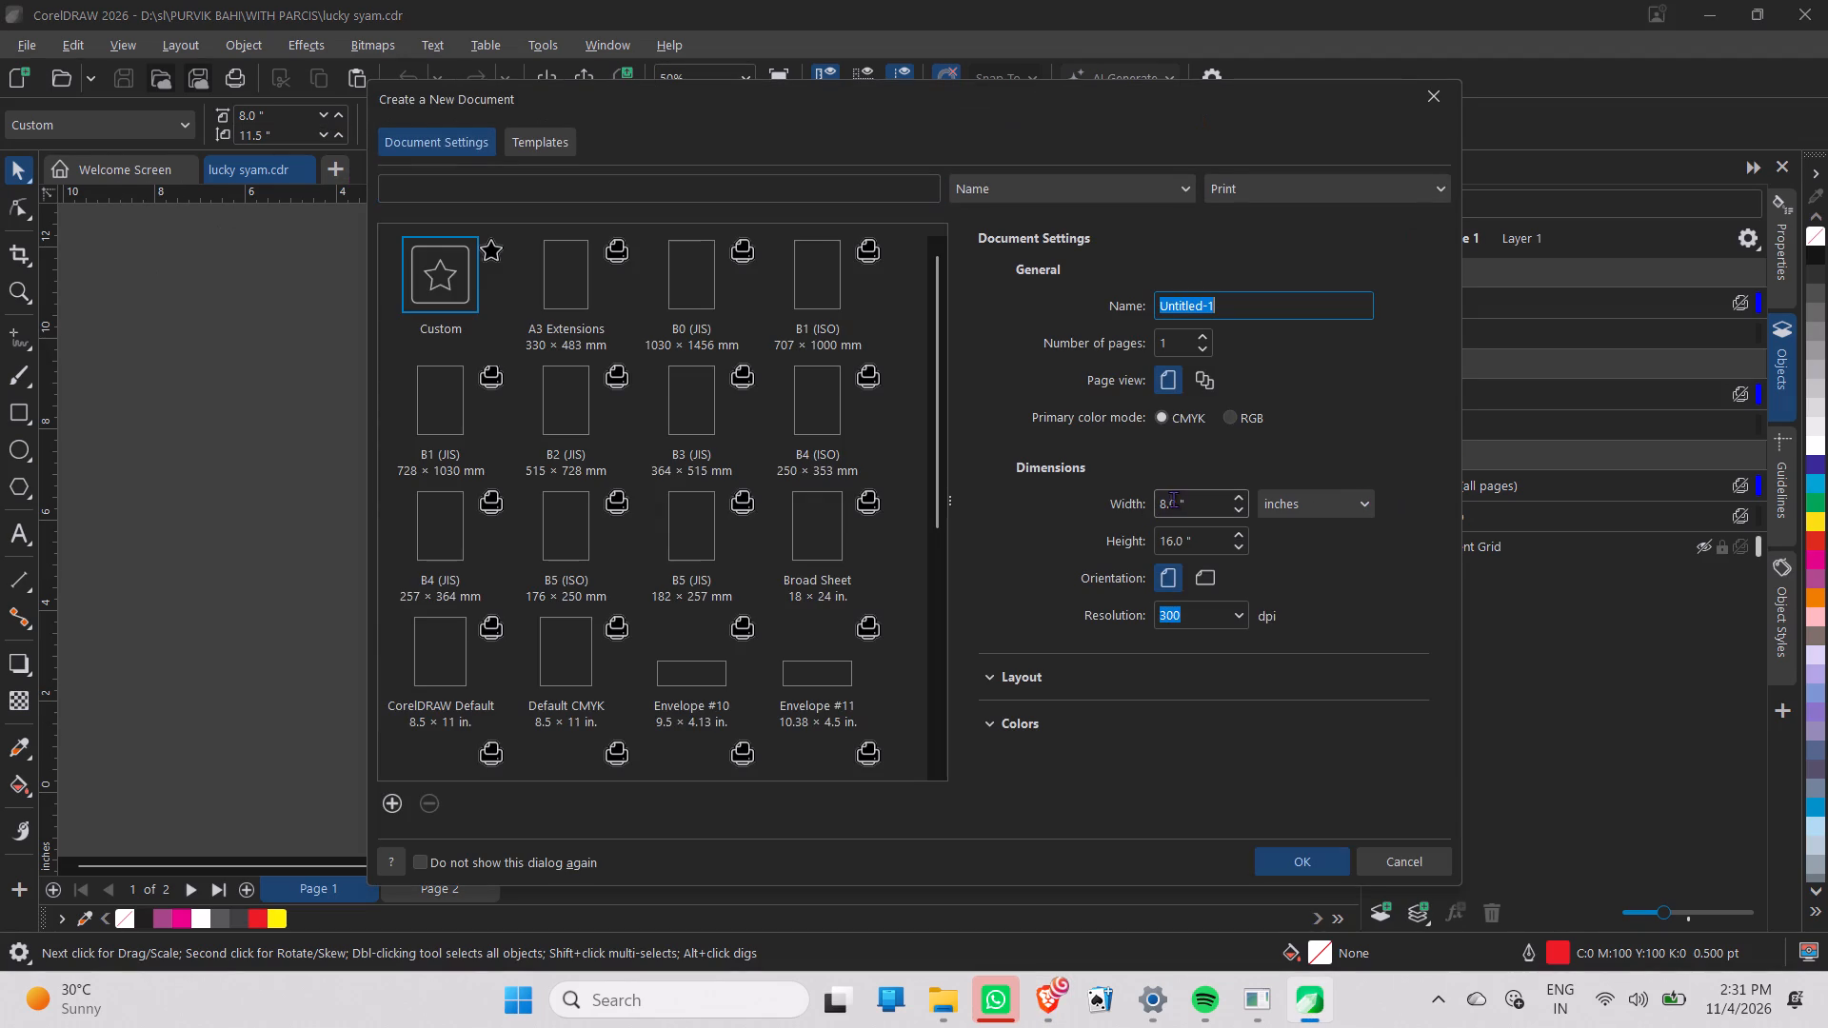
left_click_drag(1191, 501, 1075, 507)
type("8.27")
key("Tab")
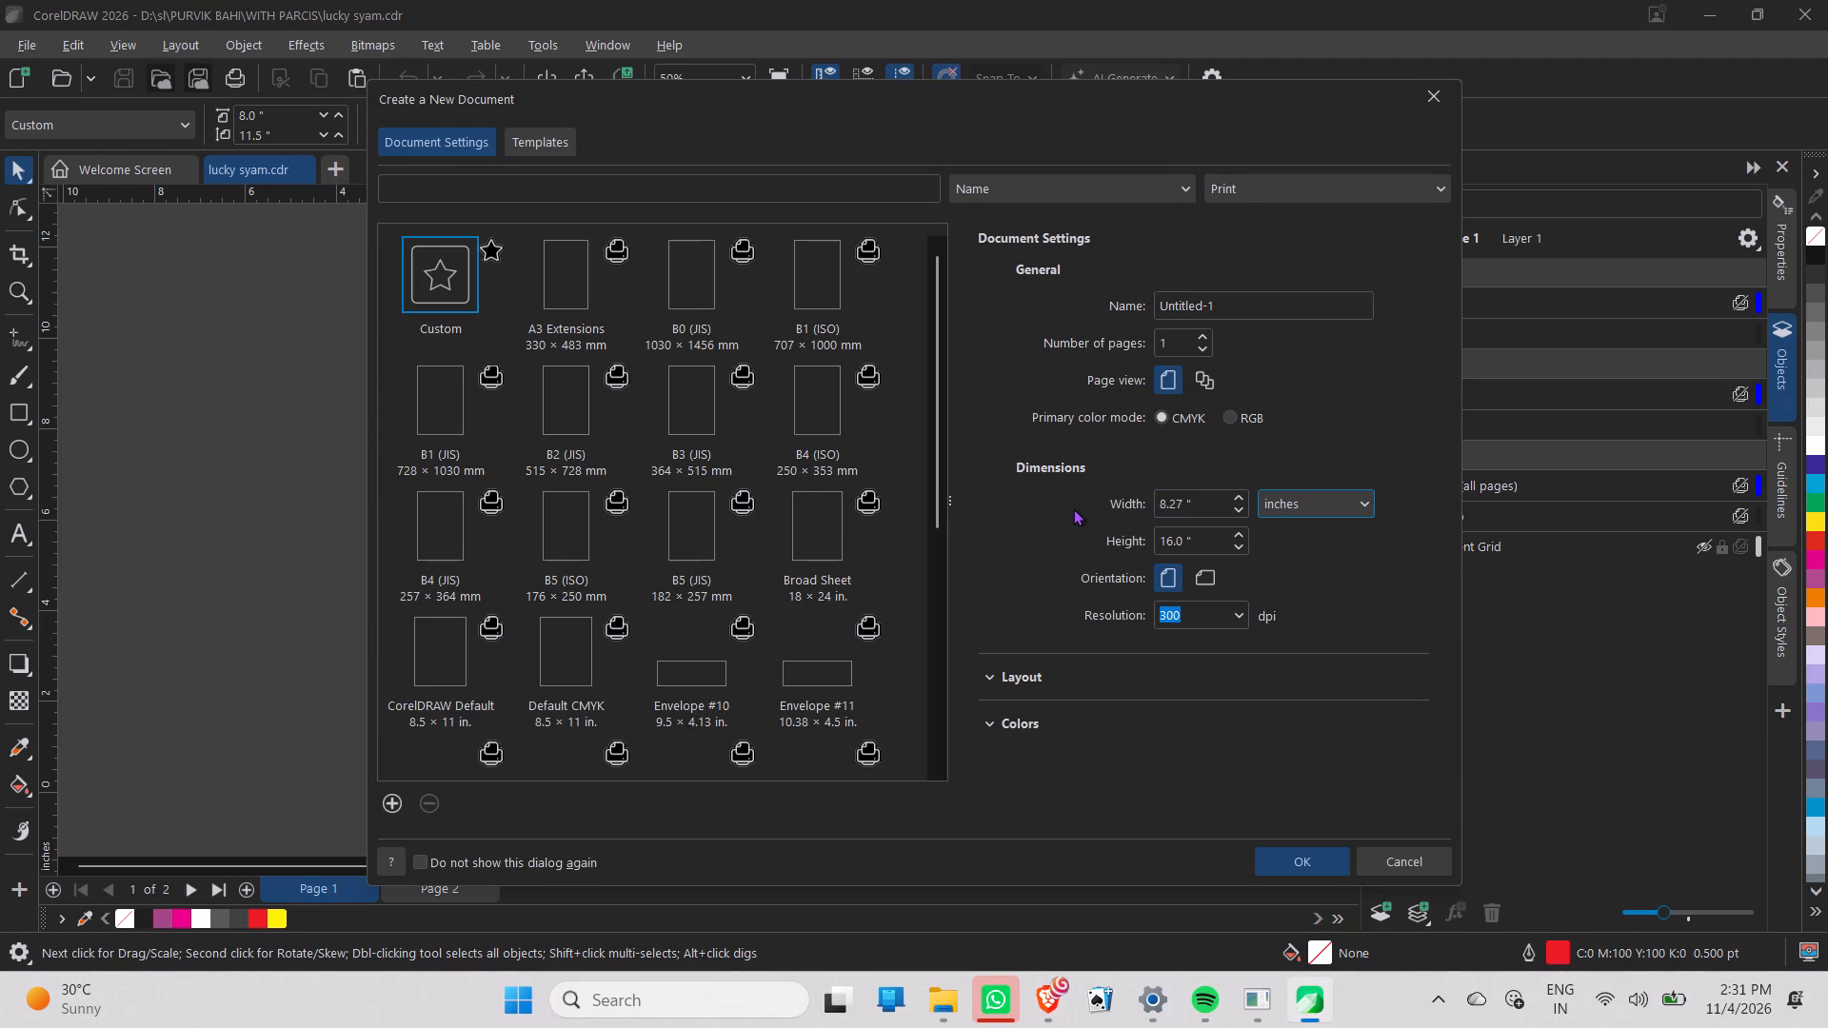
key("Tab")
Recheck the A4 height in the browser results, set the new document's height to 11.69 inches and create it.
key("alt+Tab")
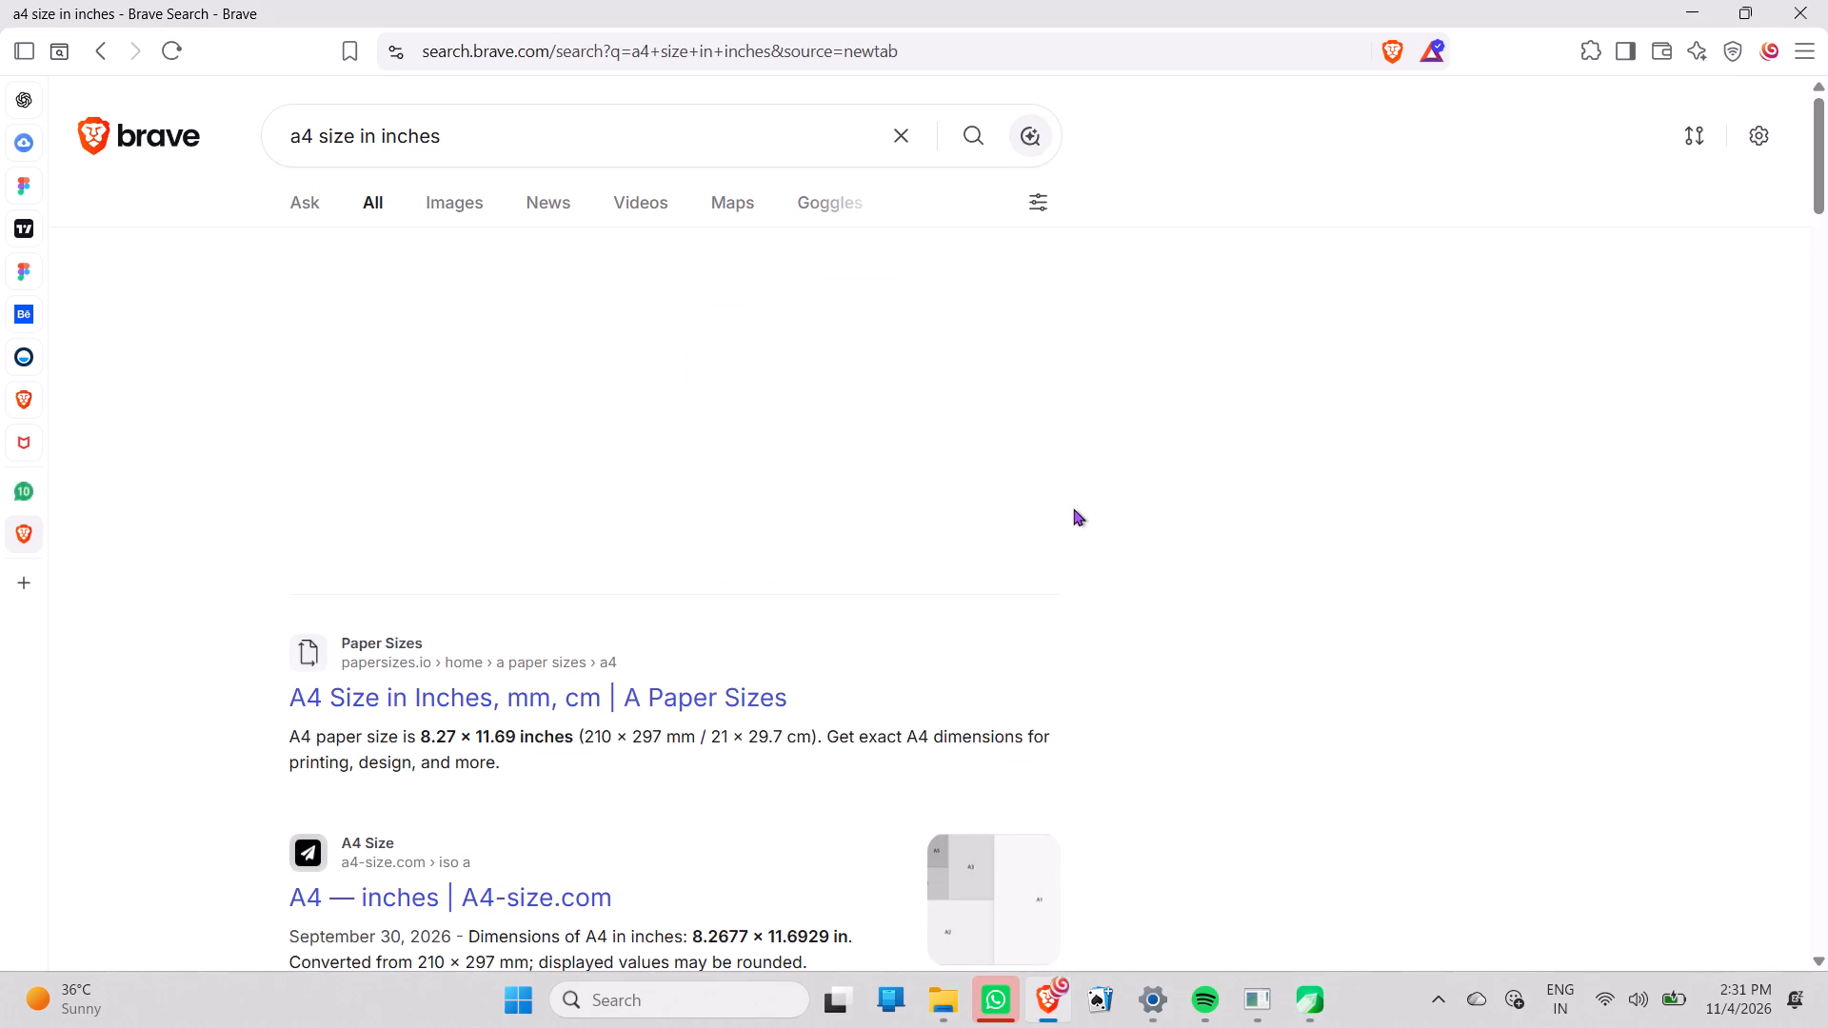
key("alt+Tab")
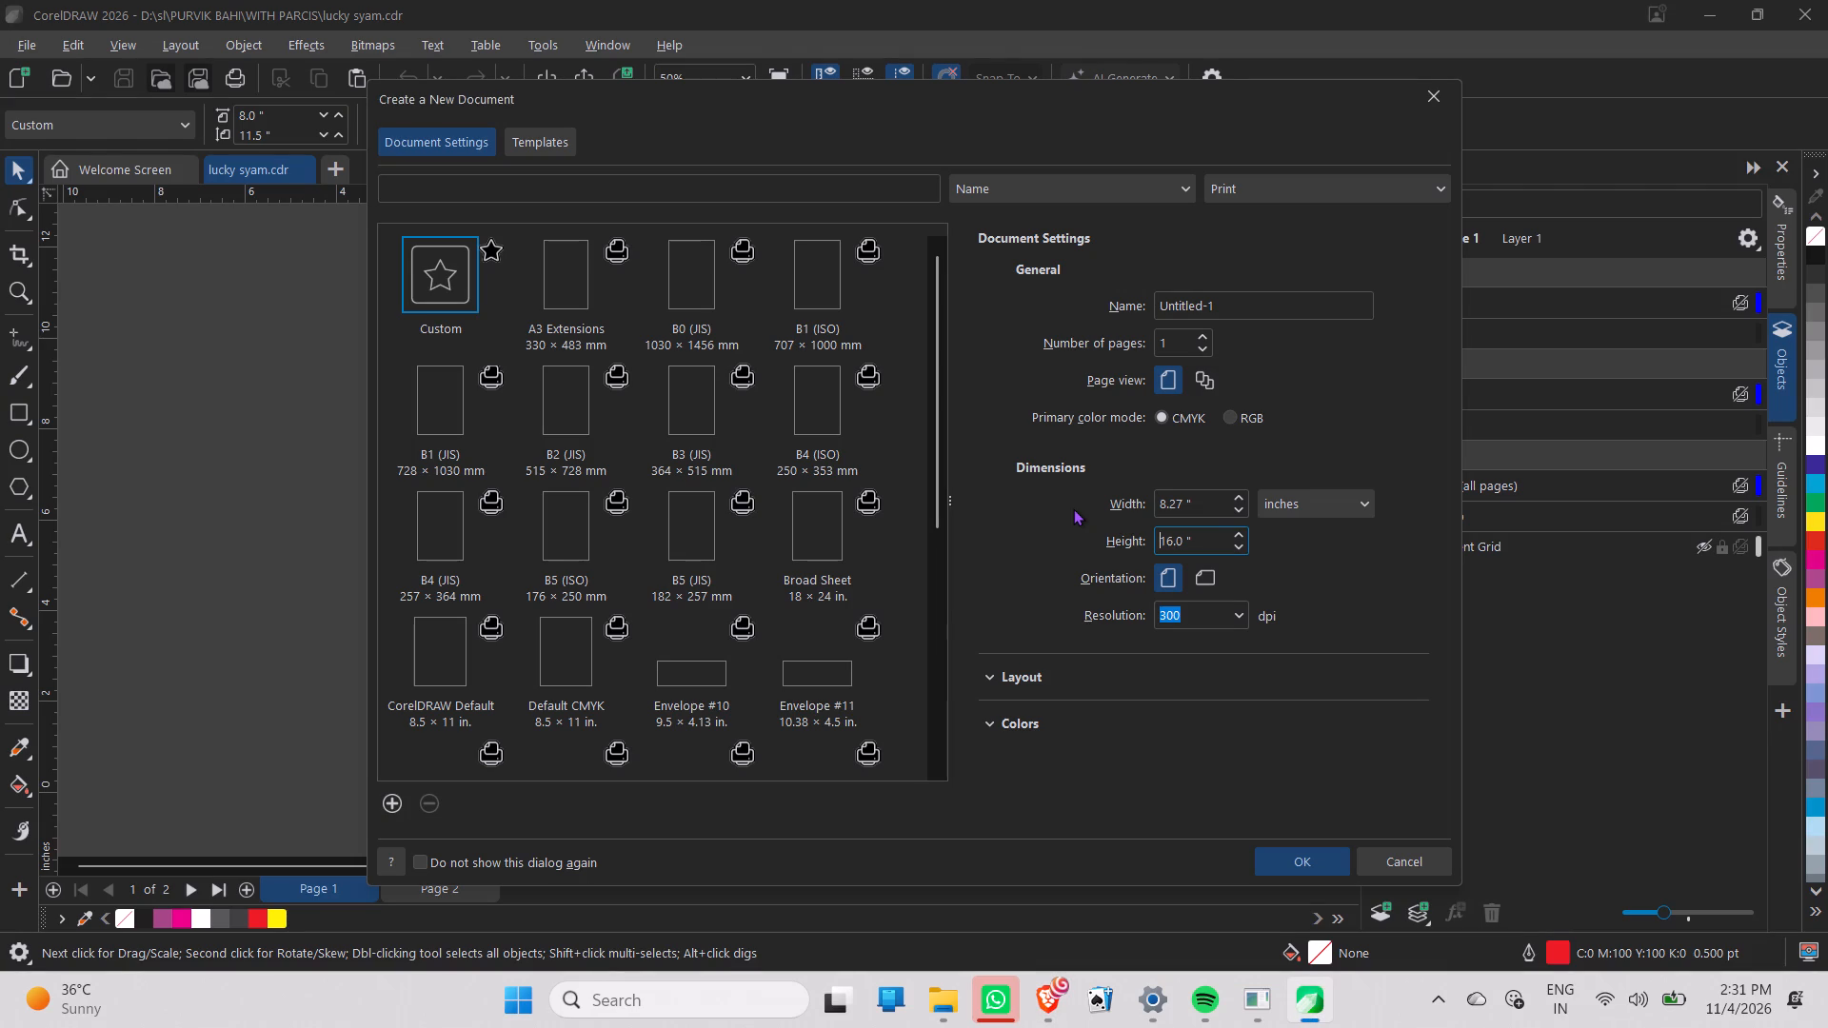
key("Right")
key("Right")
key("Right")
key("Right")
key("BackSpace")
key("BackSpace")
key("BackSpace")
key("BackSpace")
type("11.")
type("69")
key("Return")
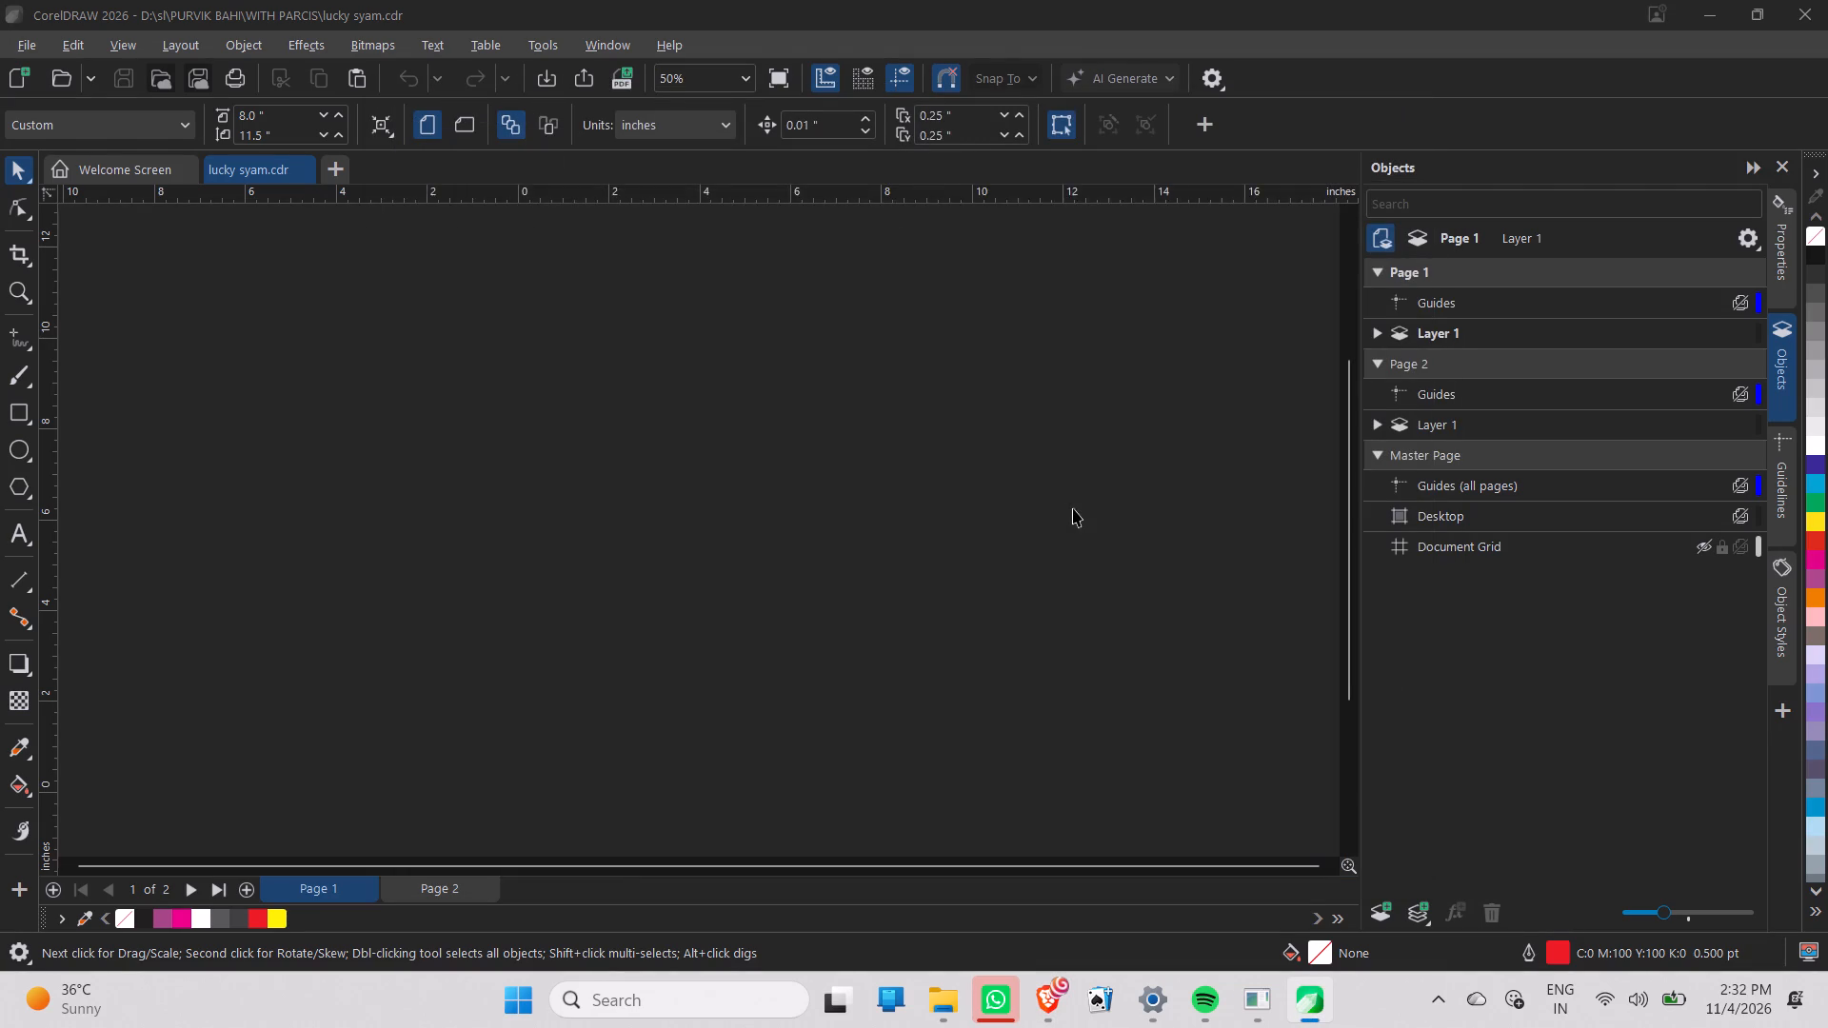
Paste the copied Ladlee logo bitmap into the new document and move it off the page into the empty workspace beside it.
key("ctrl+v")
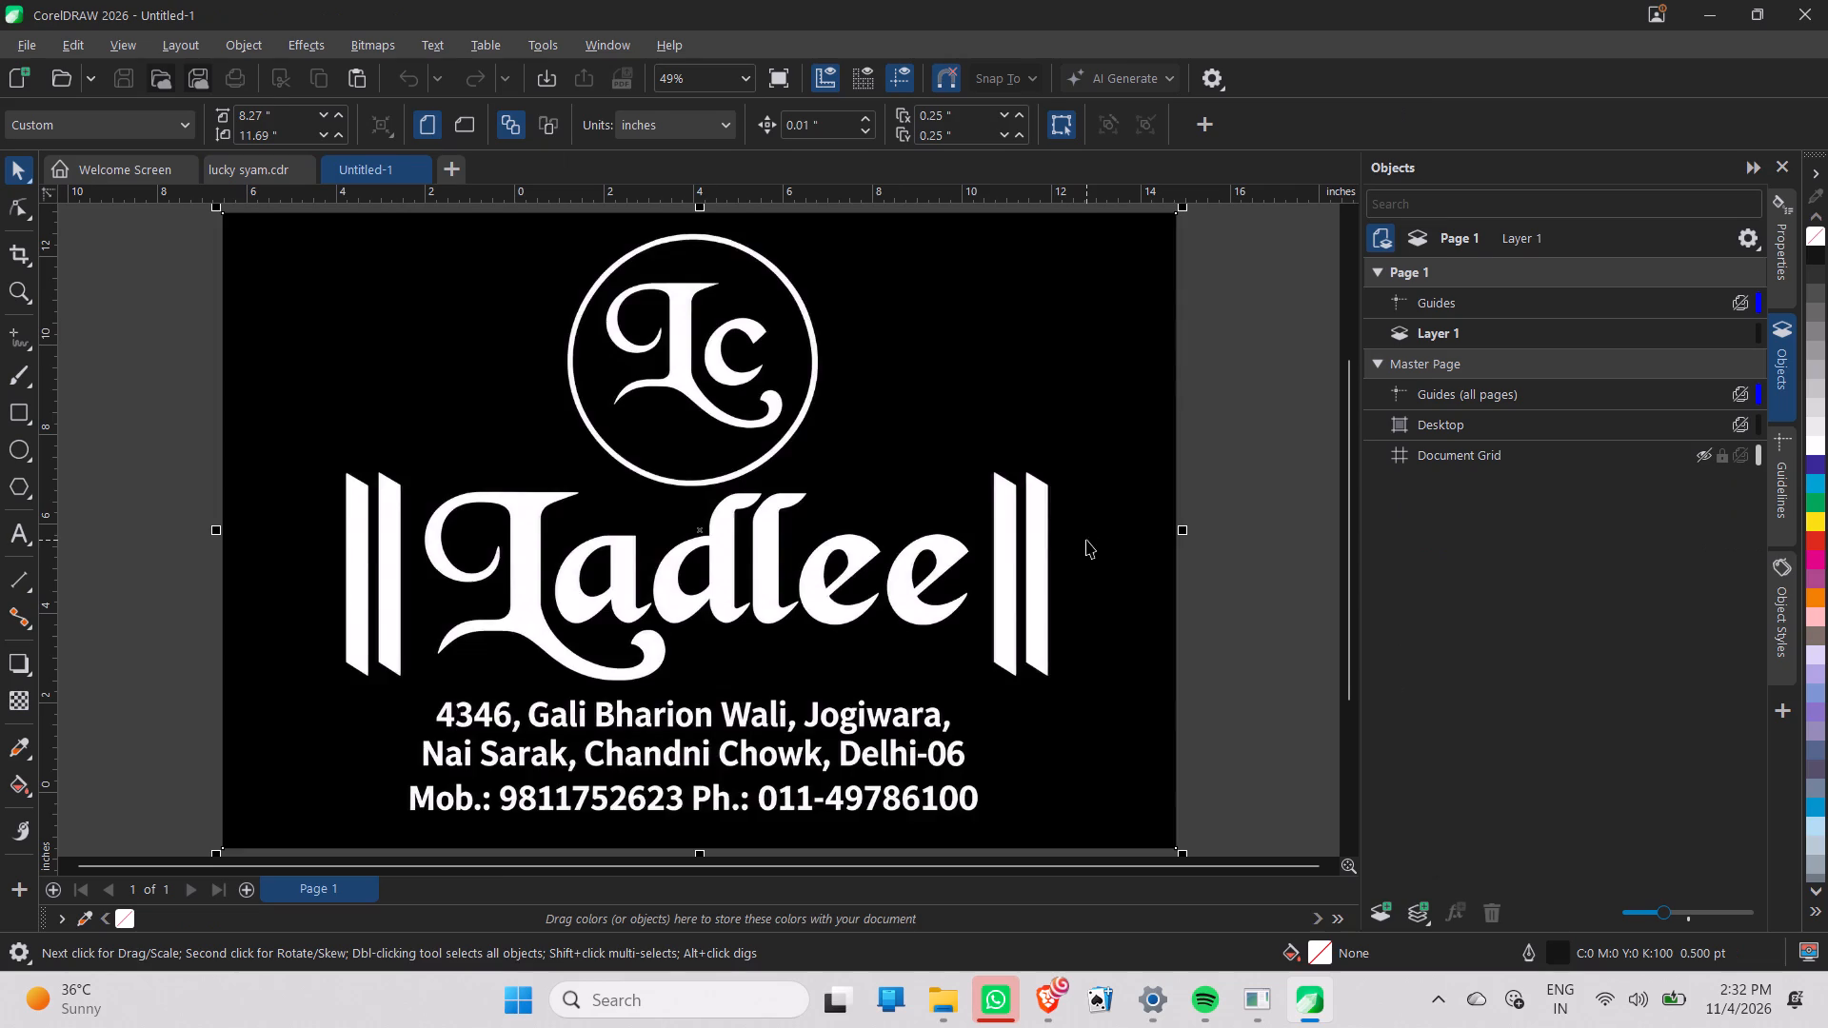
scroll(1061, 545, "down", 13)
left_click_drag(1035, 555, 722, 558)
Trace the Ladlee logo bitmap into a group of vector objects.
scroll(743, 569, "up", 5)
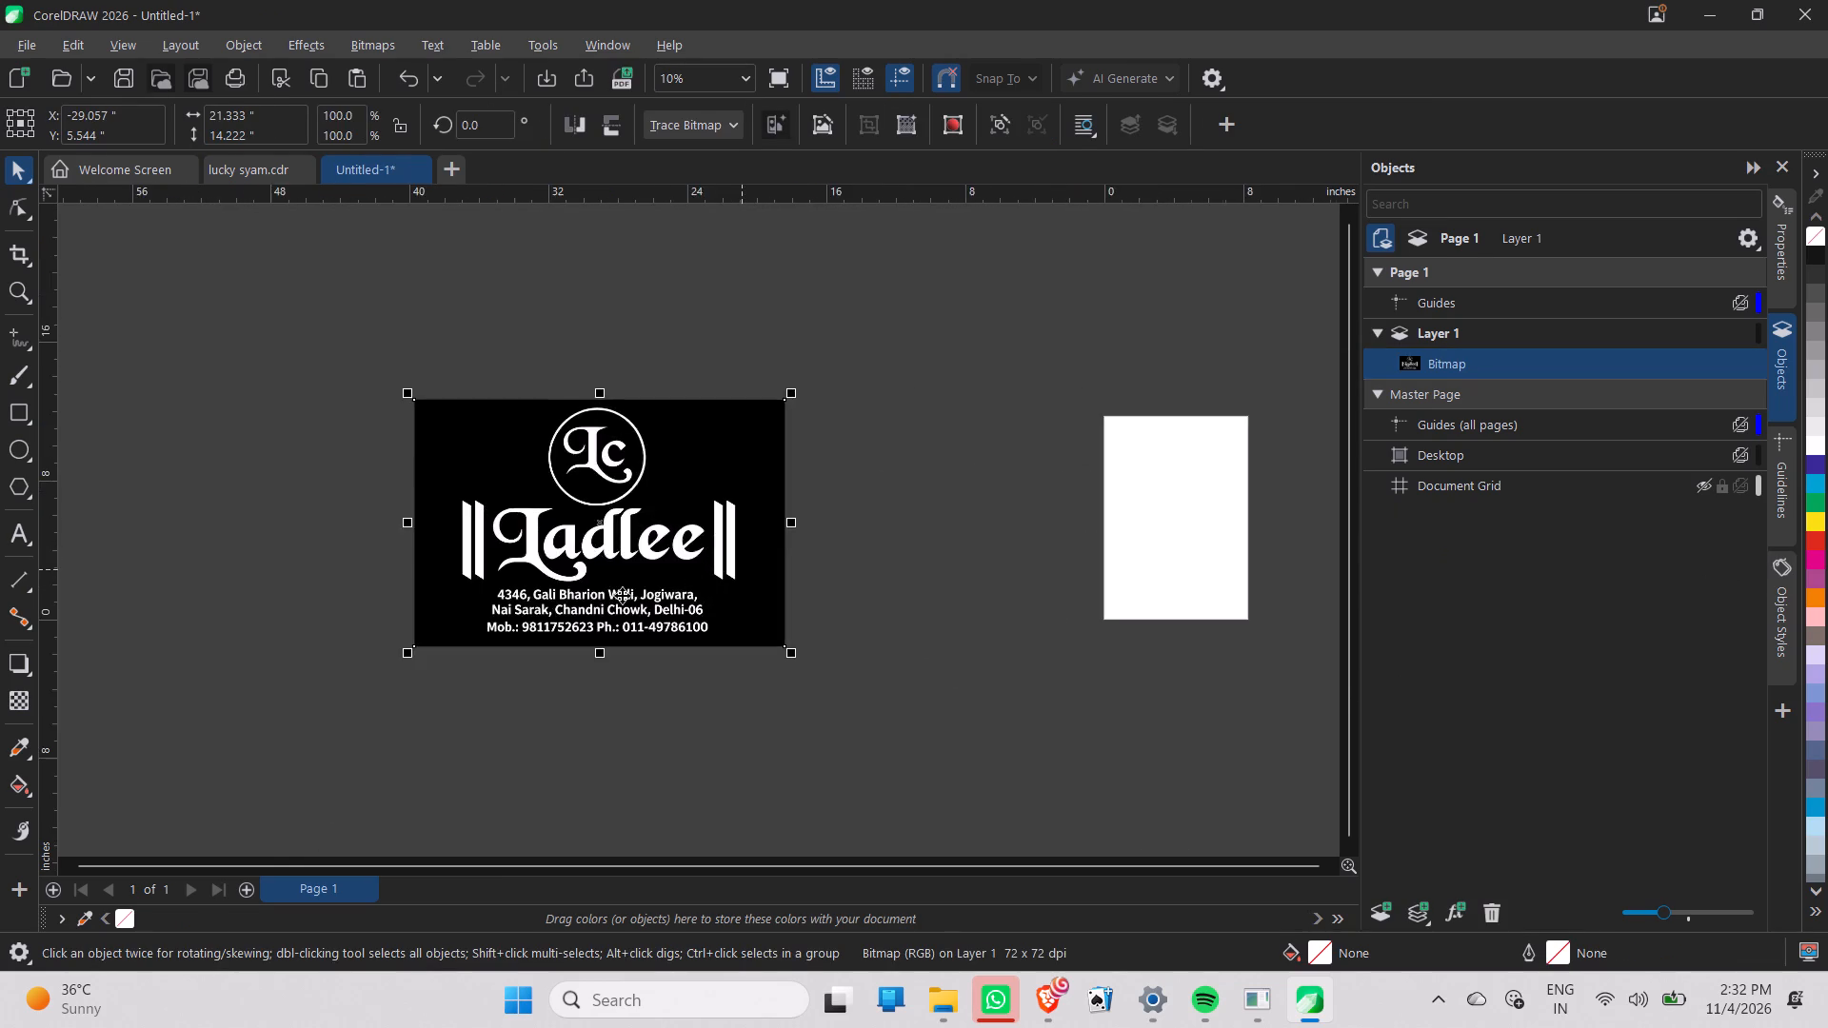
scroll(622, 595, "up", 4)
right_click(560, 597)
left_click(649, 251)
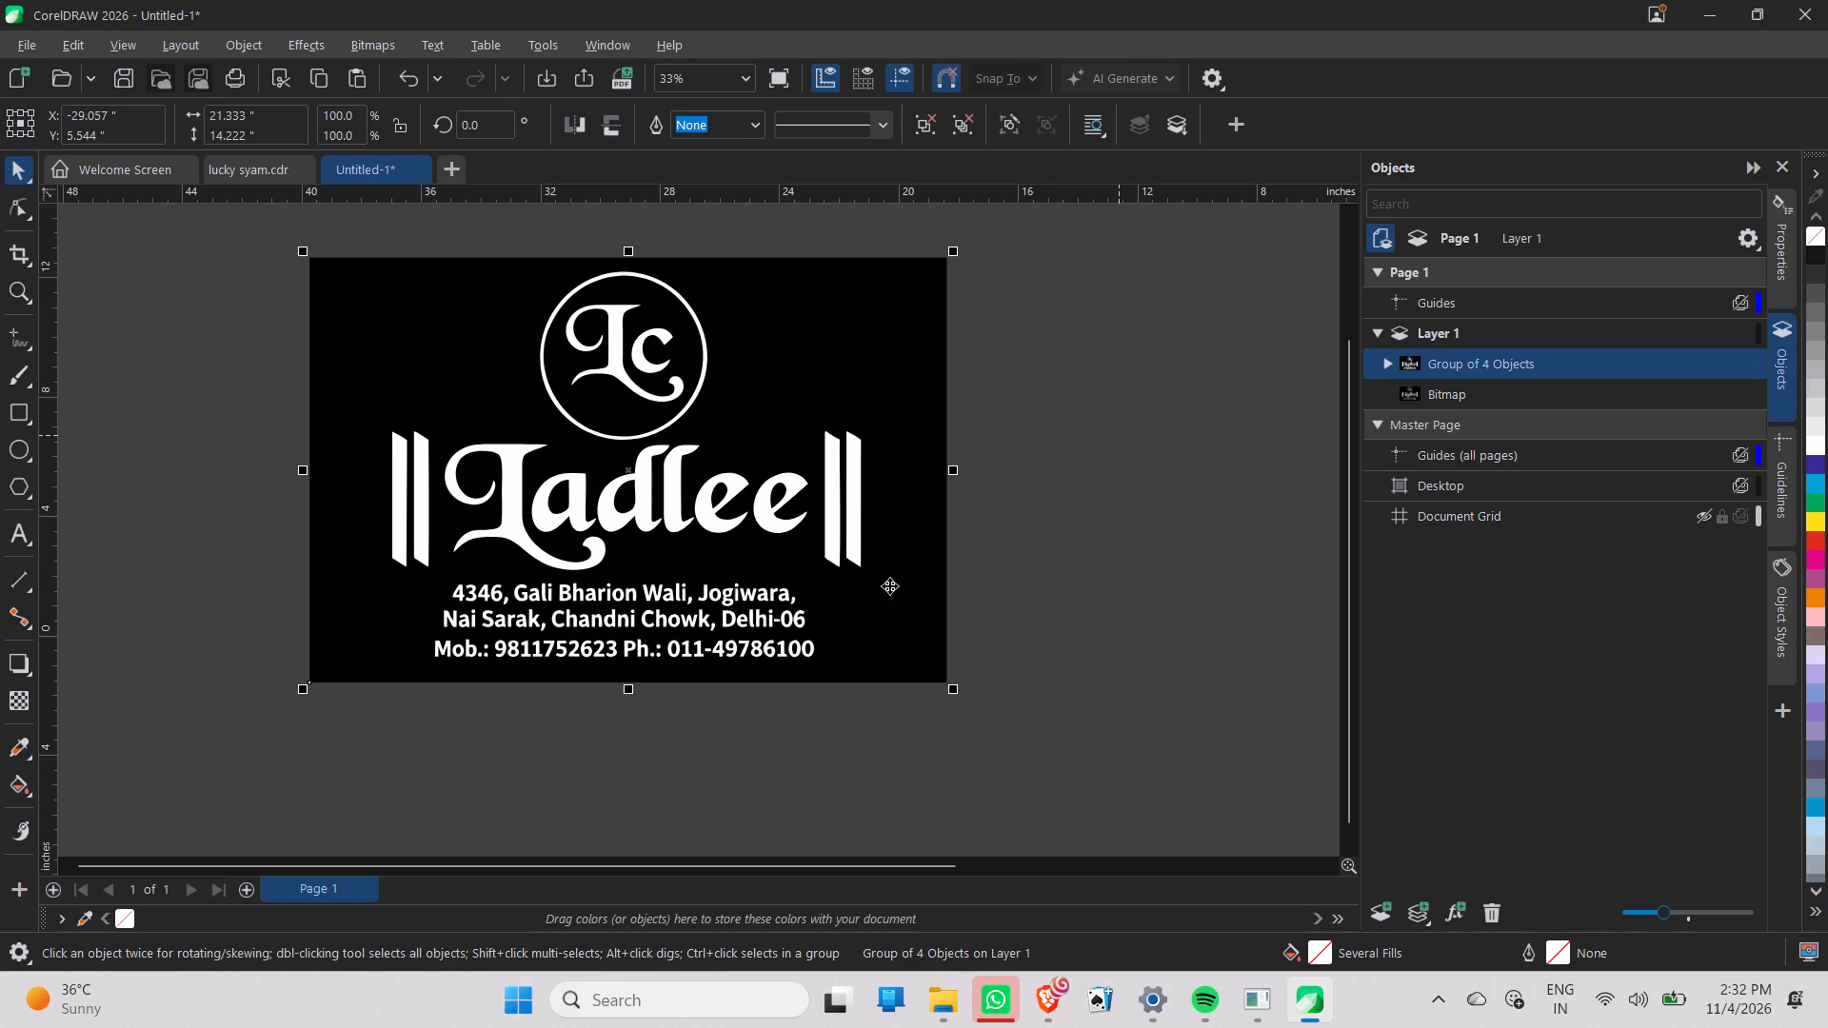
Move the traced logo group clear of the original bitmap and delete the bitmap.
left_click_drag(851, 583, 611, 729)
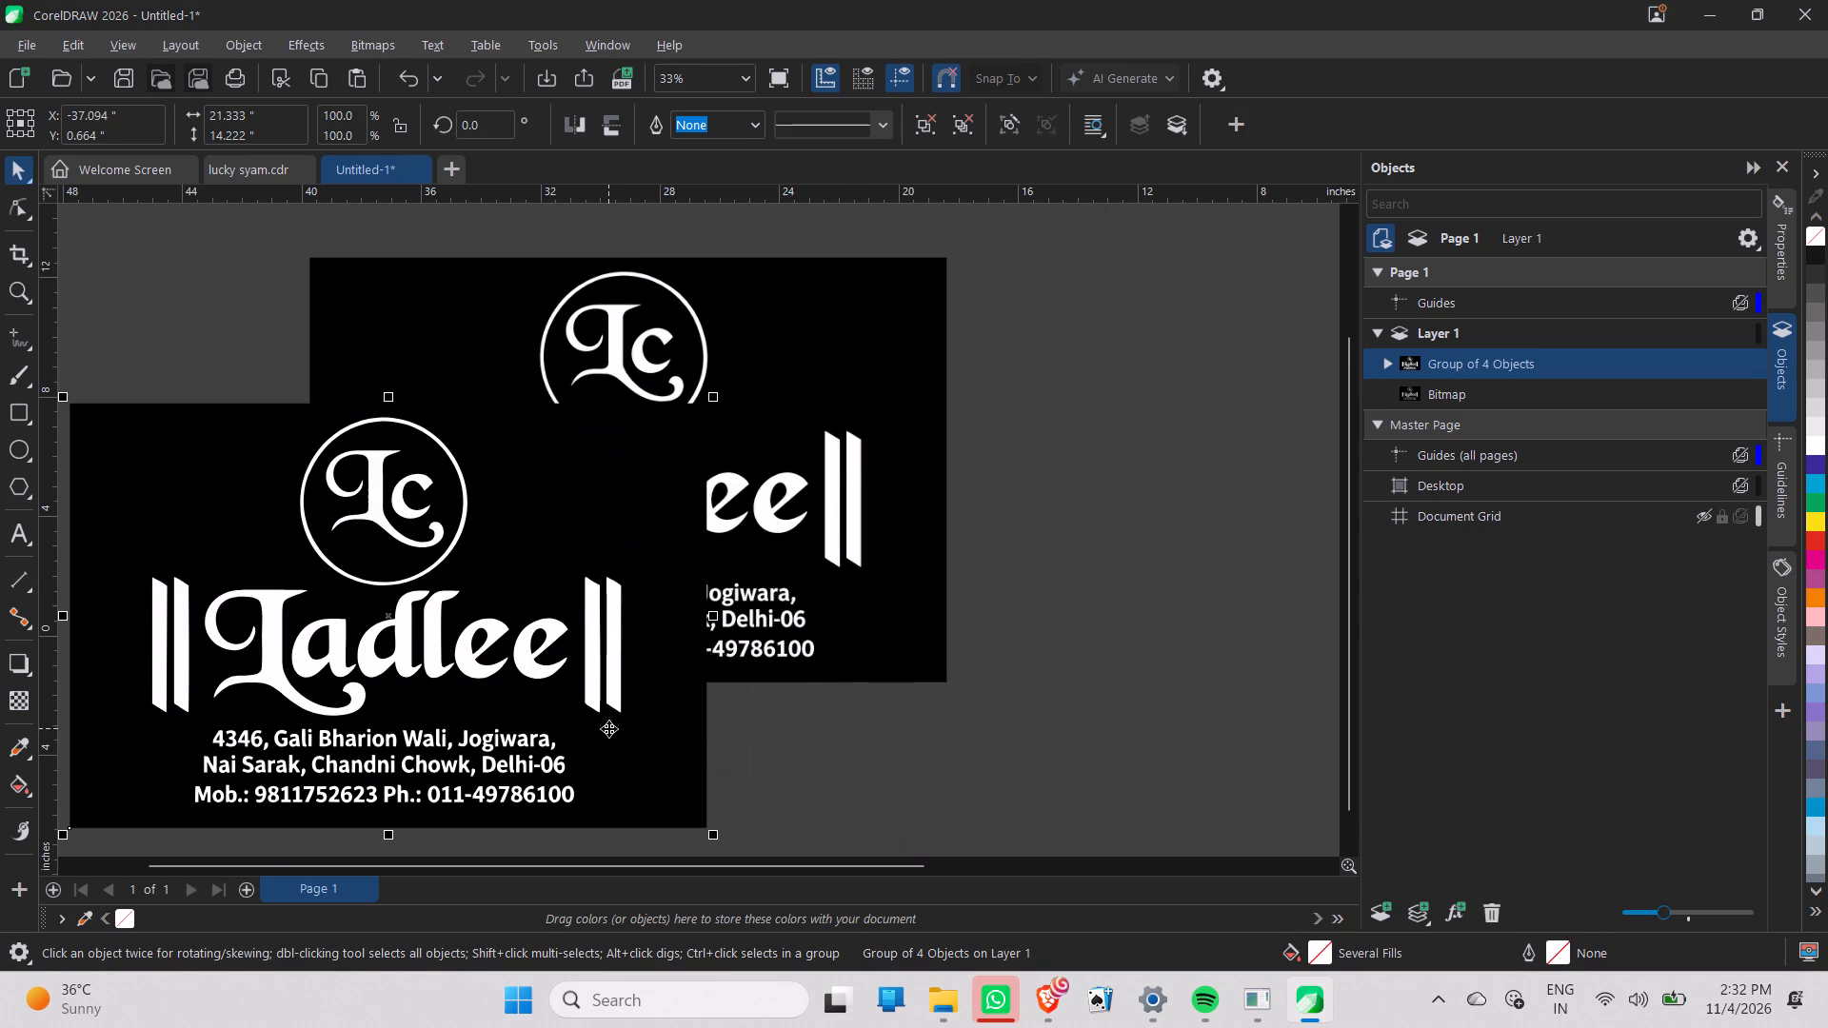
left_click_drag(608, 728, 1062, 702)
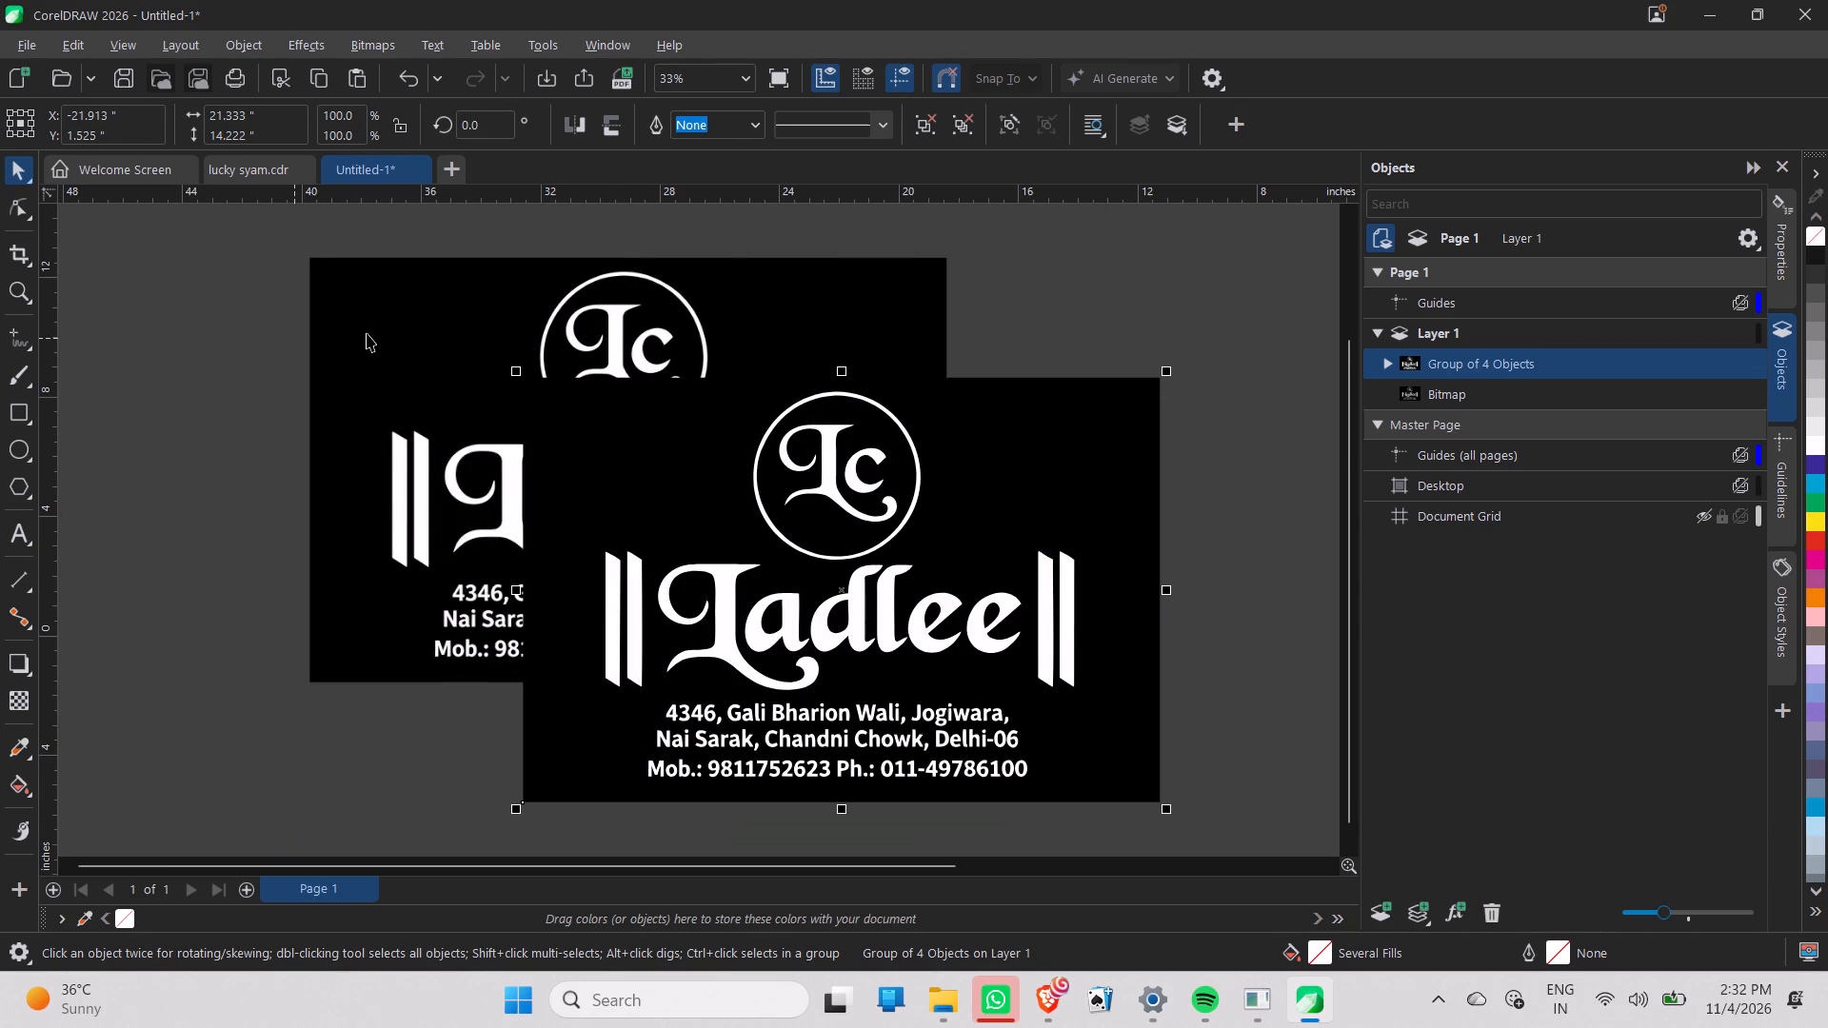
left_click(367, 333)
left_click_drag(384, 327, 268, 426)
key("Delete")
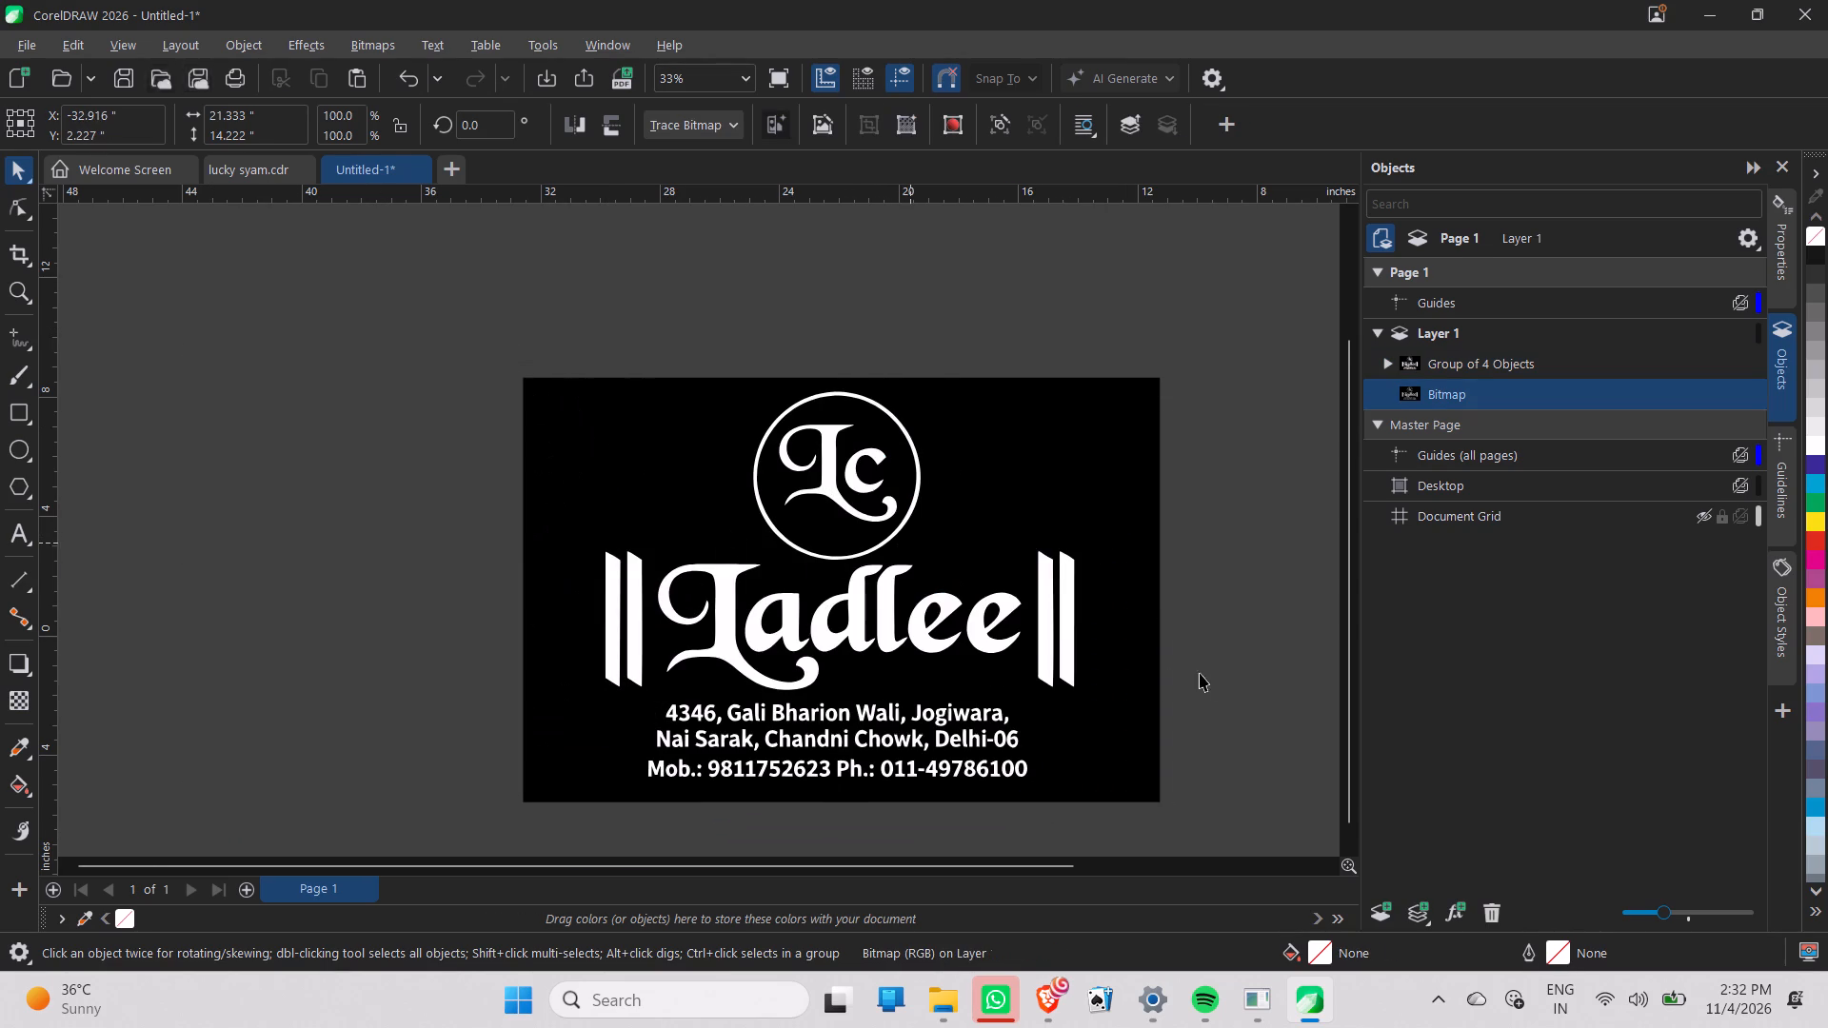
Inspect the traced Ladlee logo's edges up close and ungroup it into separate objects.
left_click(1101, 607)
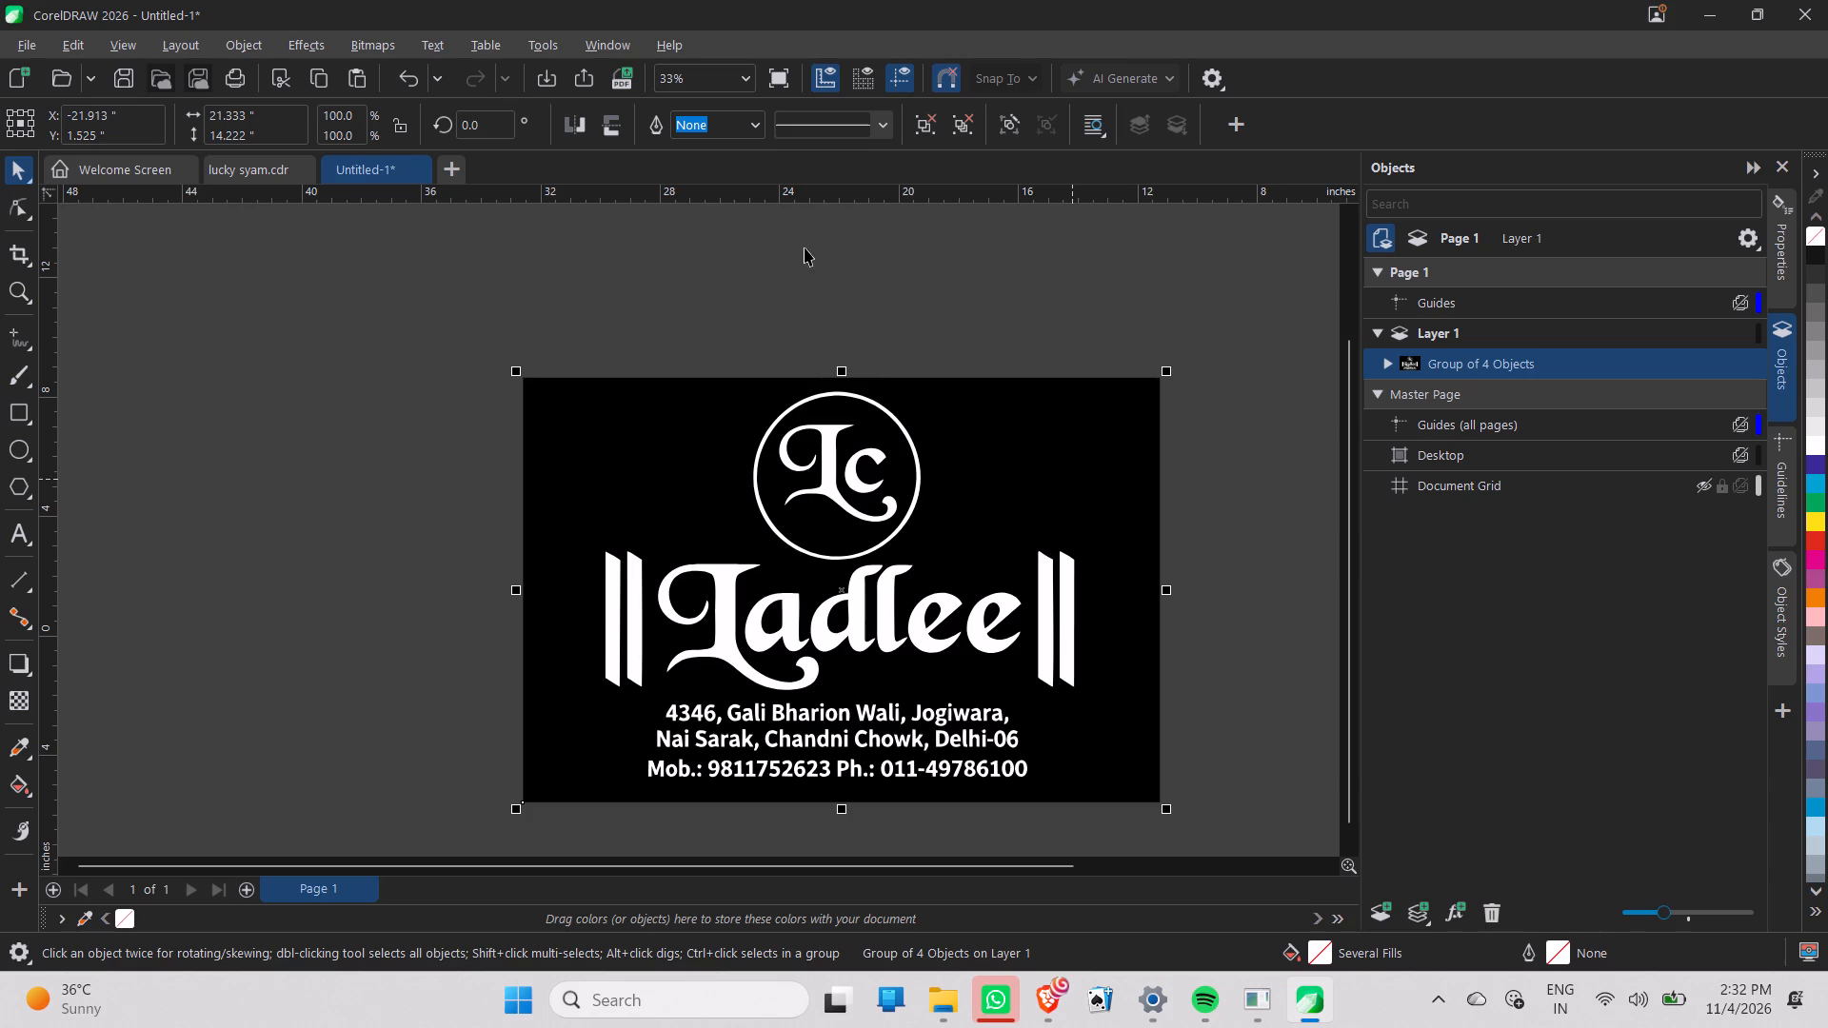
scroll(826, 576, "up", 4)
scroll(755, 544, "up", 4)
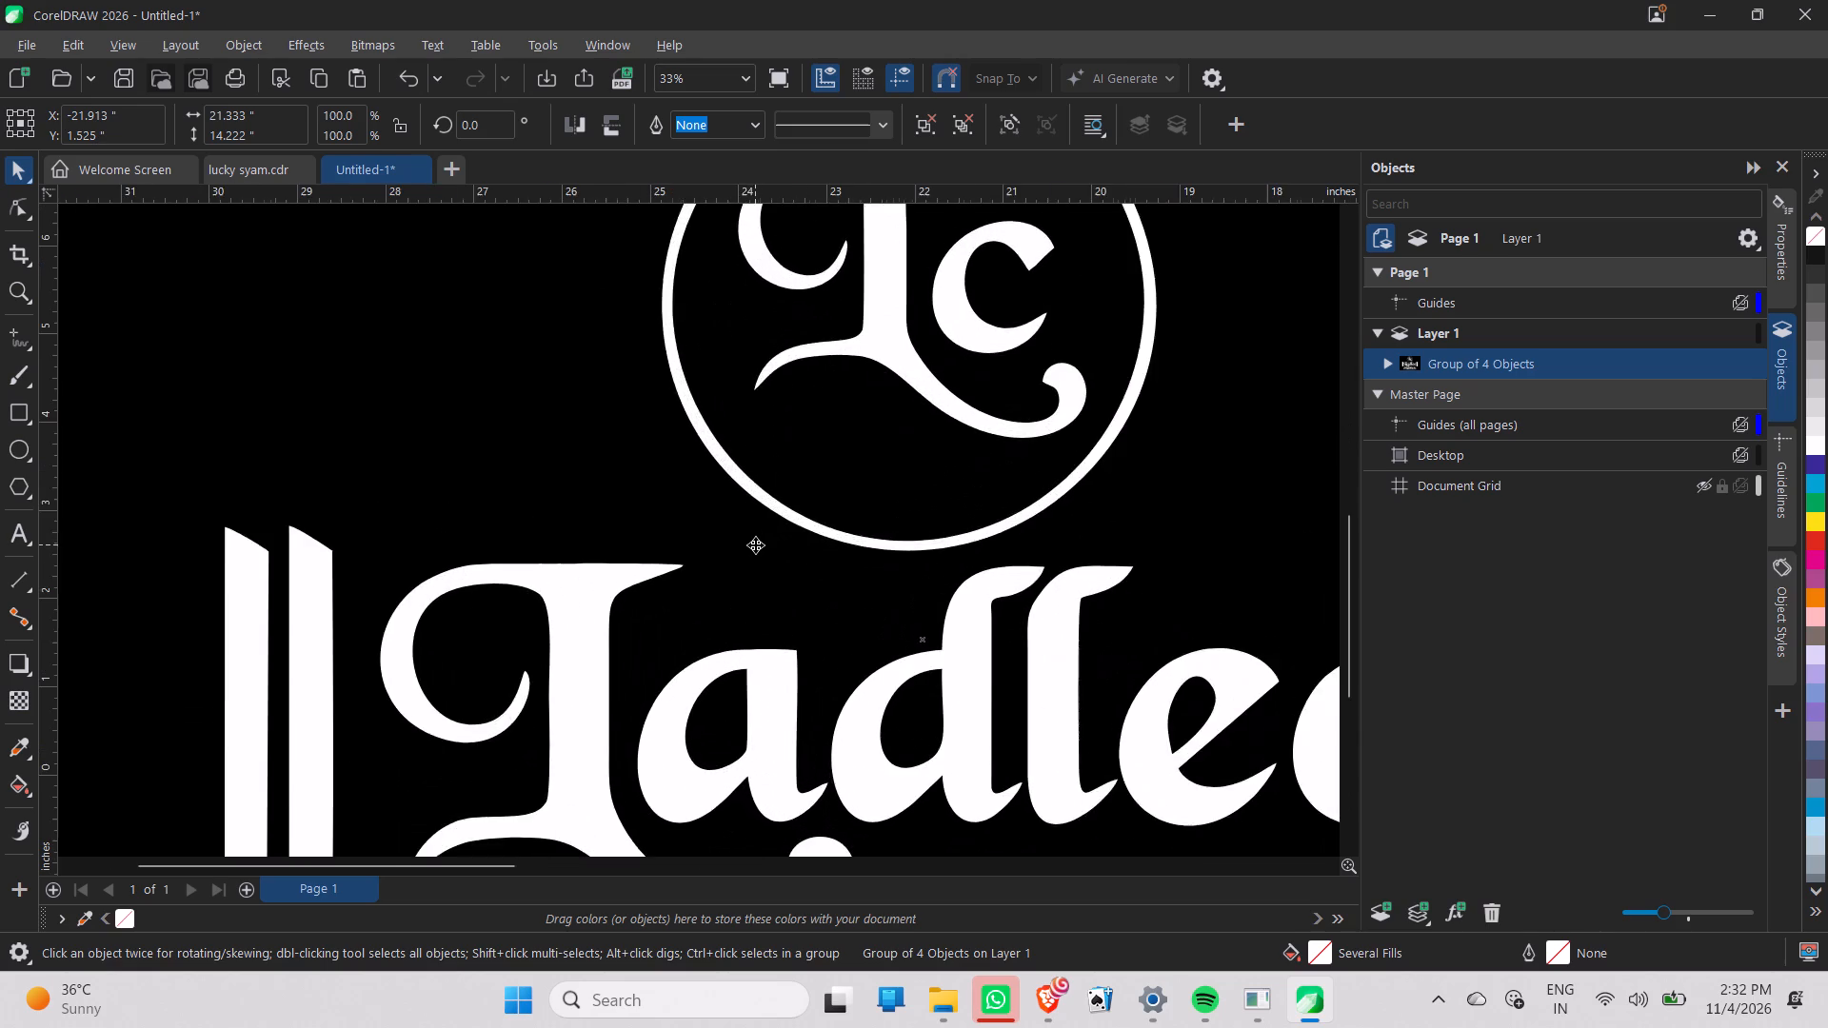
scroll(755, 544, "down", 10)
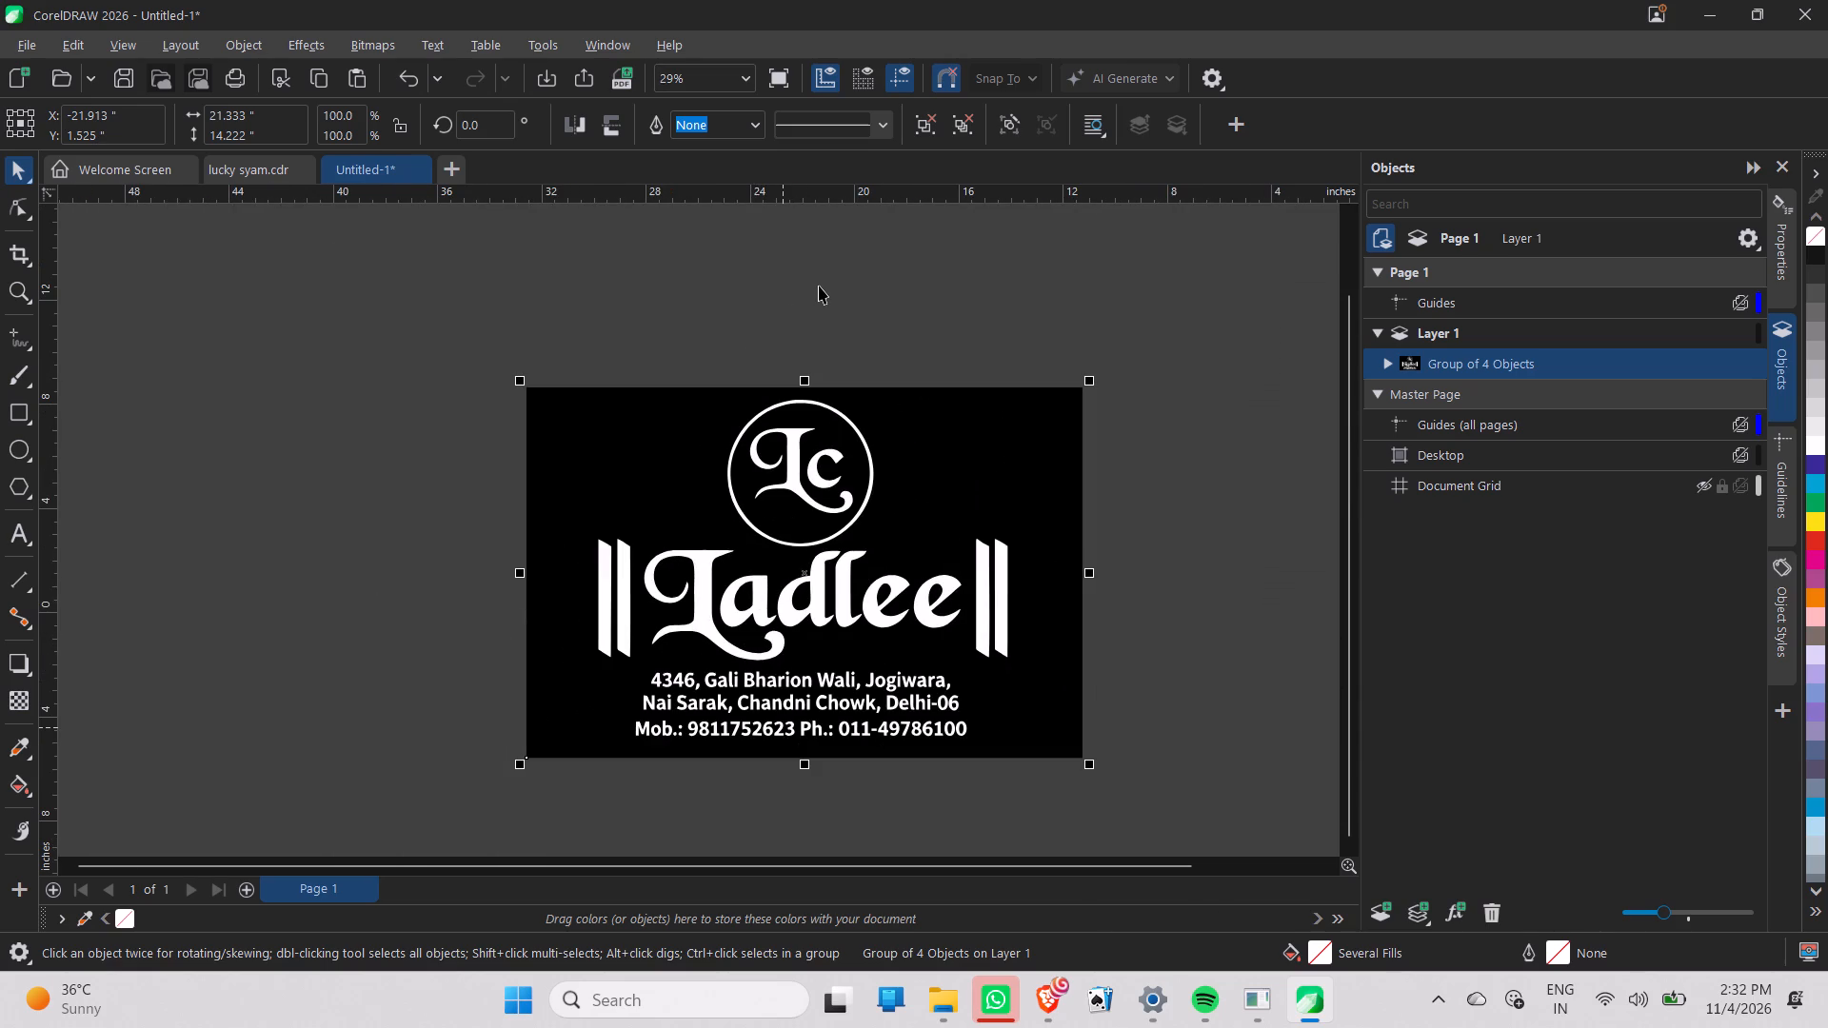
right_click(823, 283)
left_click(1150, 273)
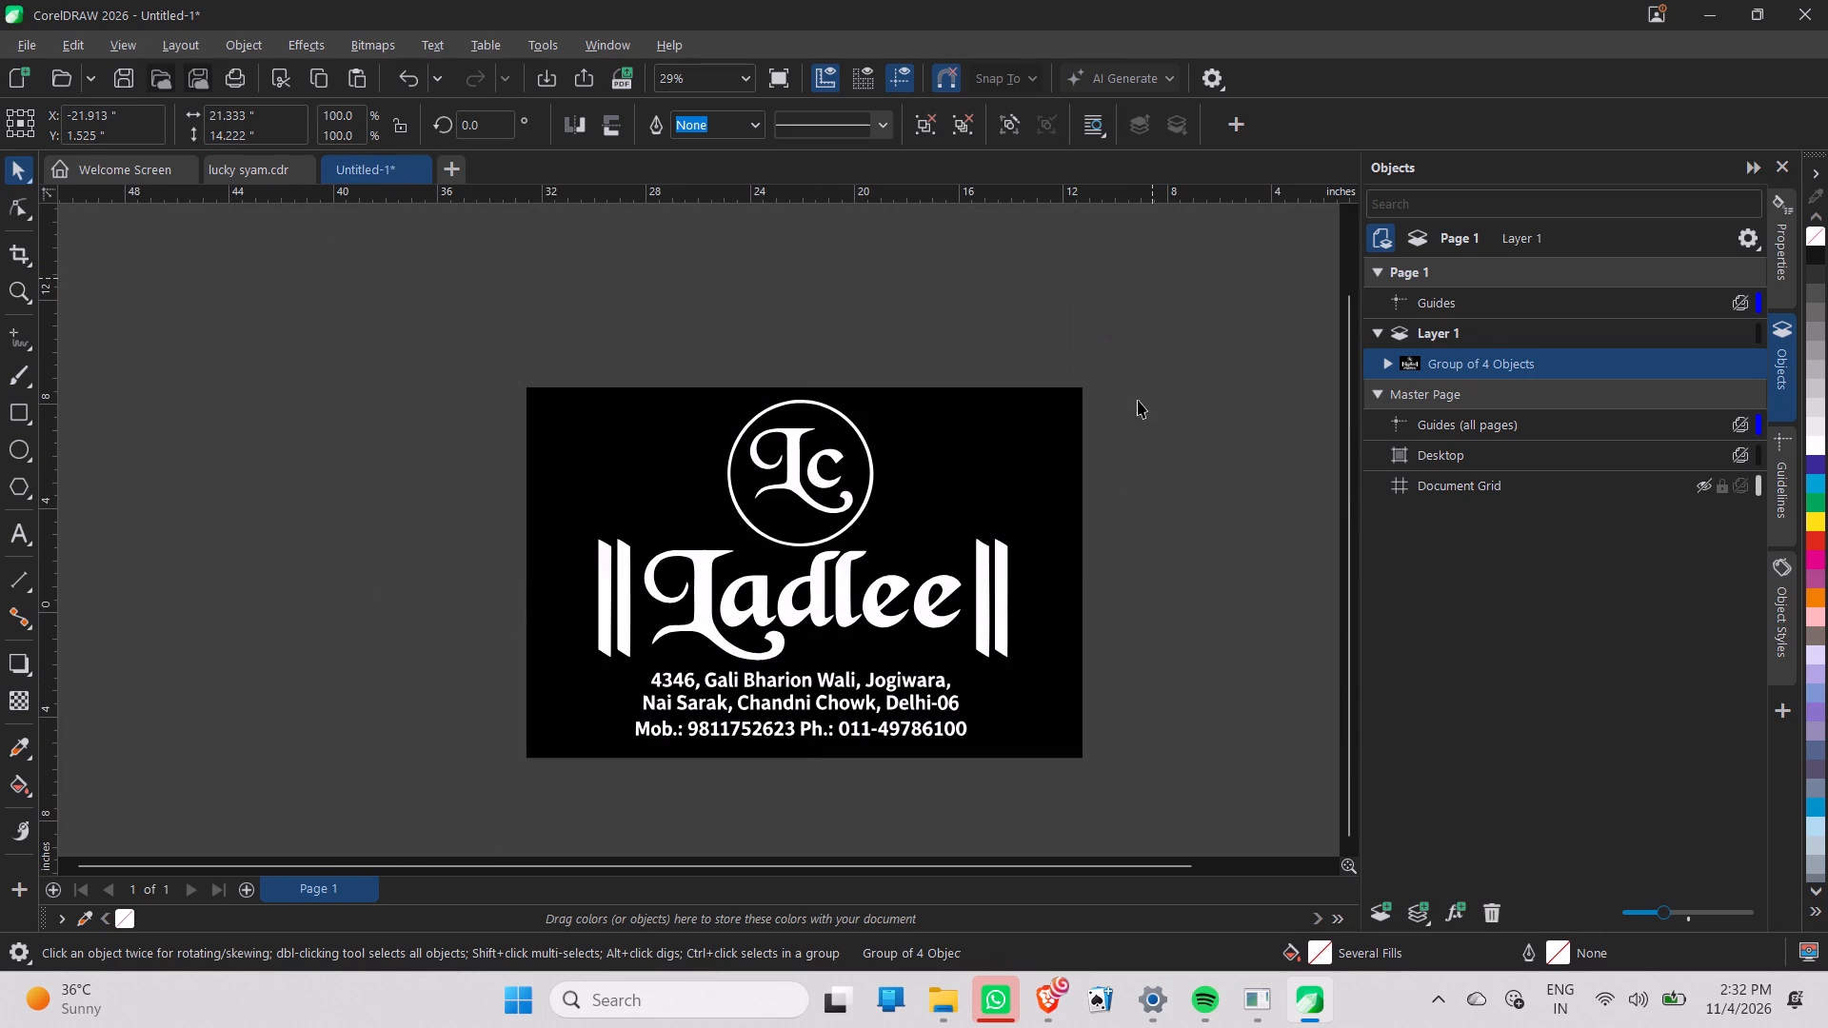
left_click(1044, 479)
left_click(924, 119)
left_click(1093, 268)
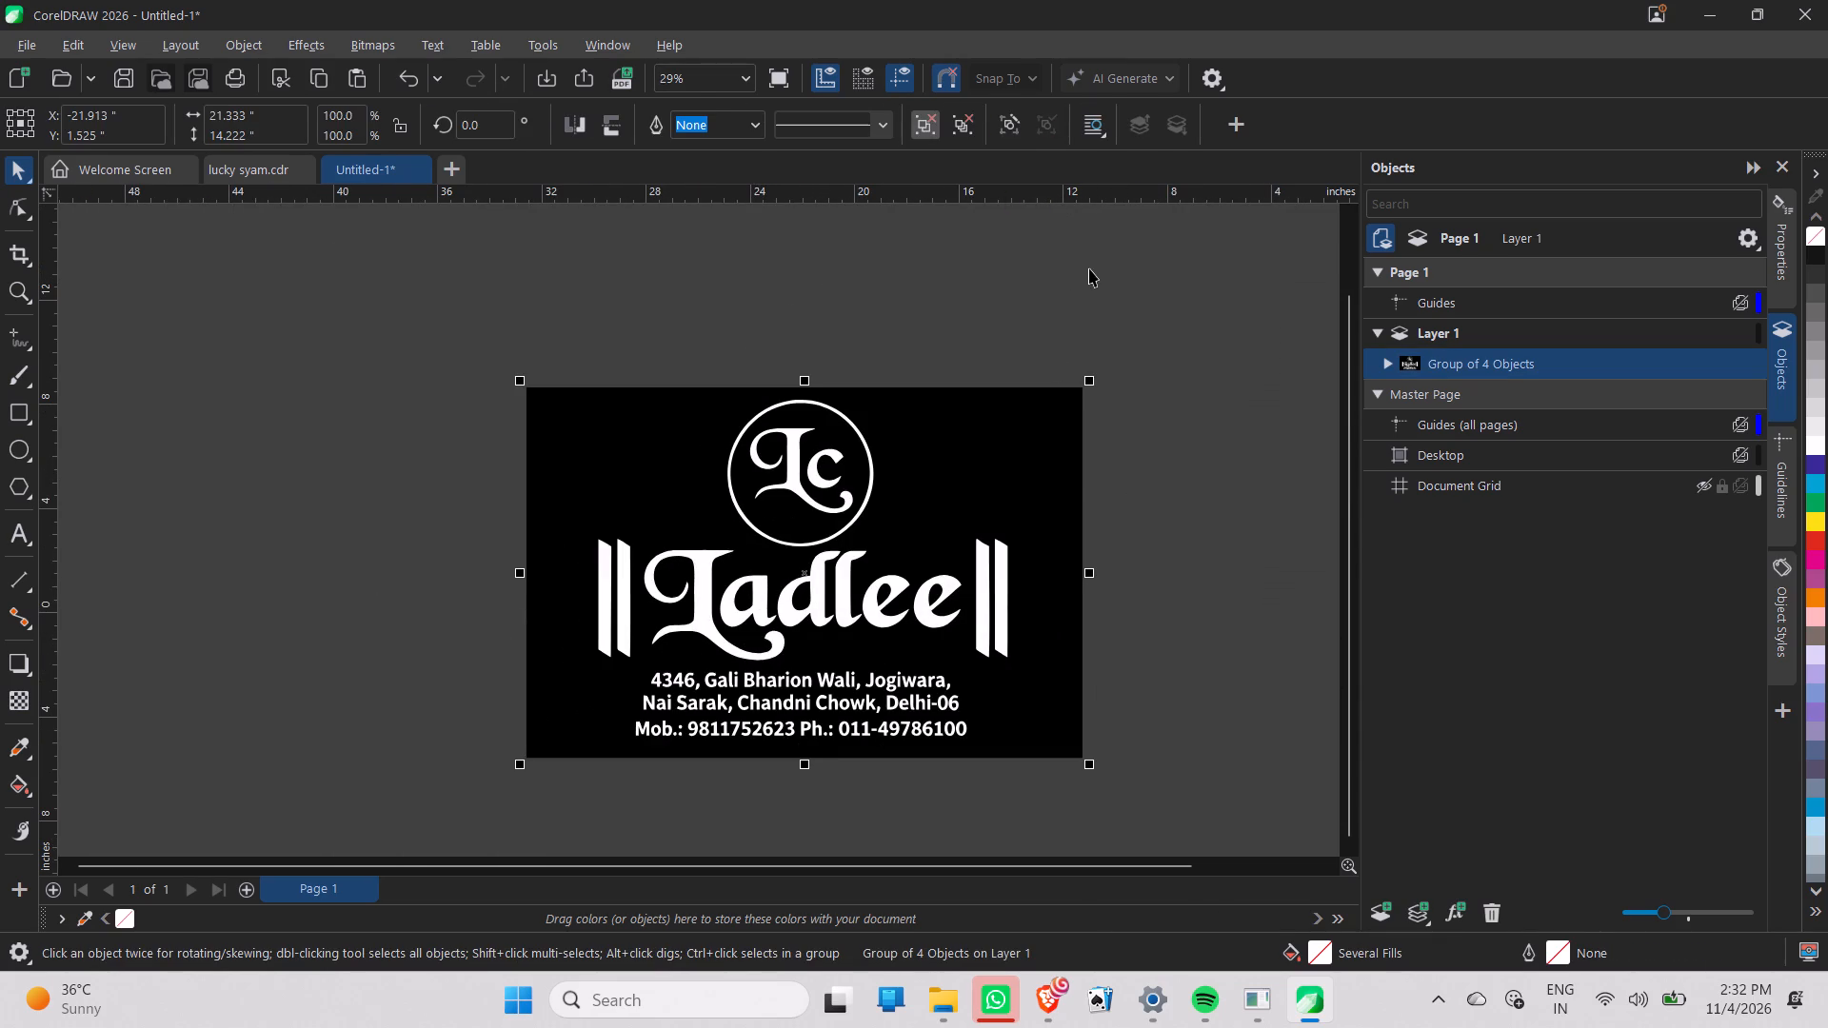
Delete the black background rectangle behind the traced logo.
left_click(1045, 435)
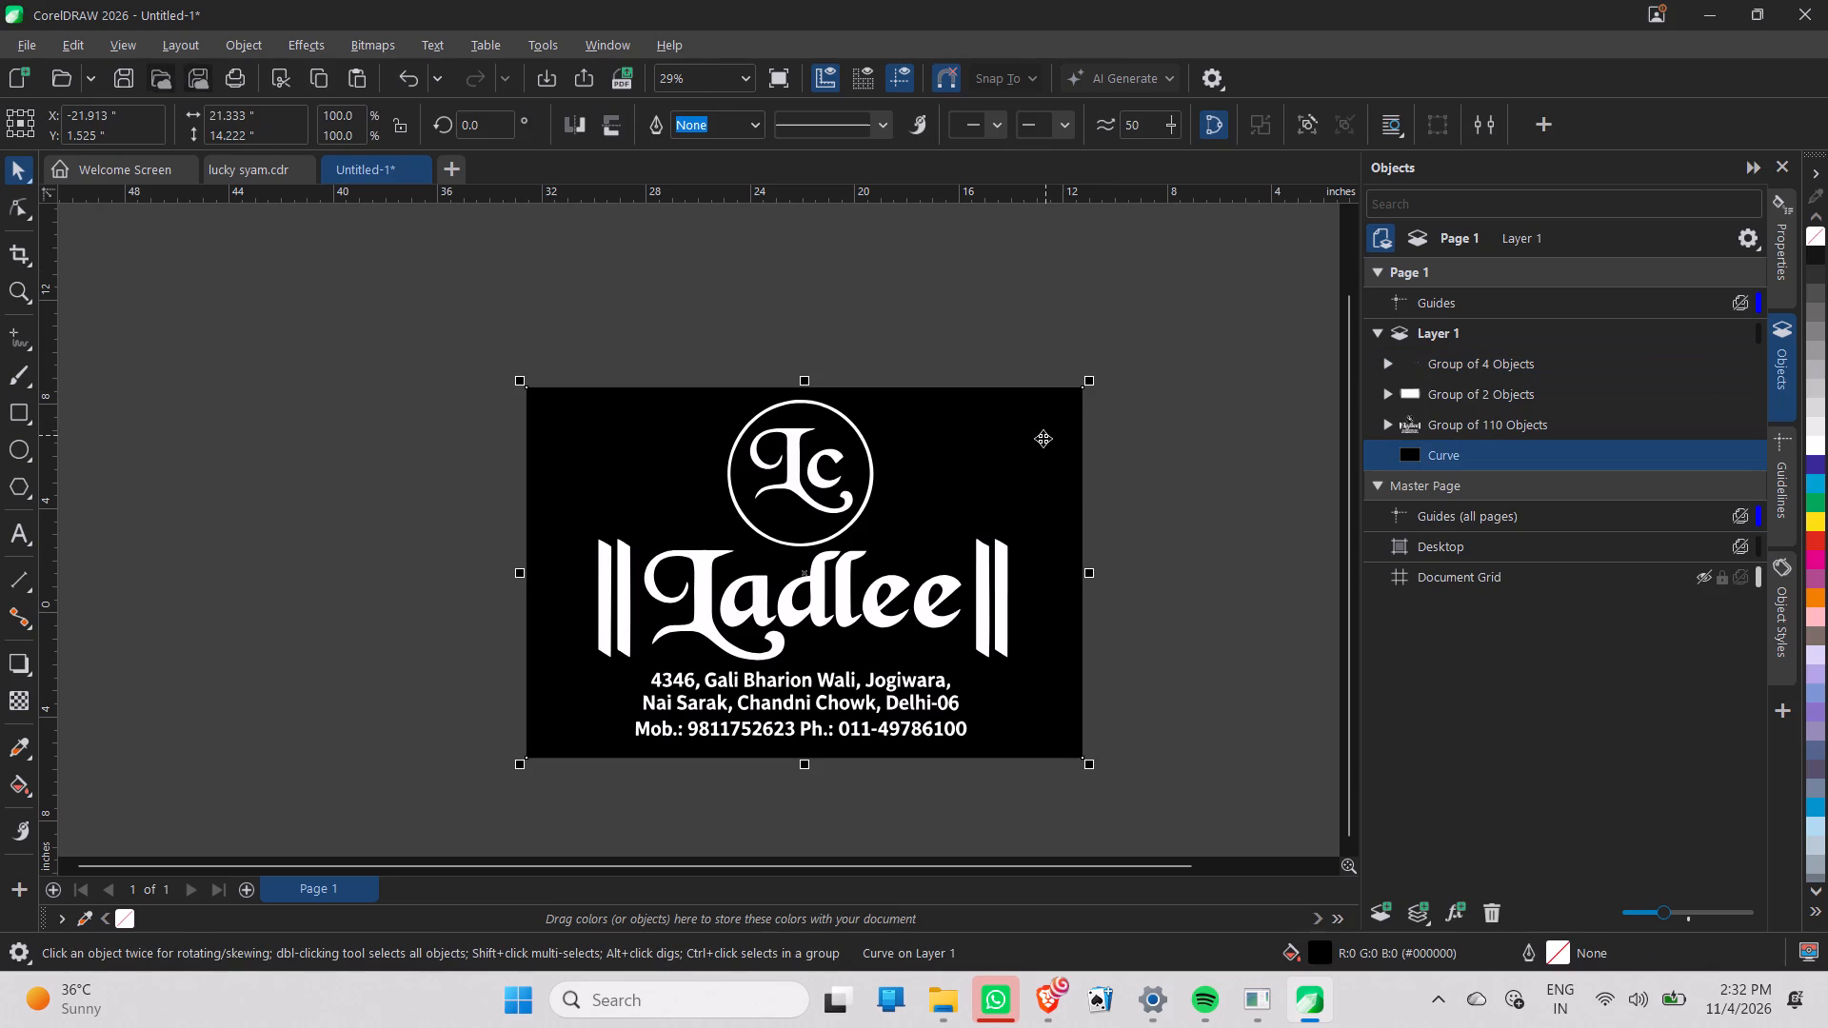
key("Delete")
Ungroup the traced group of 110 objects holding the emblem, wordmark, bars and contact text.
scroll(773, 568, "up", 5)
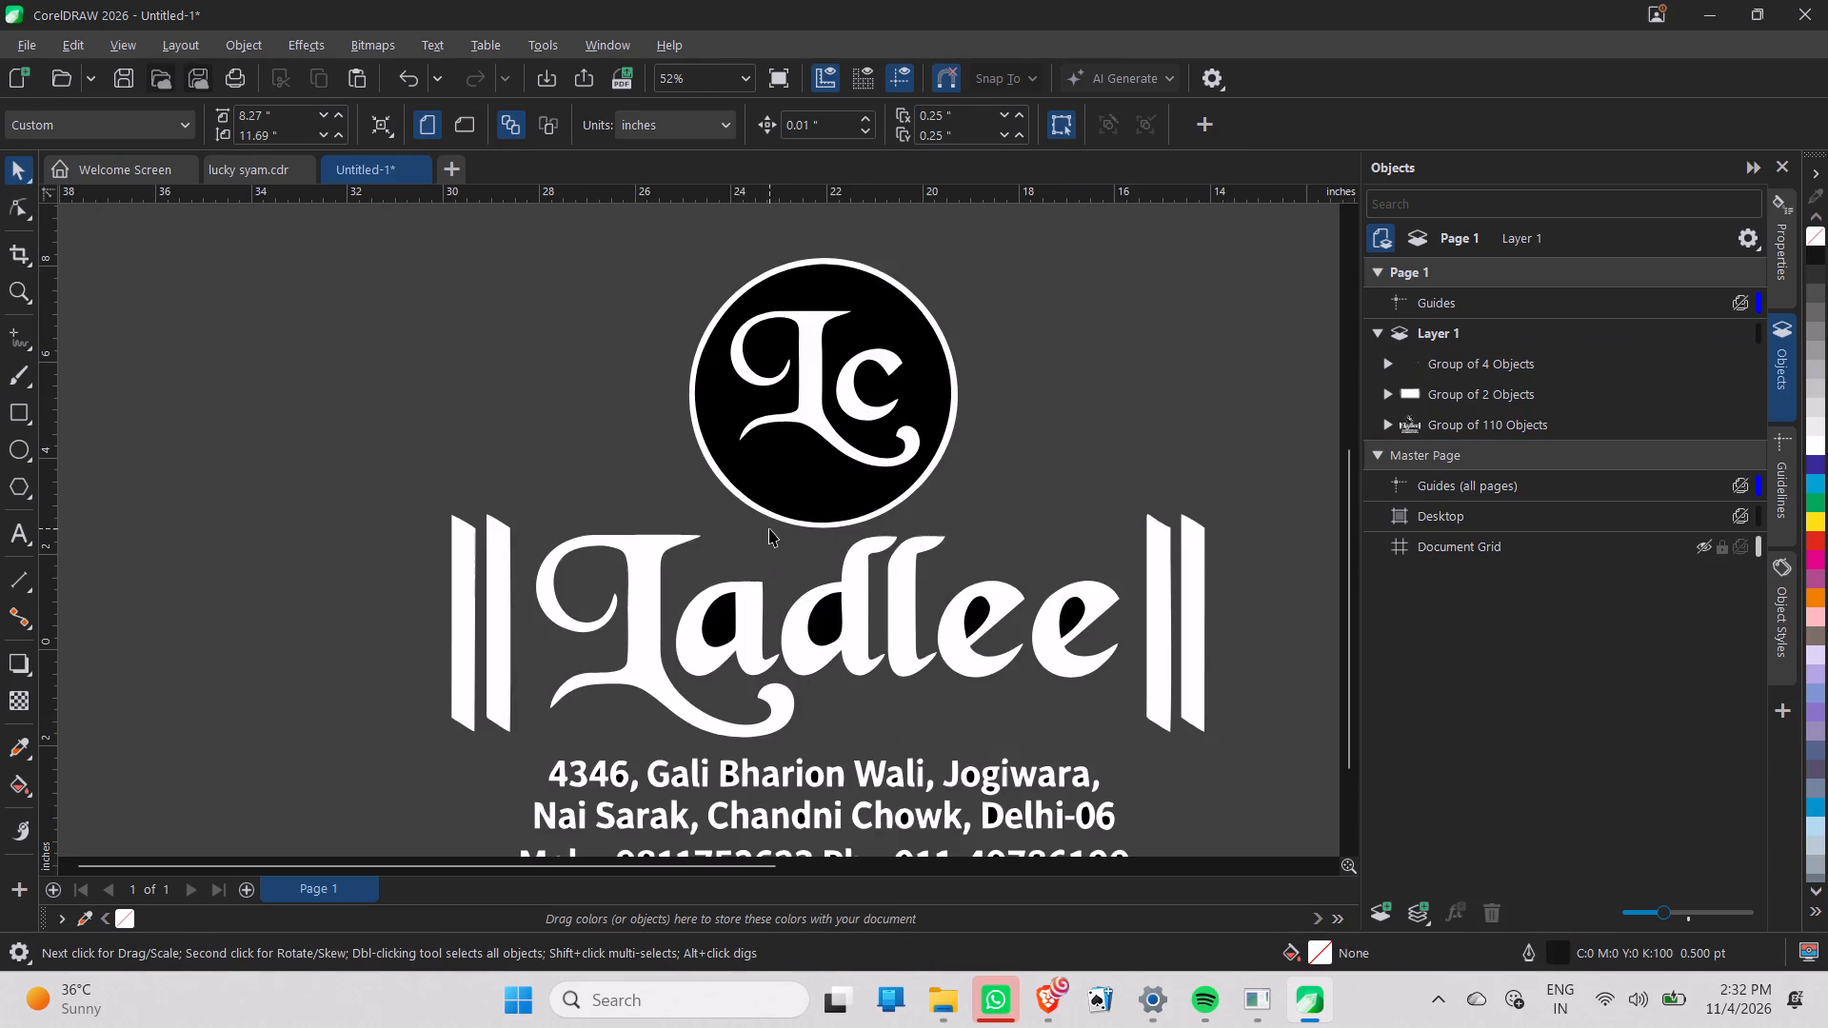
left_click(725, 615)
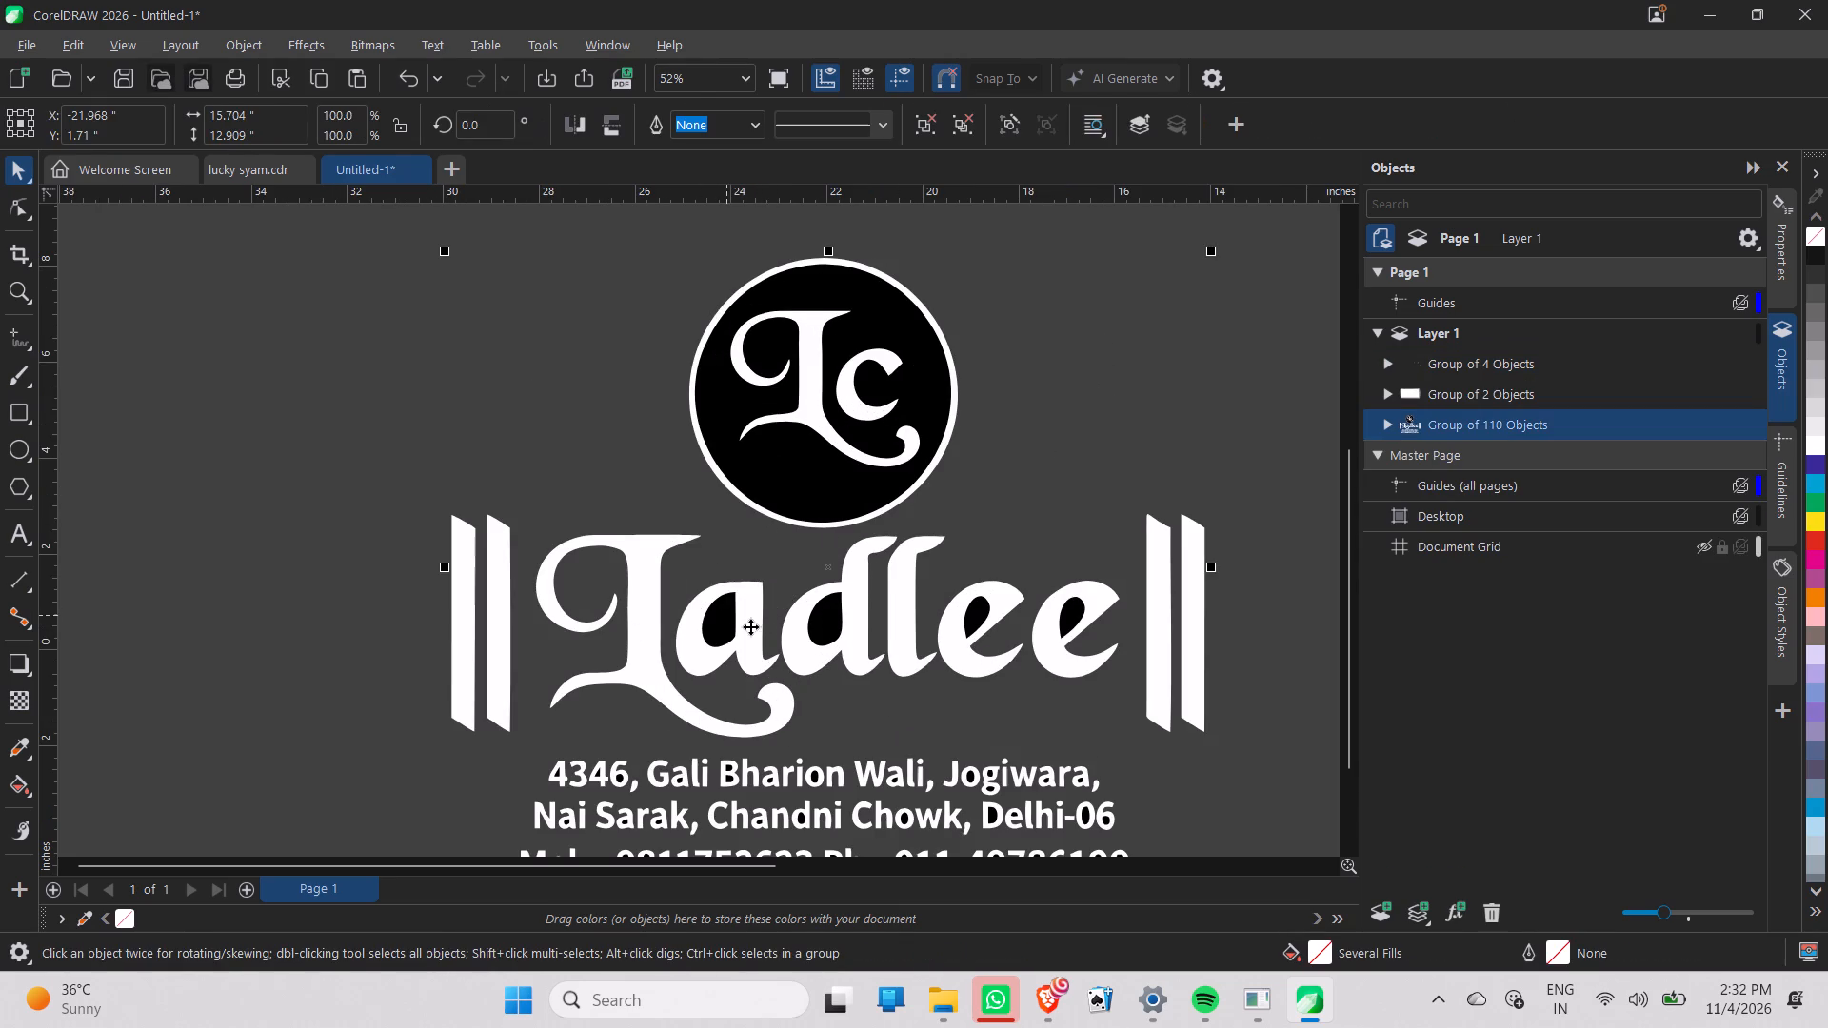
left_click(925, 133)
left_click(275, 393)
left_click(709, 633)
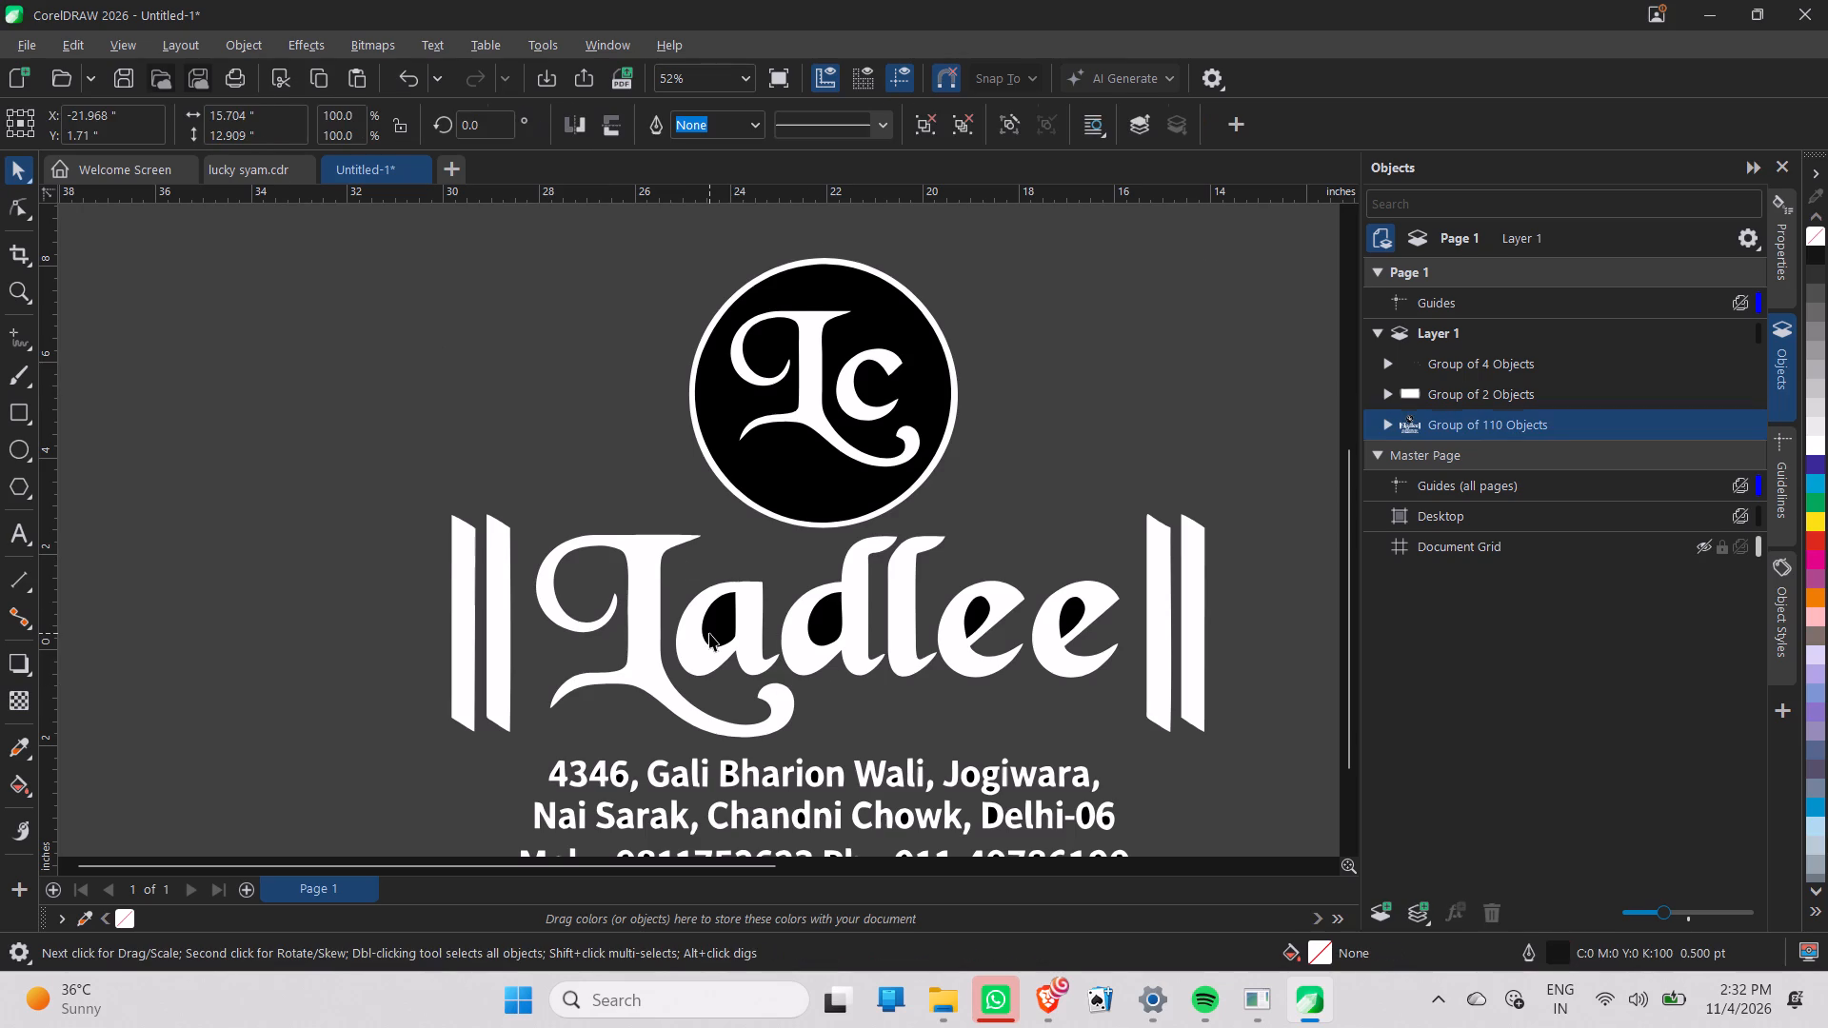
left_click(921, 123)
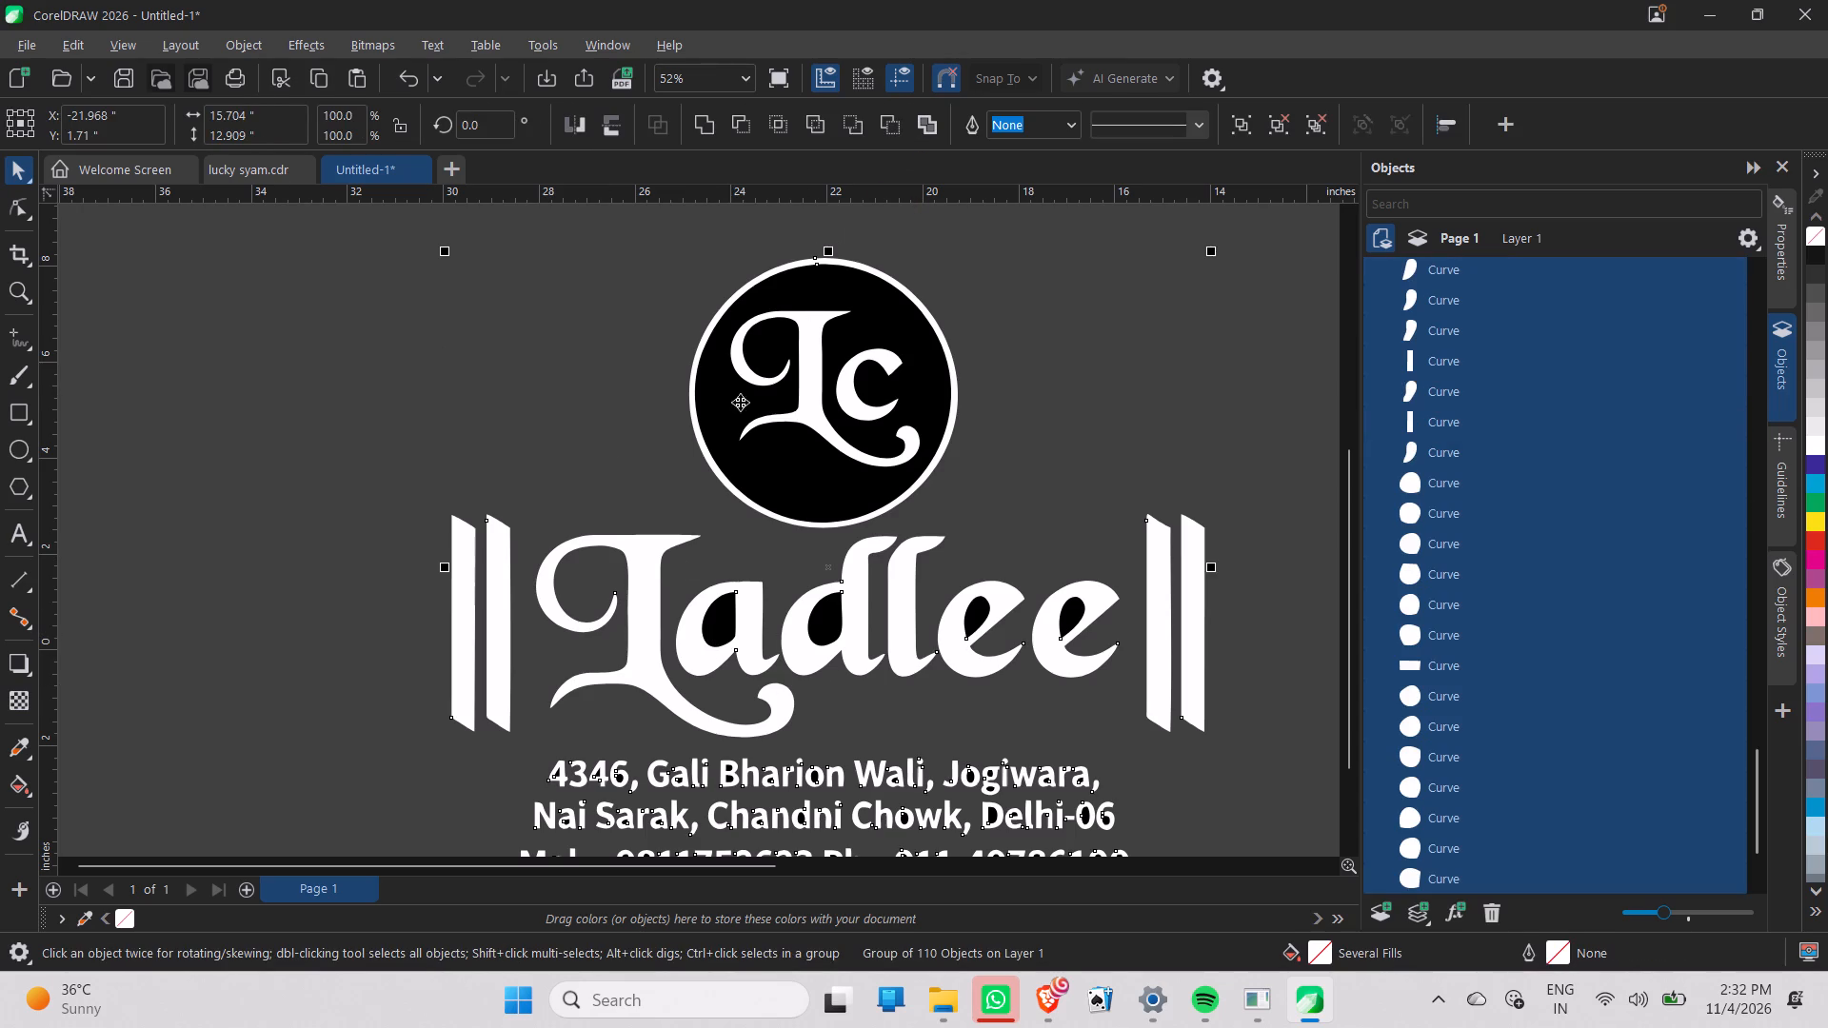
left_click(366, 411)
Sample black from the circular emblem and fill the two slanted bars before the Ladlee wordmark with it.
left_click(494, 564)
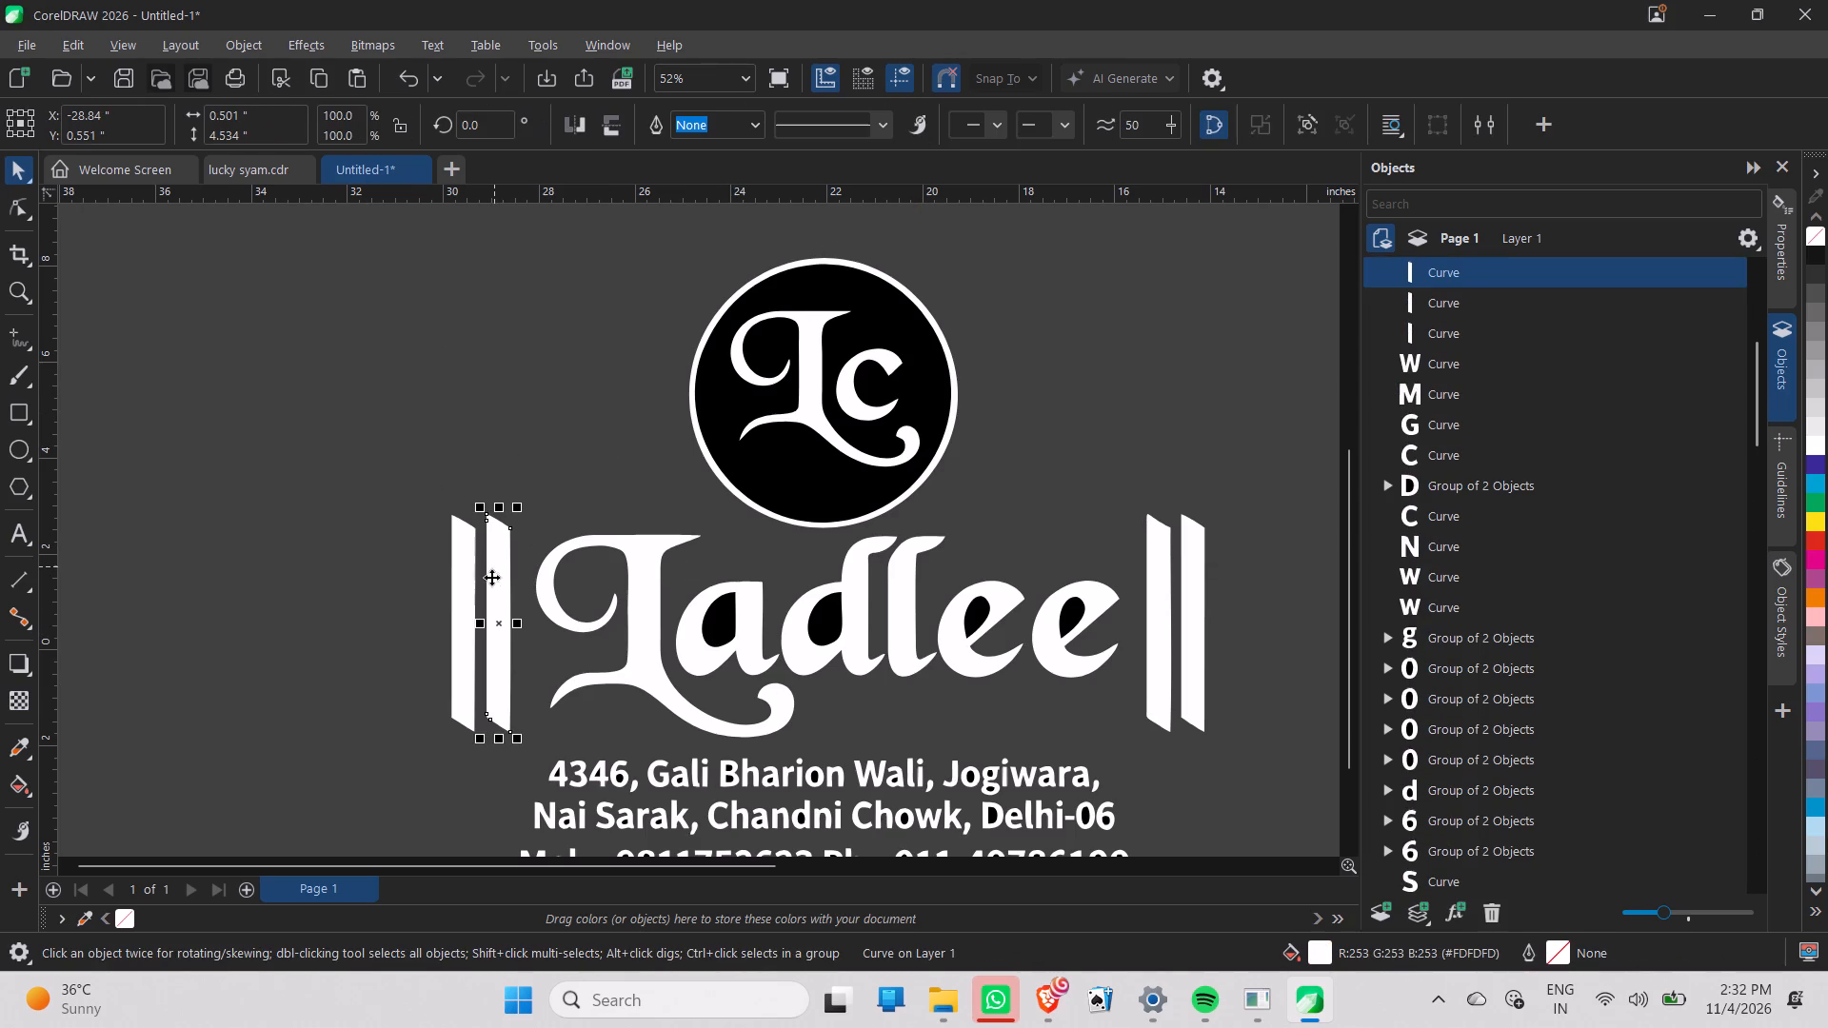
left_click(19, 758)
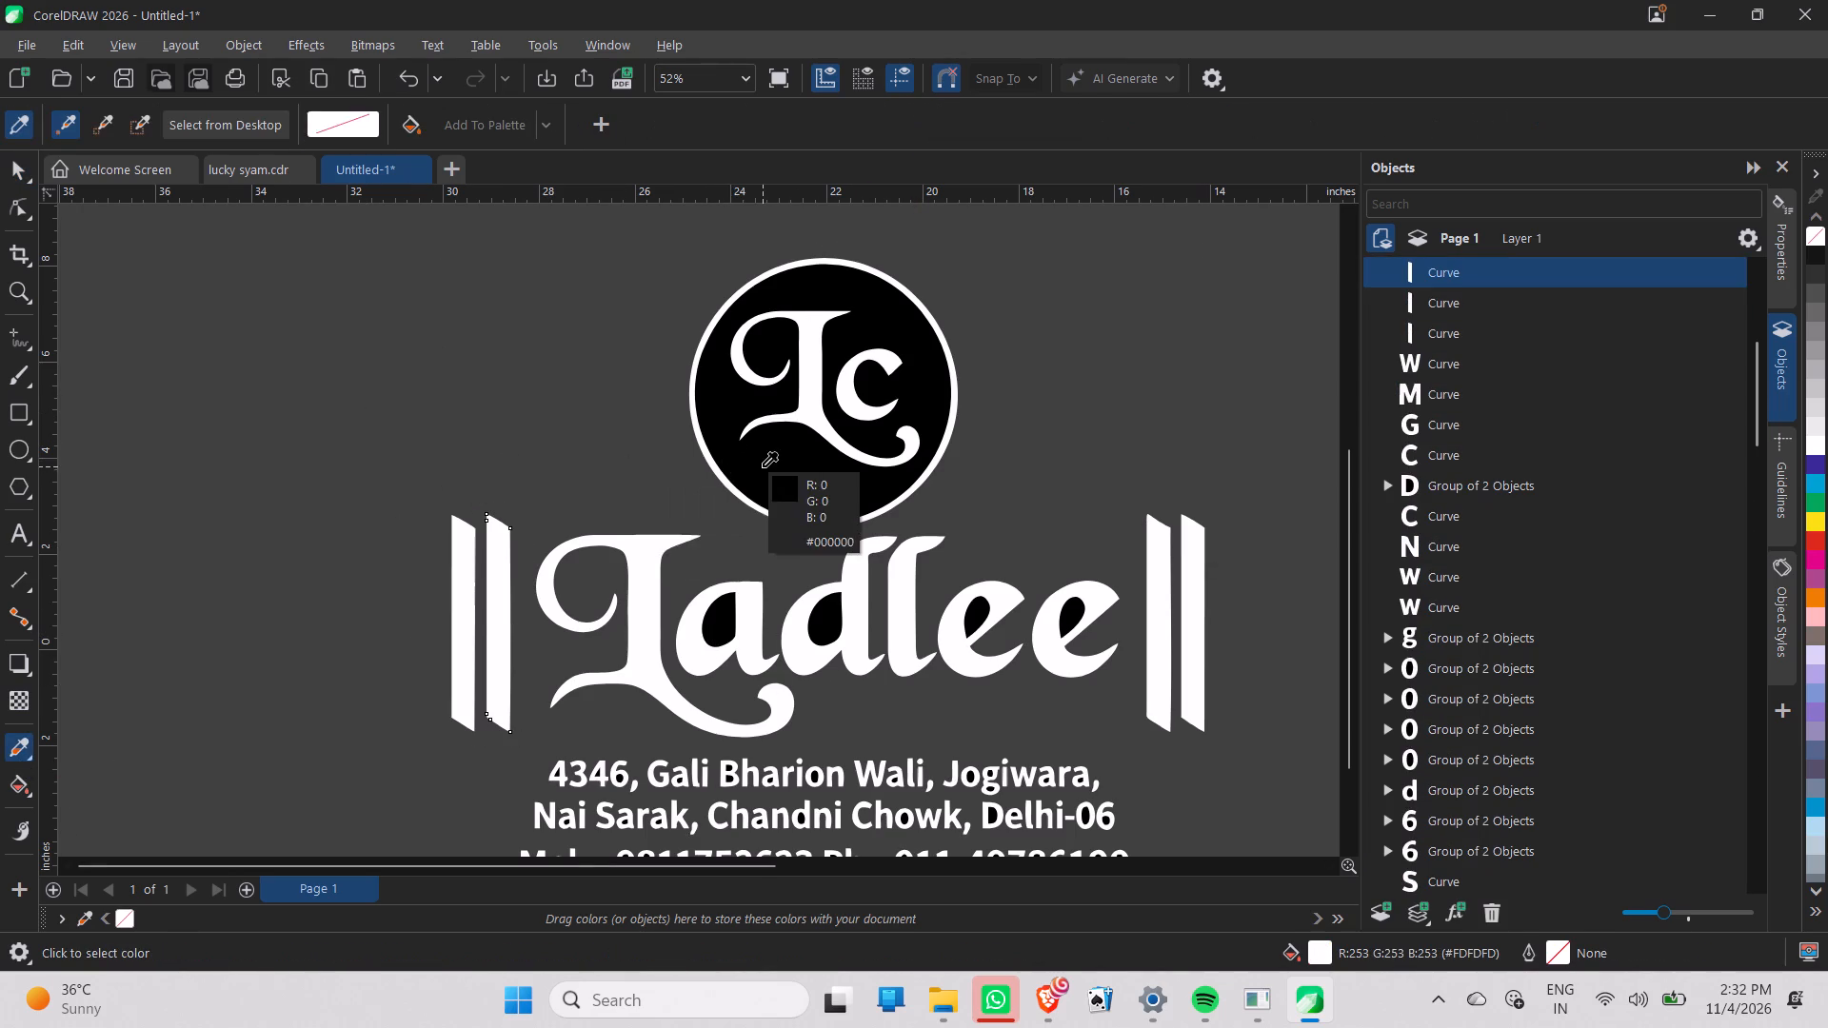
left_click(763, 466)
left_click(487, 570)
left_click(455, 607)
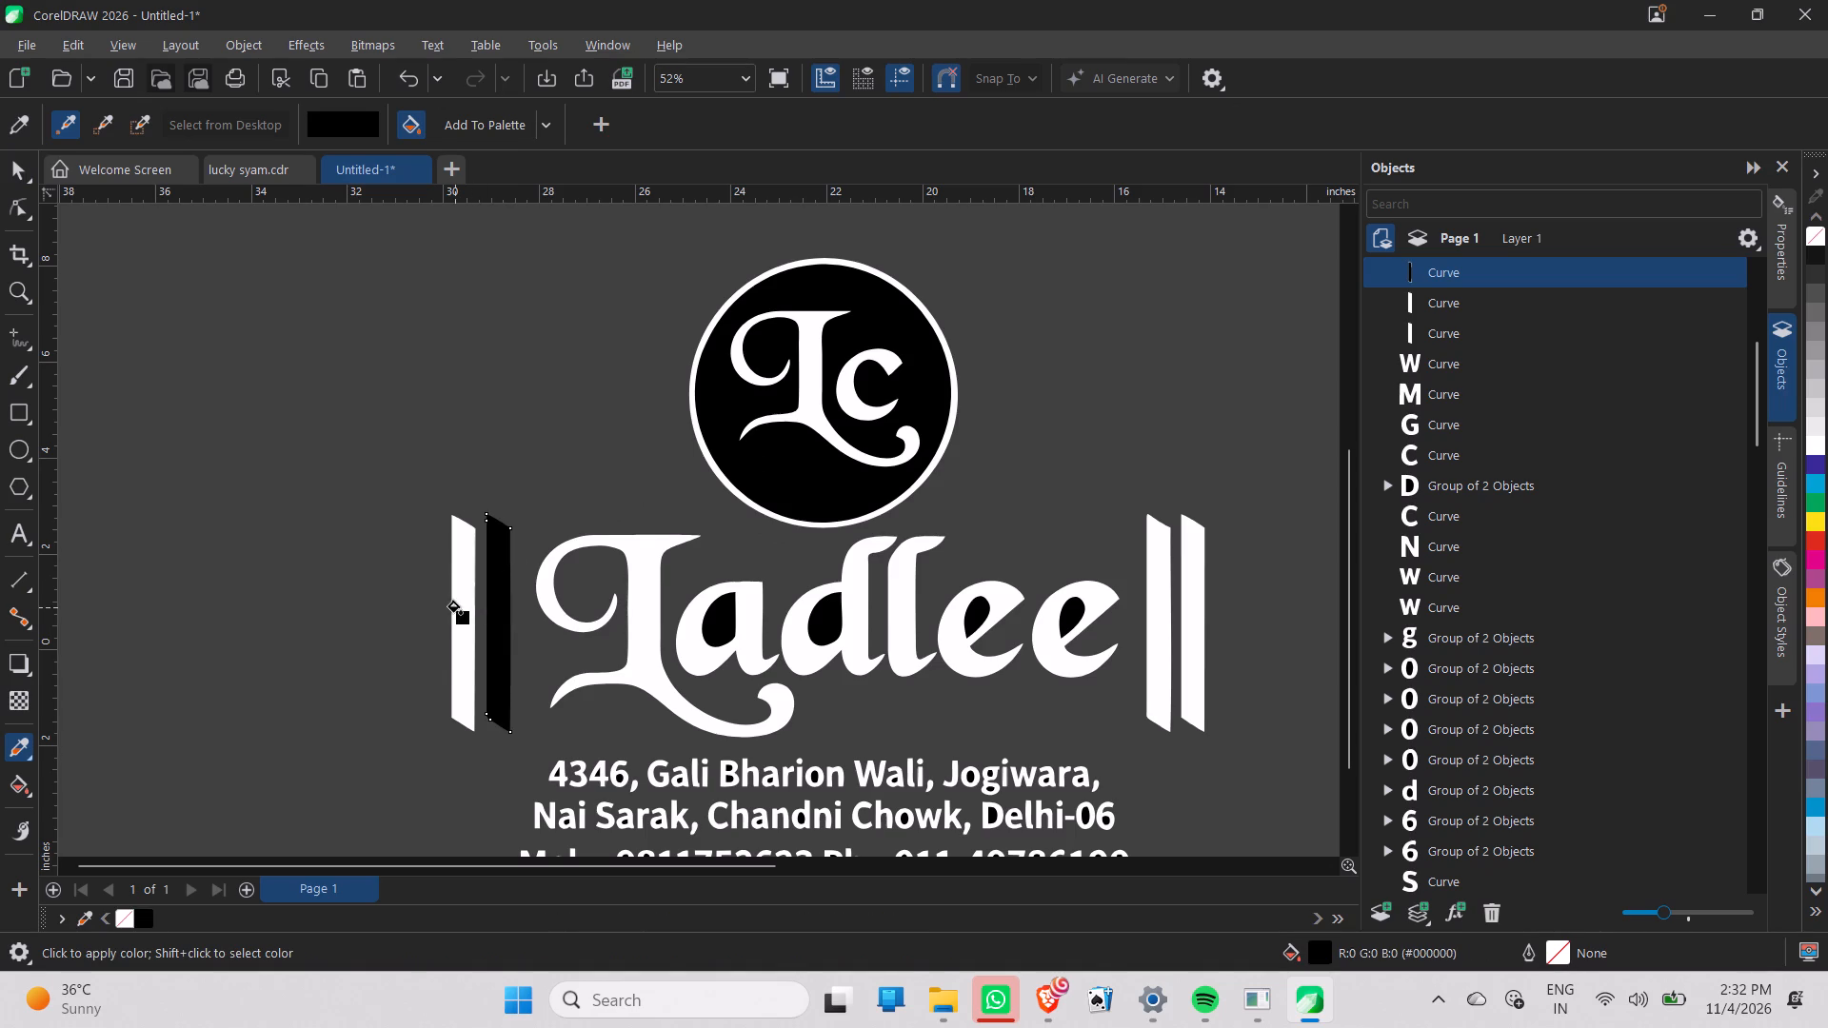
Fill the wordmark's L and l and the two closing bars black, undoing the trial fills on a, d and the first e.
left_click(641, 660)
left_click(691, 666)
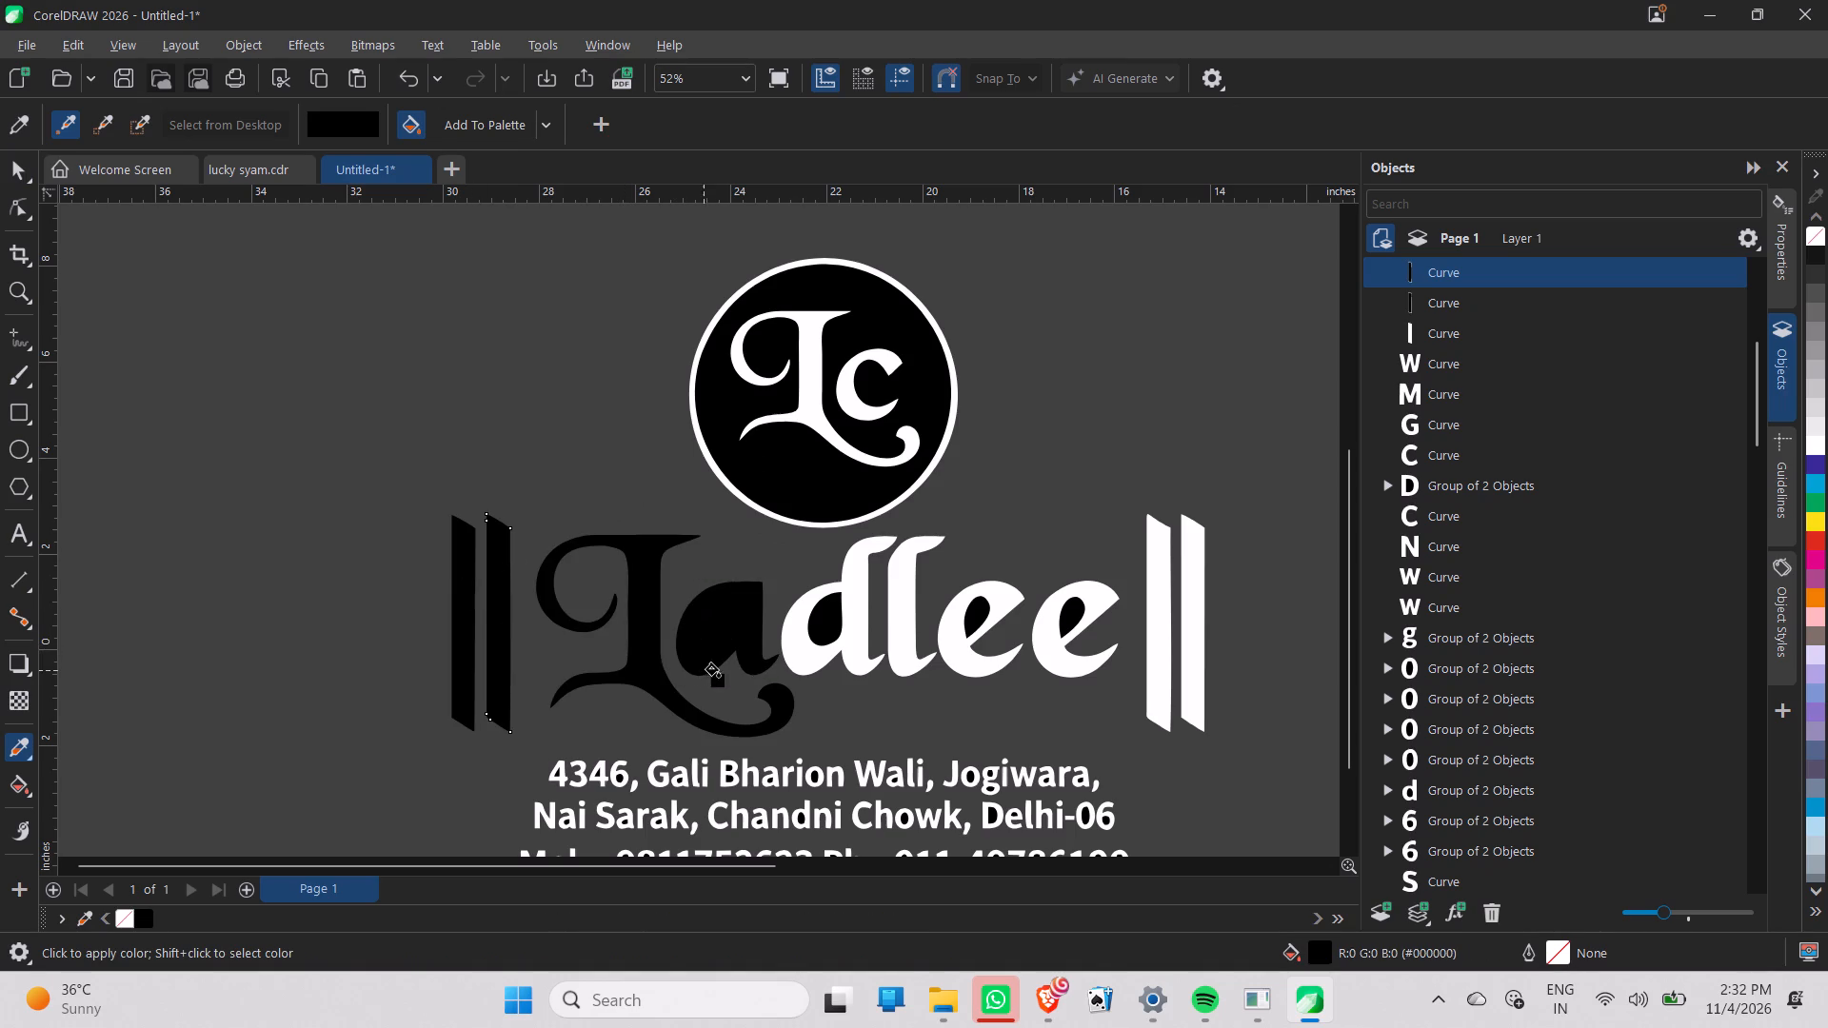
left_click(819, 658)
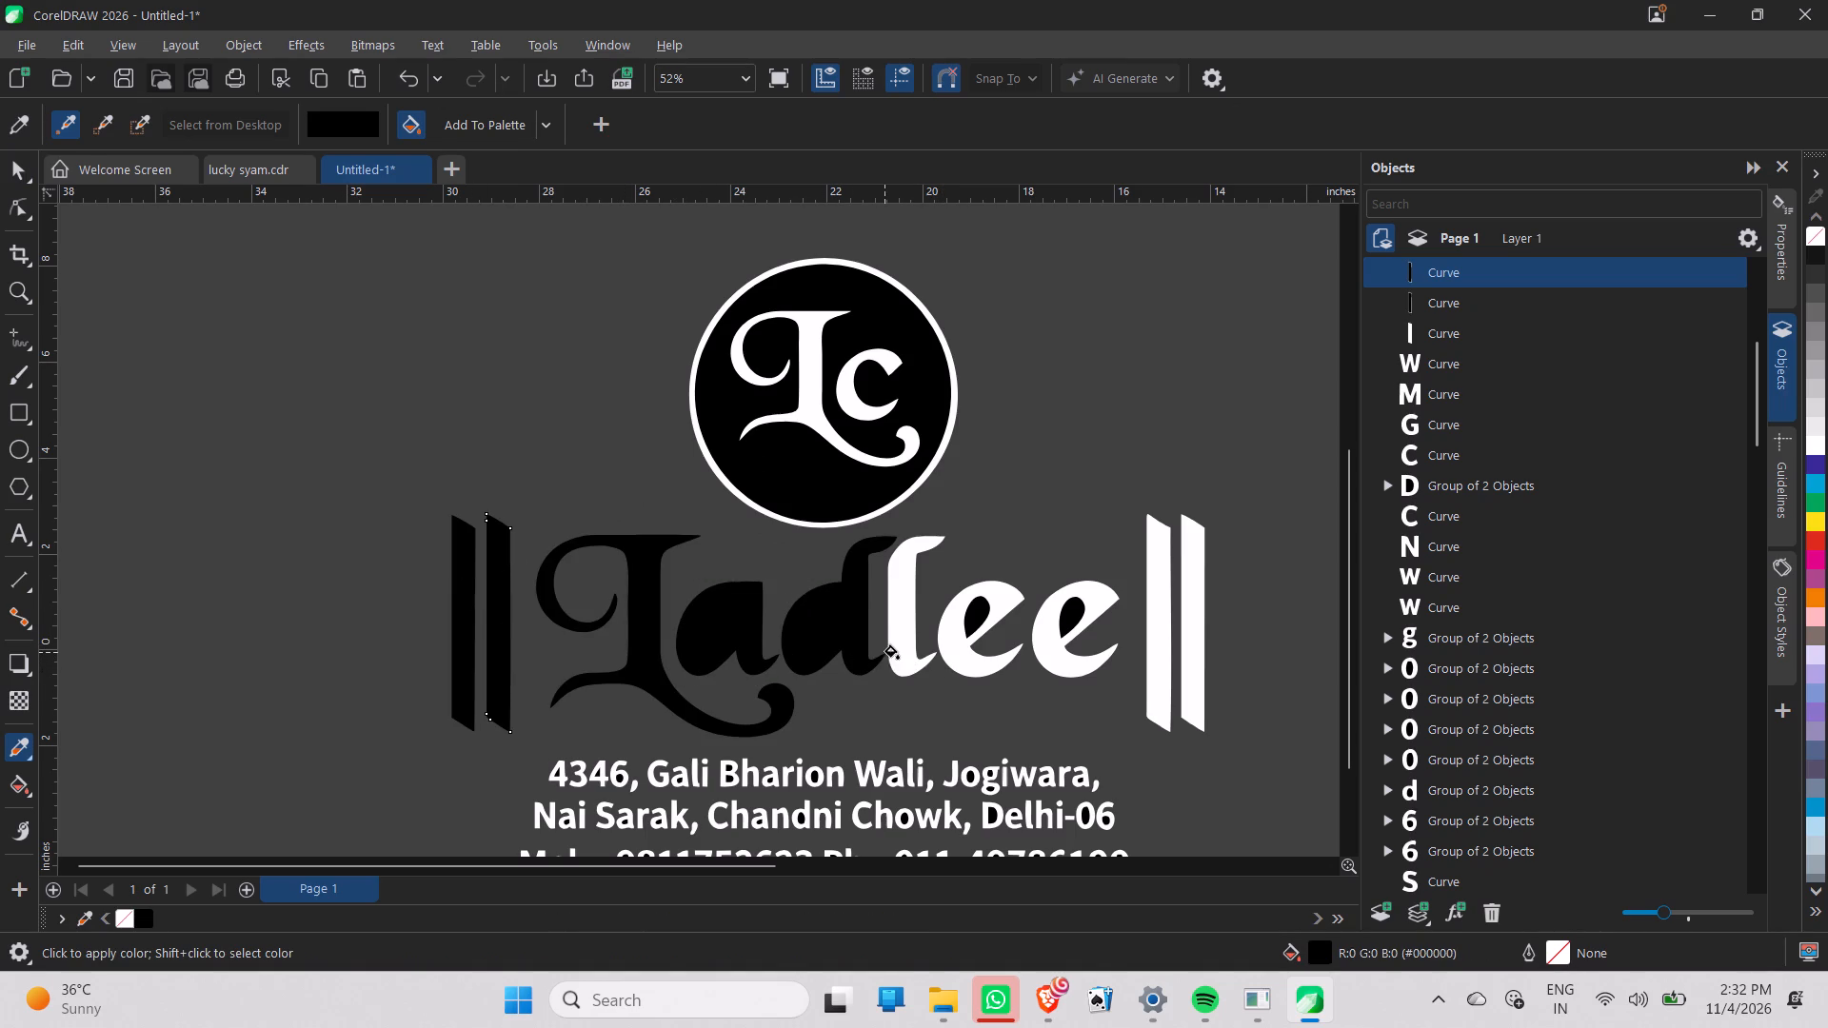
key("ctrl+z")
key("ctrl+z")
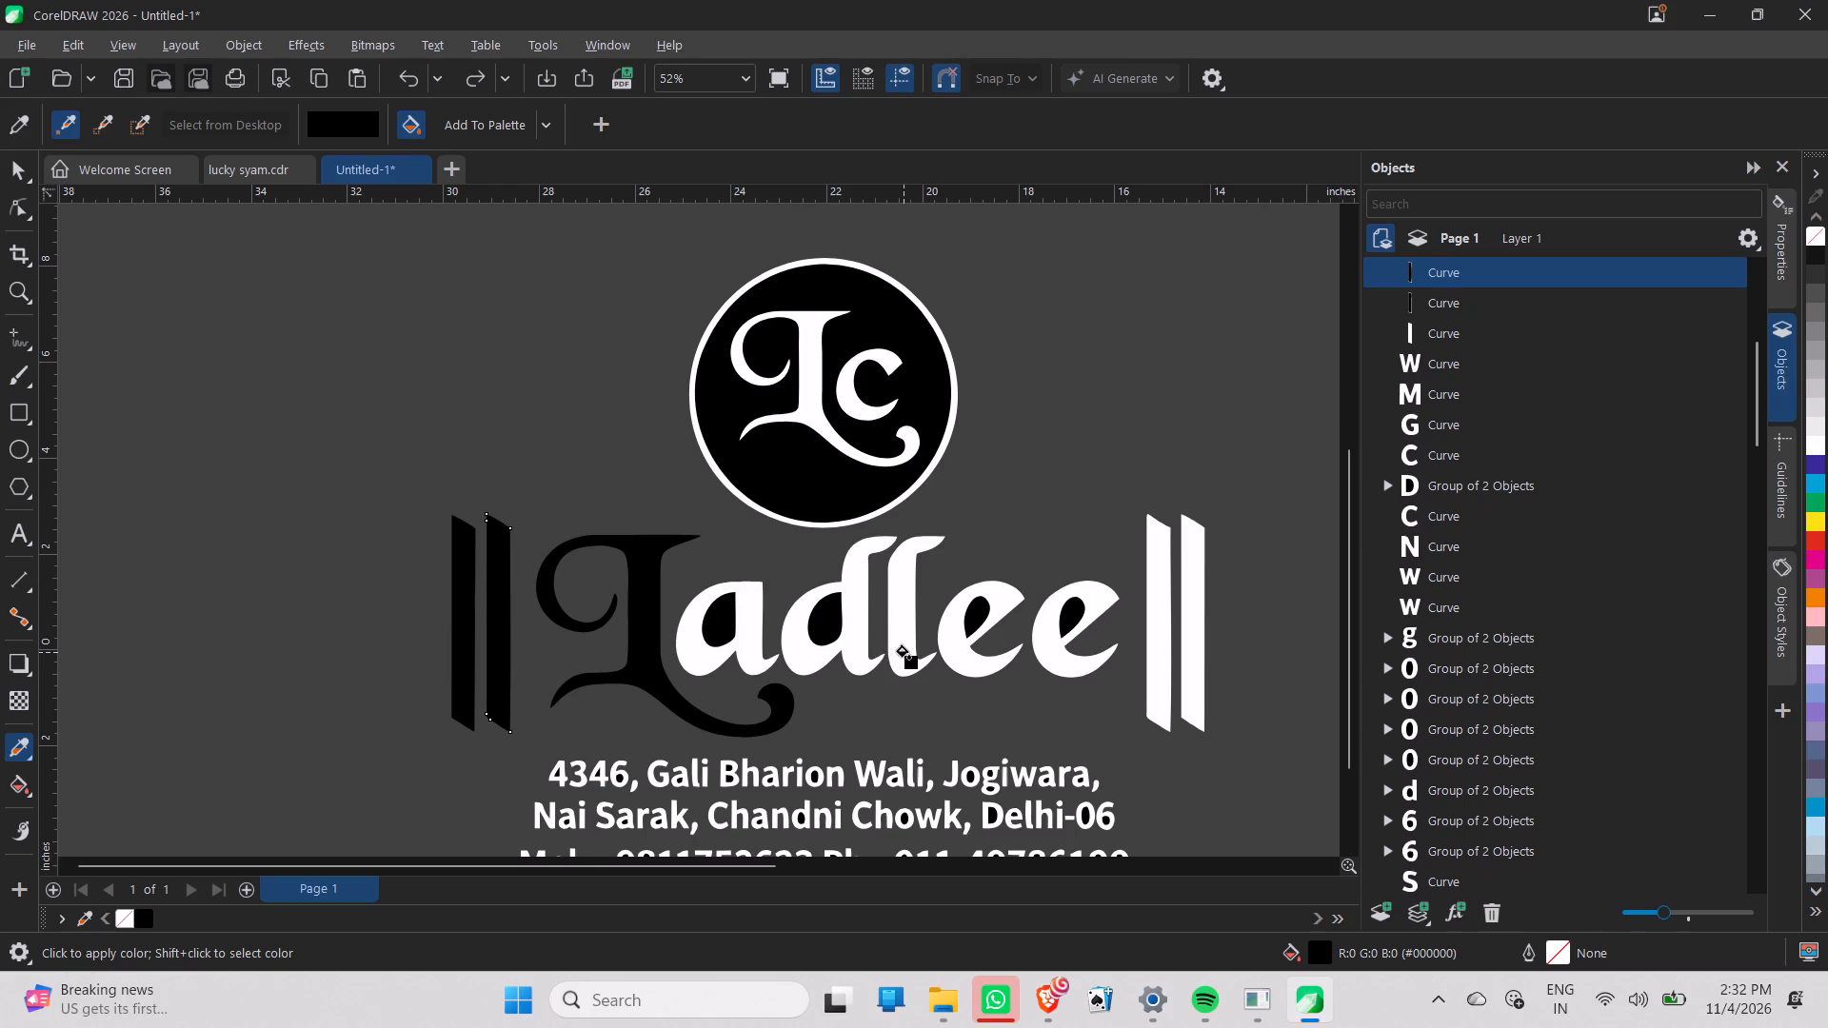
left_click(904, 652)
left_click(979, 660)
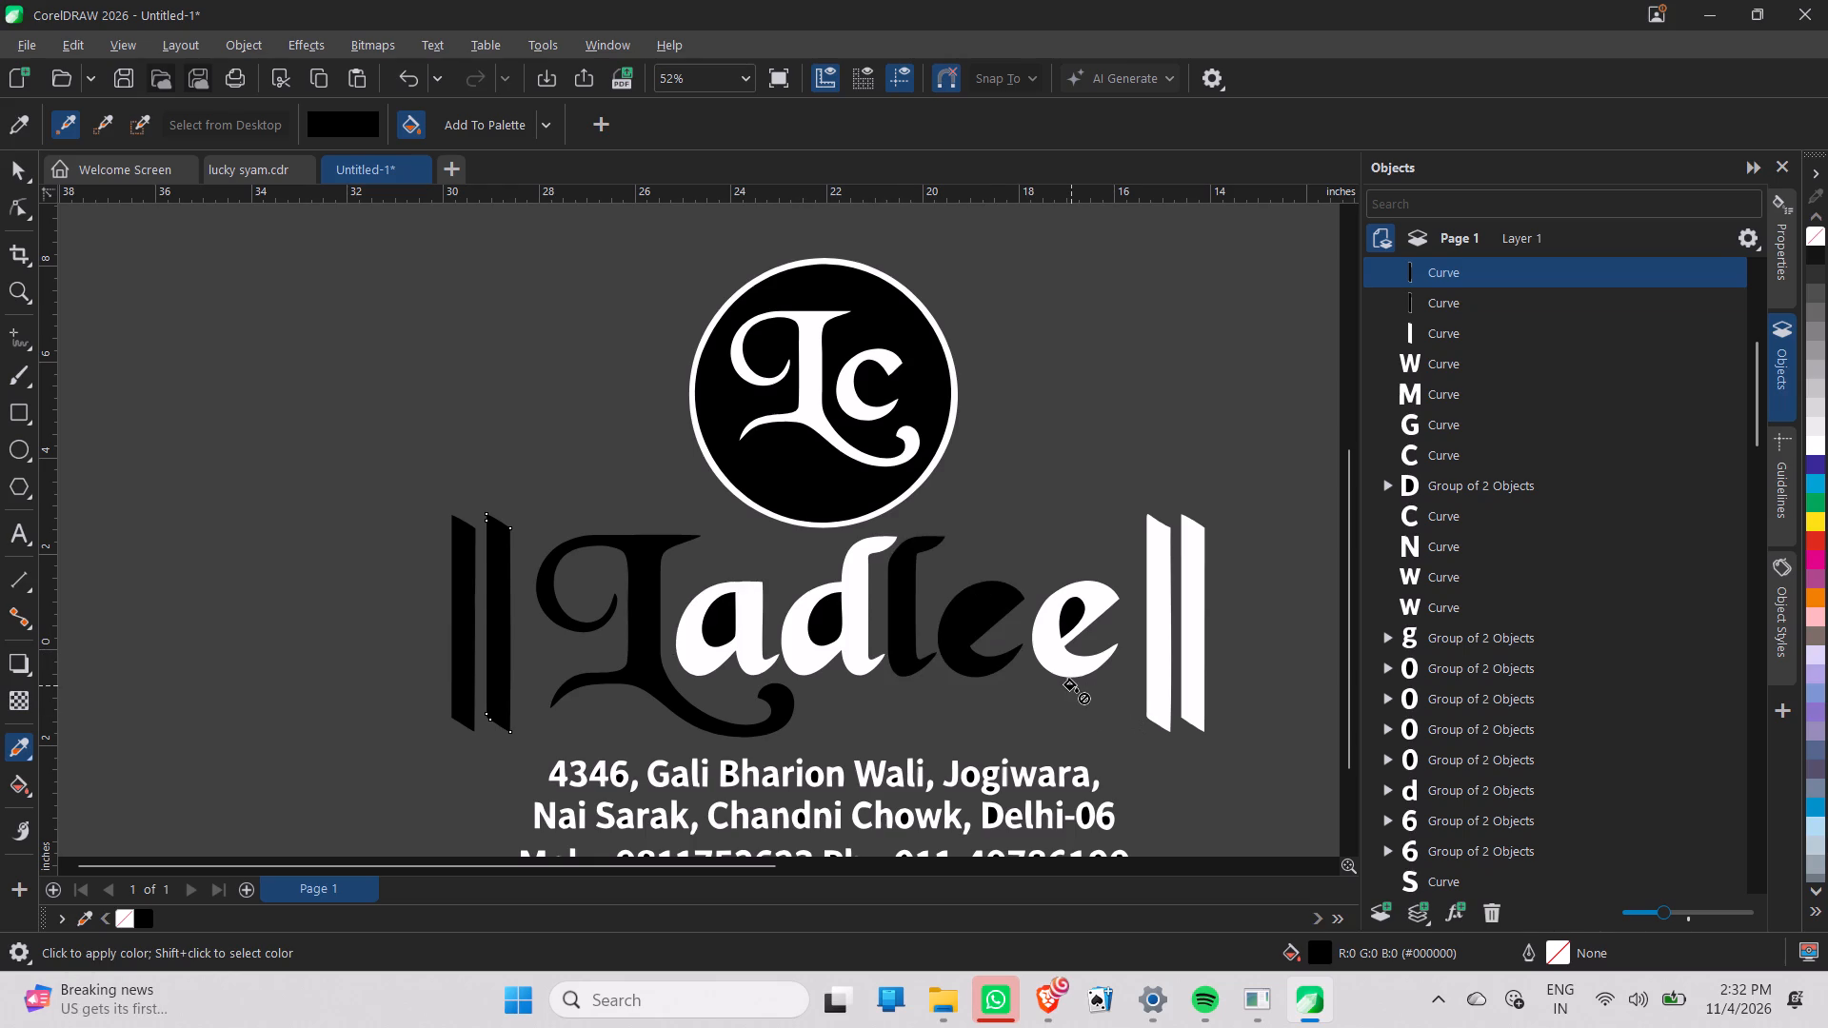
key("ctrl+z")
left_click(1165, 666)
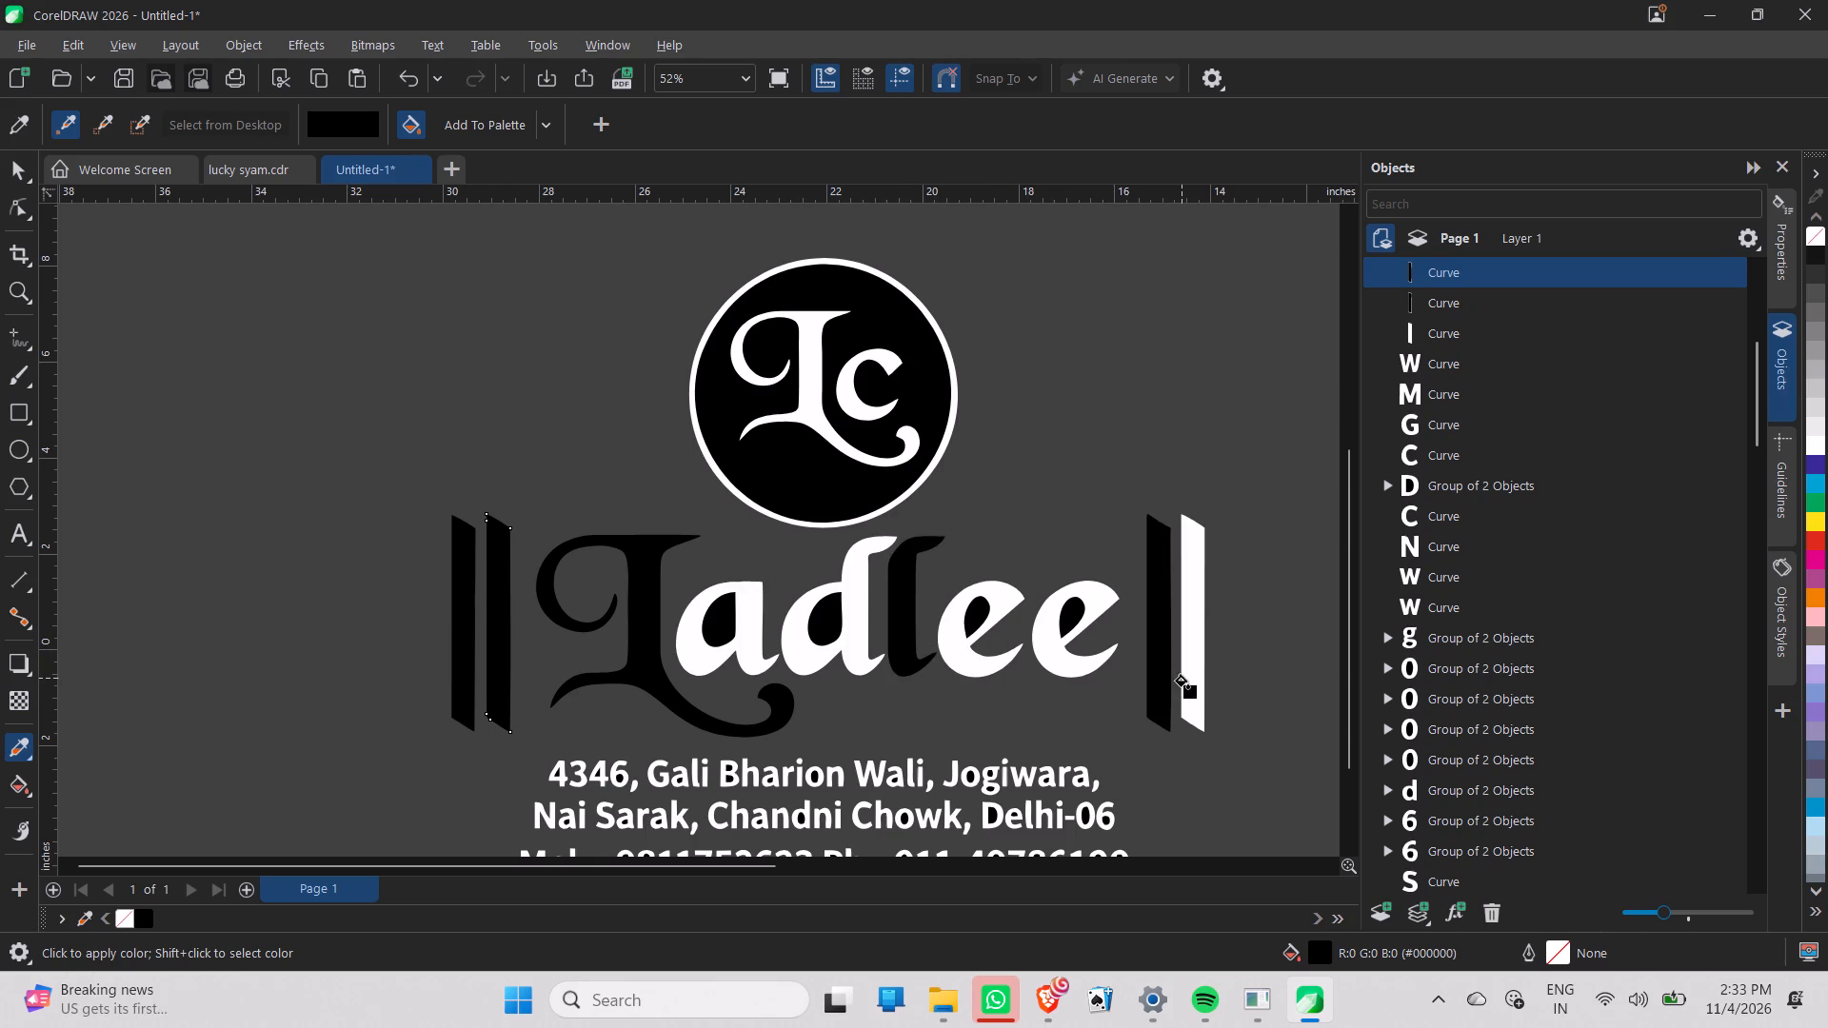
left_click(1191, 686)
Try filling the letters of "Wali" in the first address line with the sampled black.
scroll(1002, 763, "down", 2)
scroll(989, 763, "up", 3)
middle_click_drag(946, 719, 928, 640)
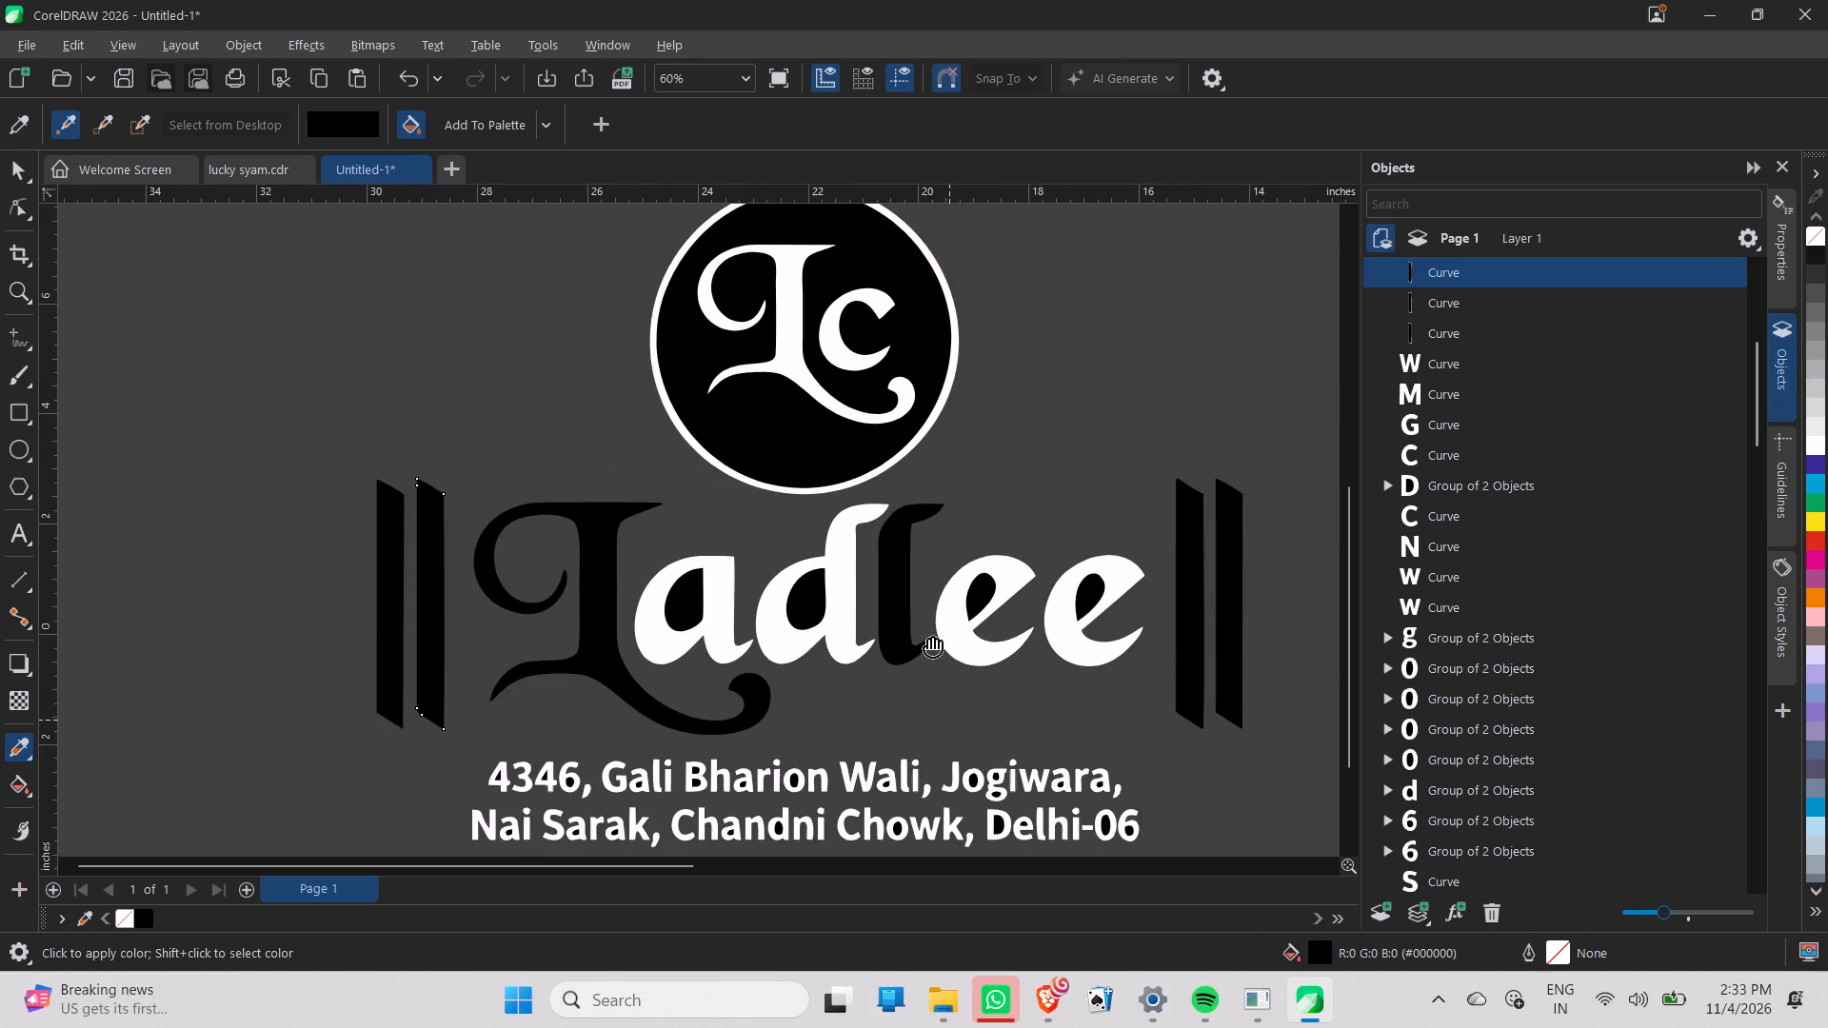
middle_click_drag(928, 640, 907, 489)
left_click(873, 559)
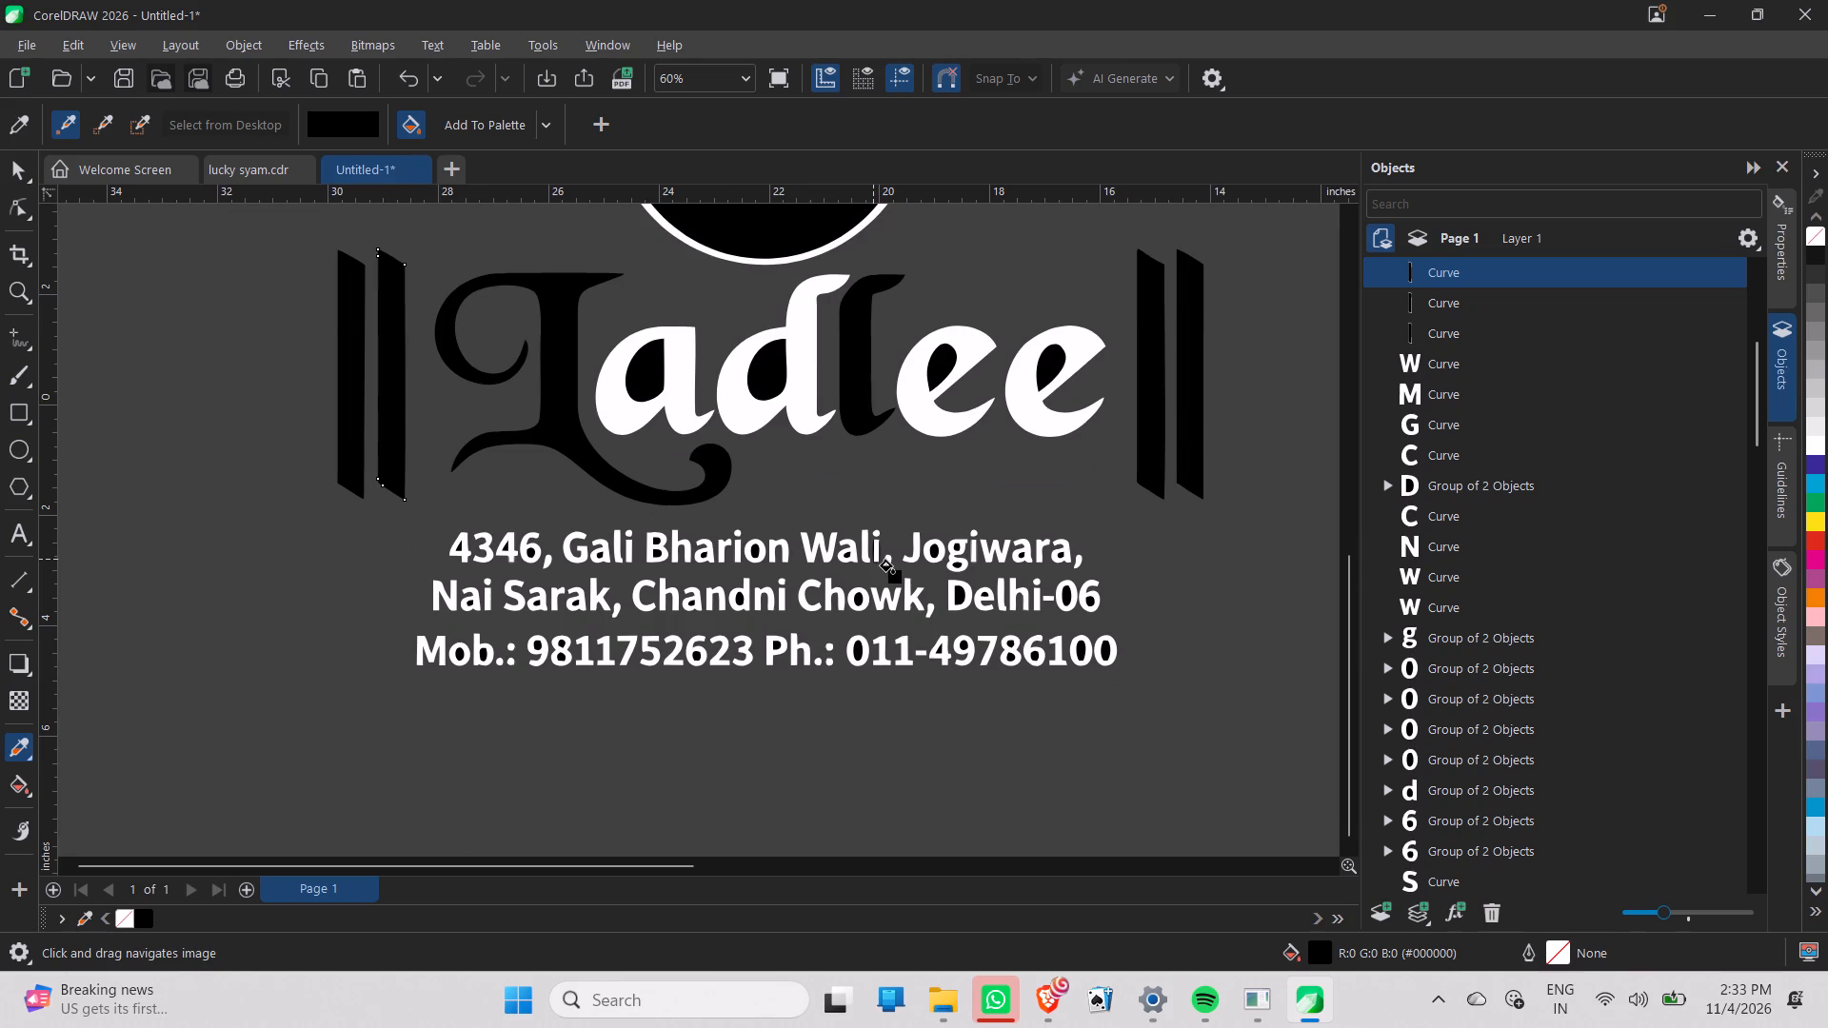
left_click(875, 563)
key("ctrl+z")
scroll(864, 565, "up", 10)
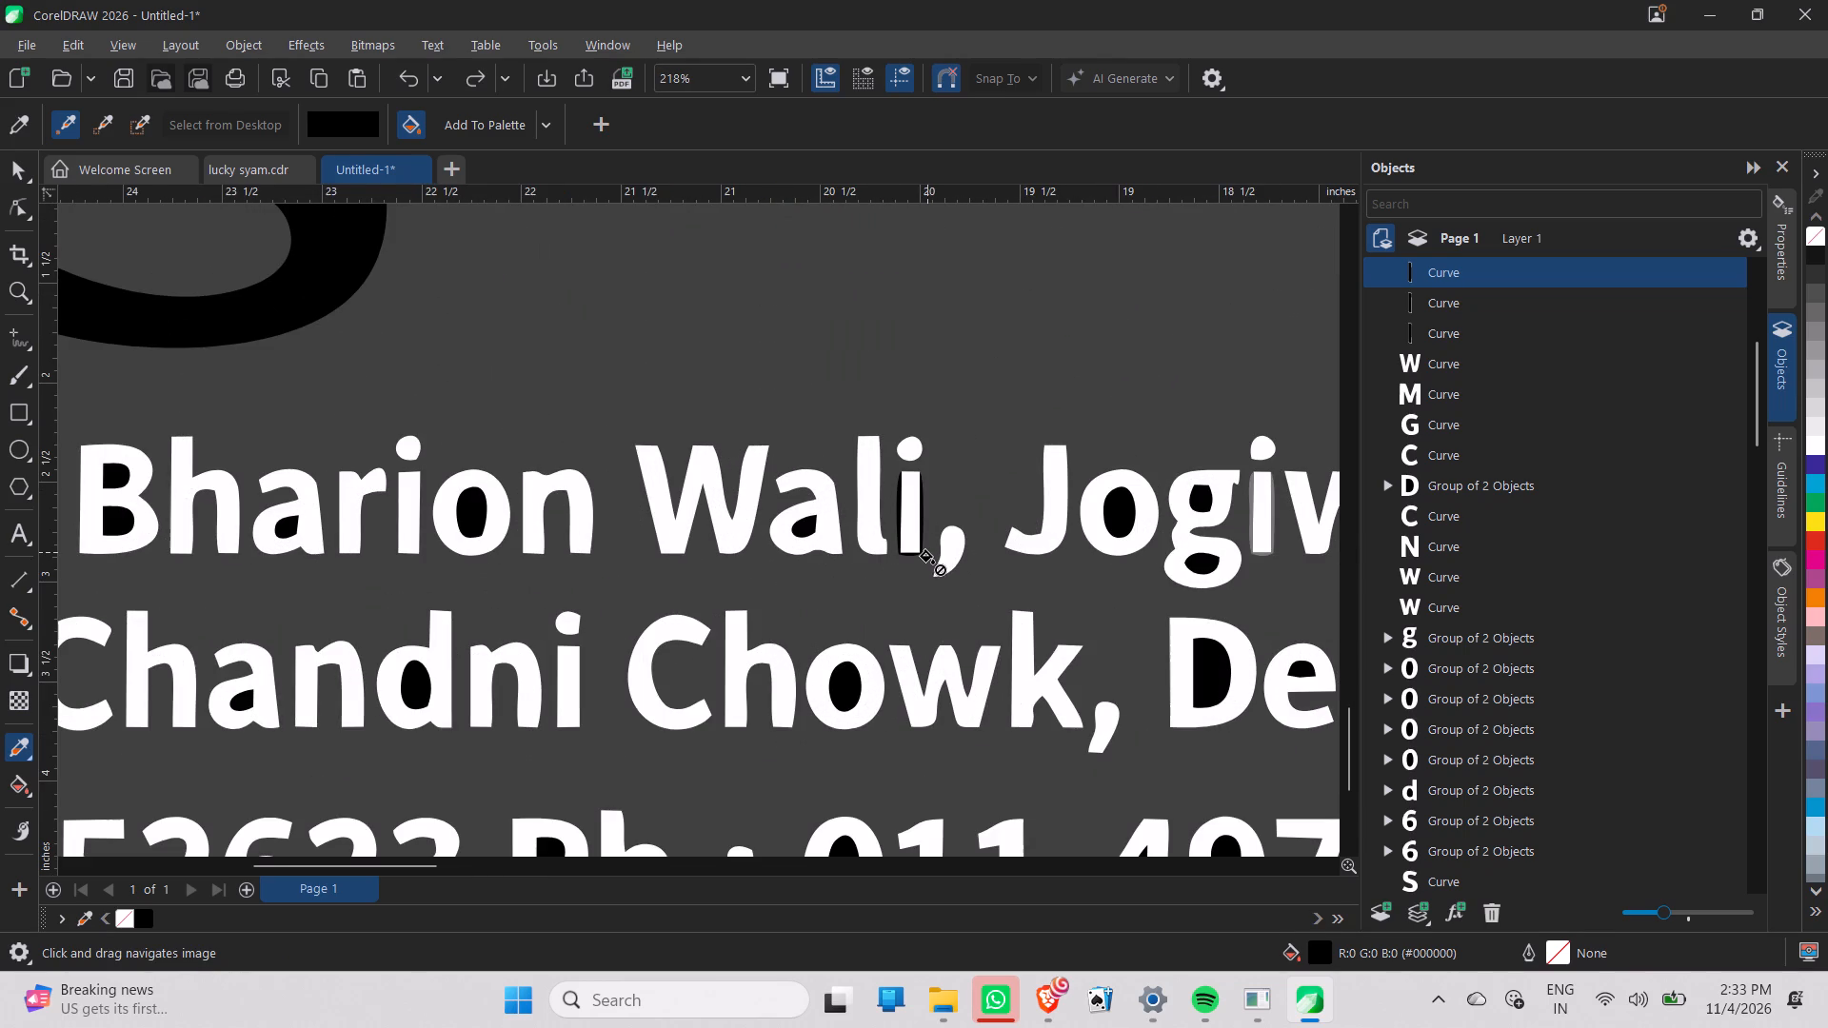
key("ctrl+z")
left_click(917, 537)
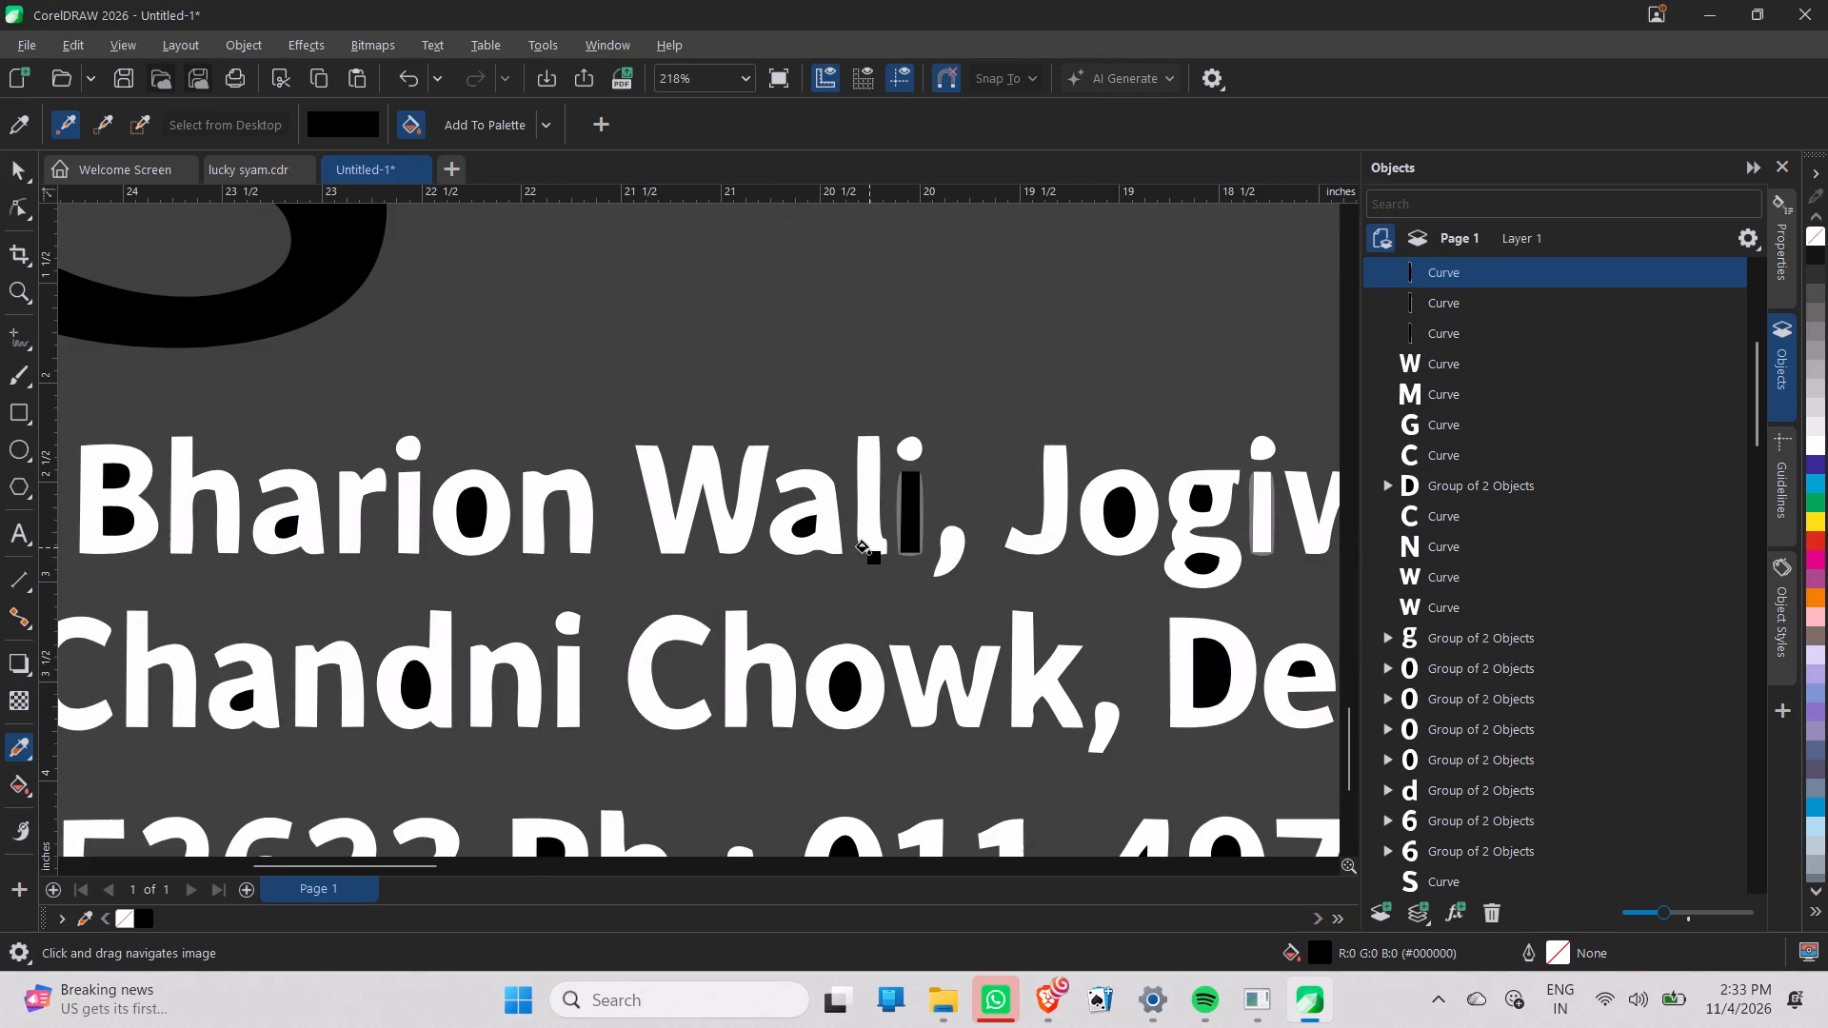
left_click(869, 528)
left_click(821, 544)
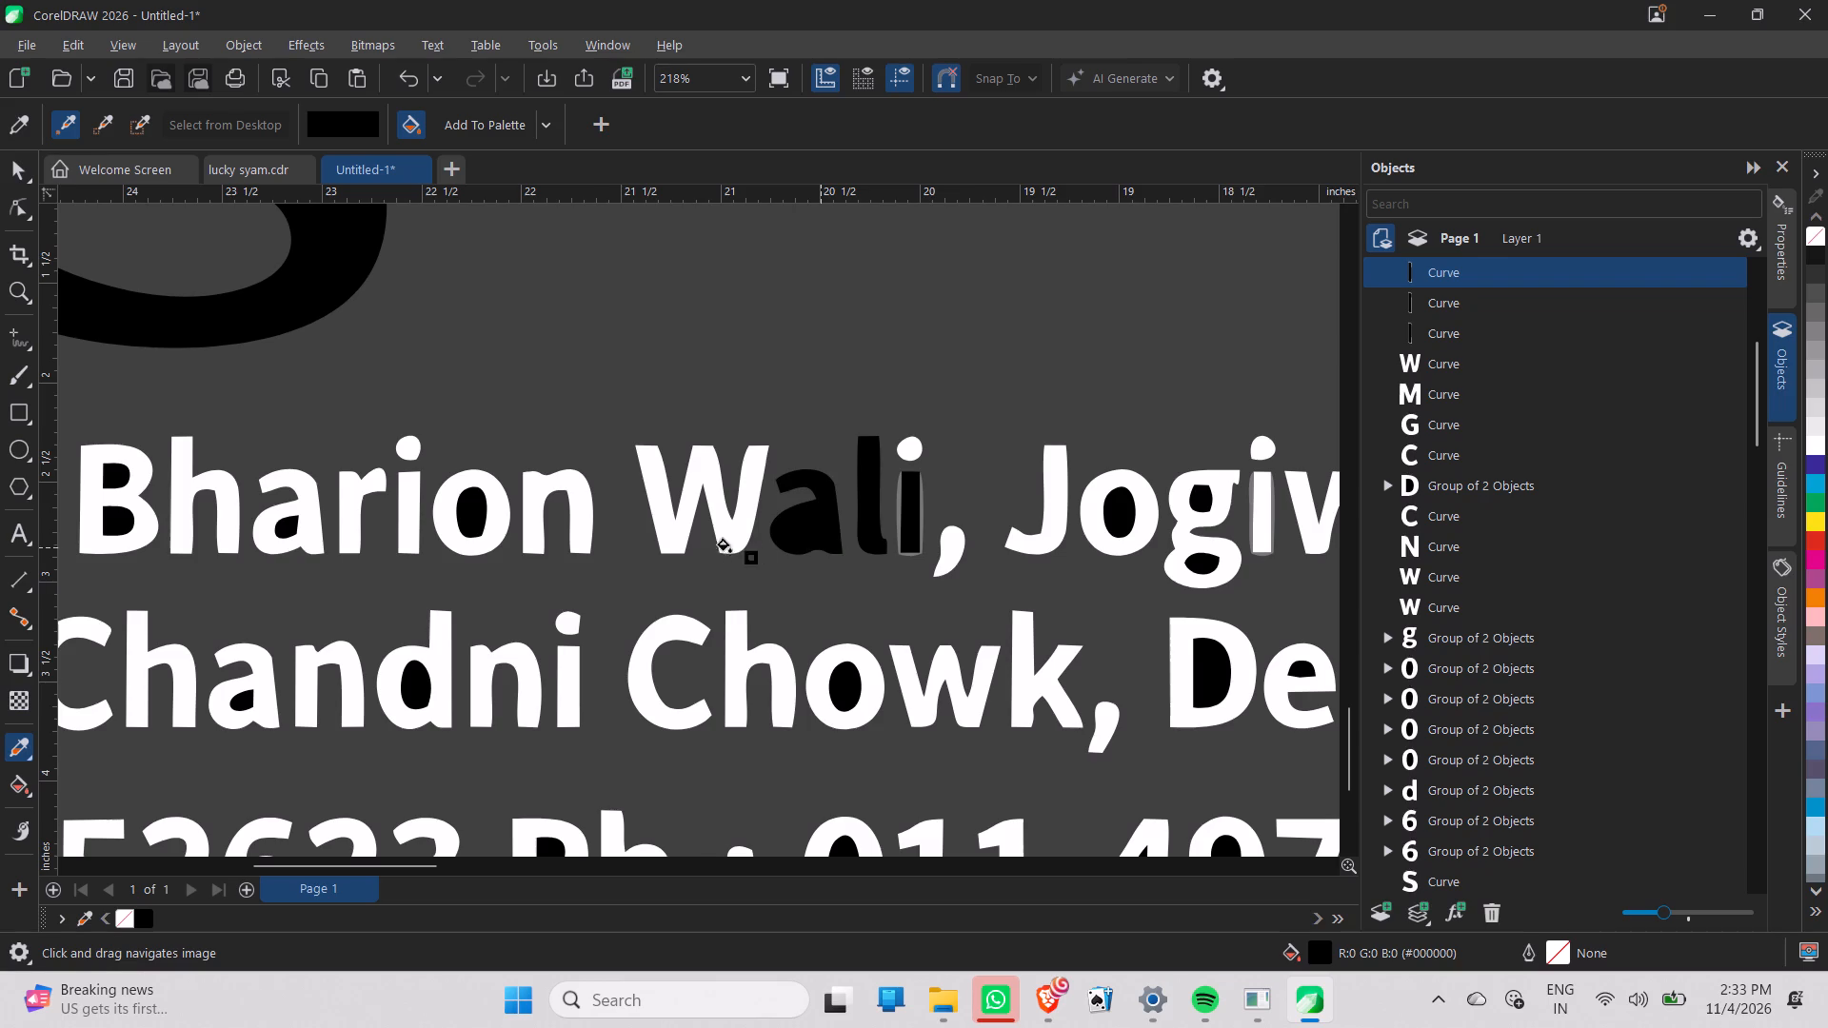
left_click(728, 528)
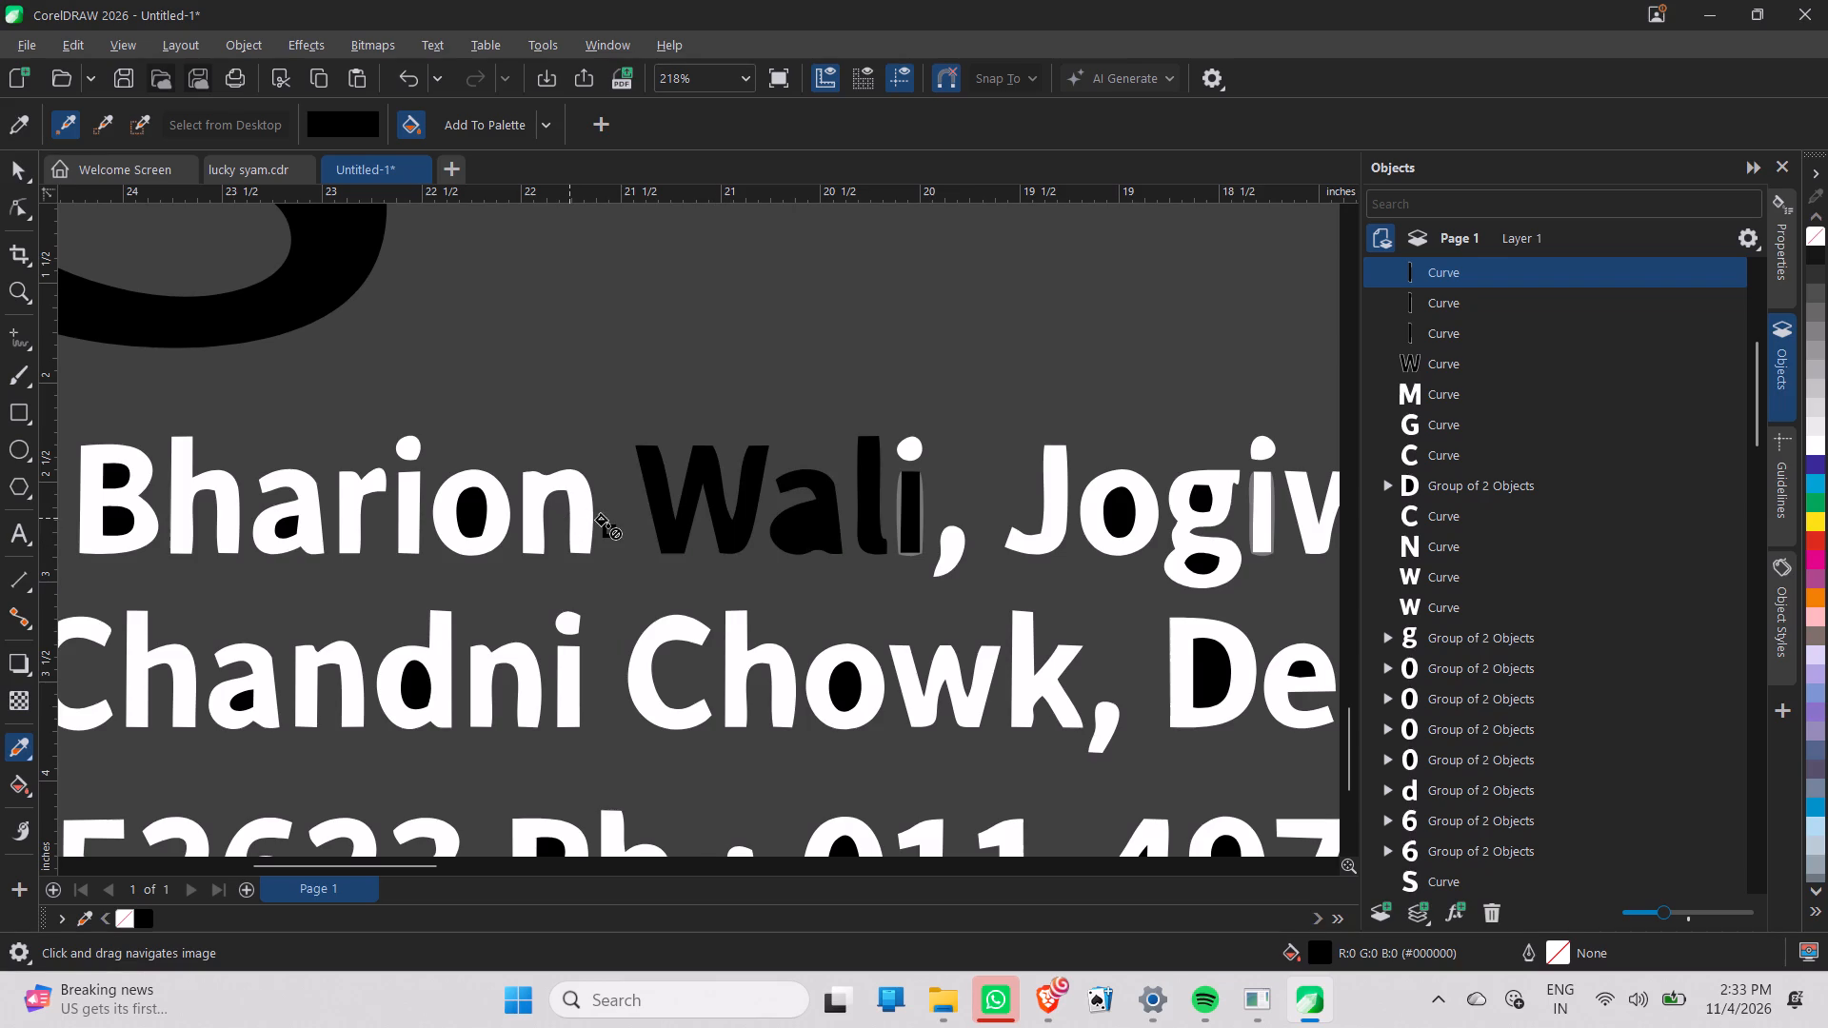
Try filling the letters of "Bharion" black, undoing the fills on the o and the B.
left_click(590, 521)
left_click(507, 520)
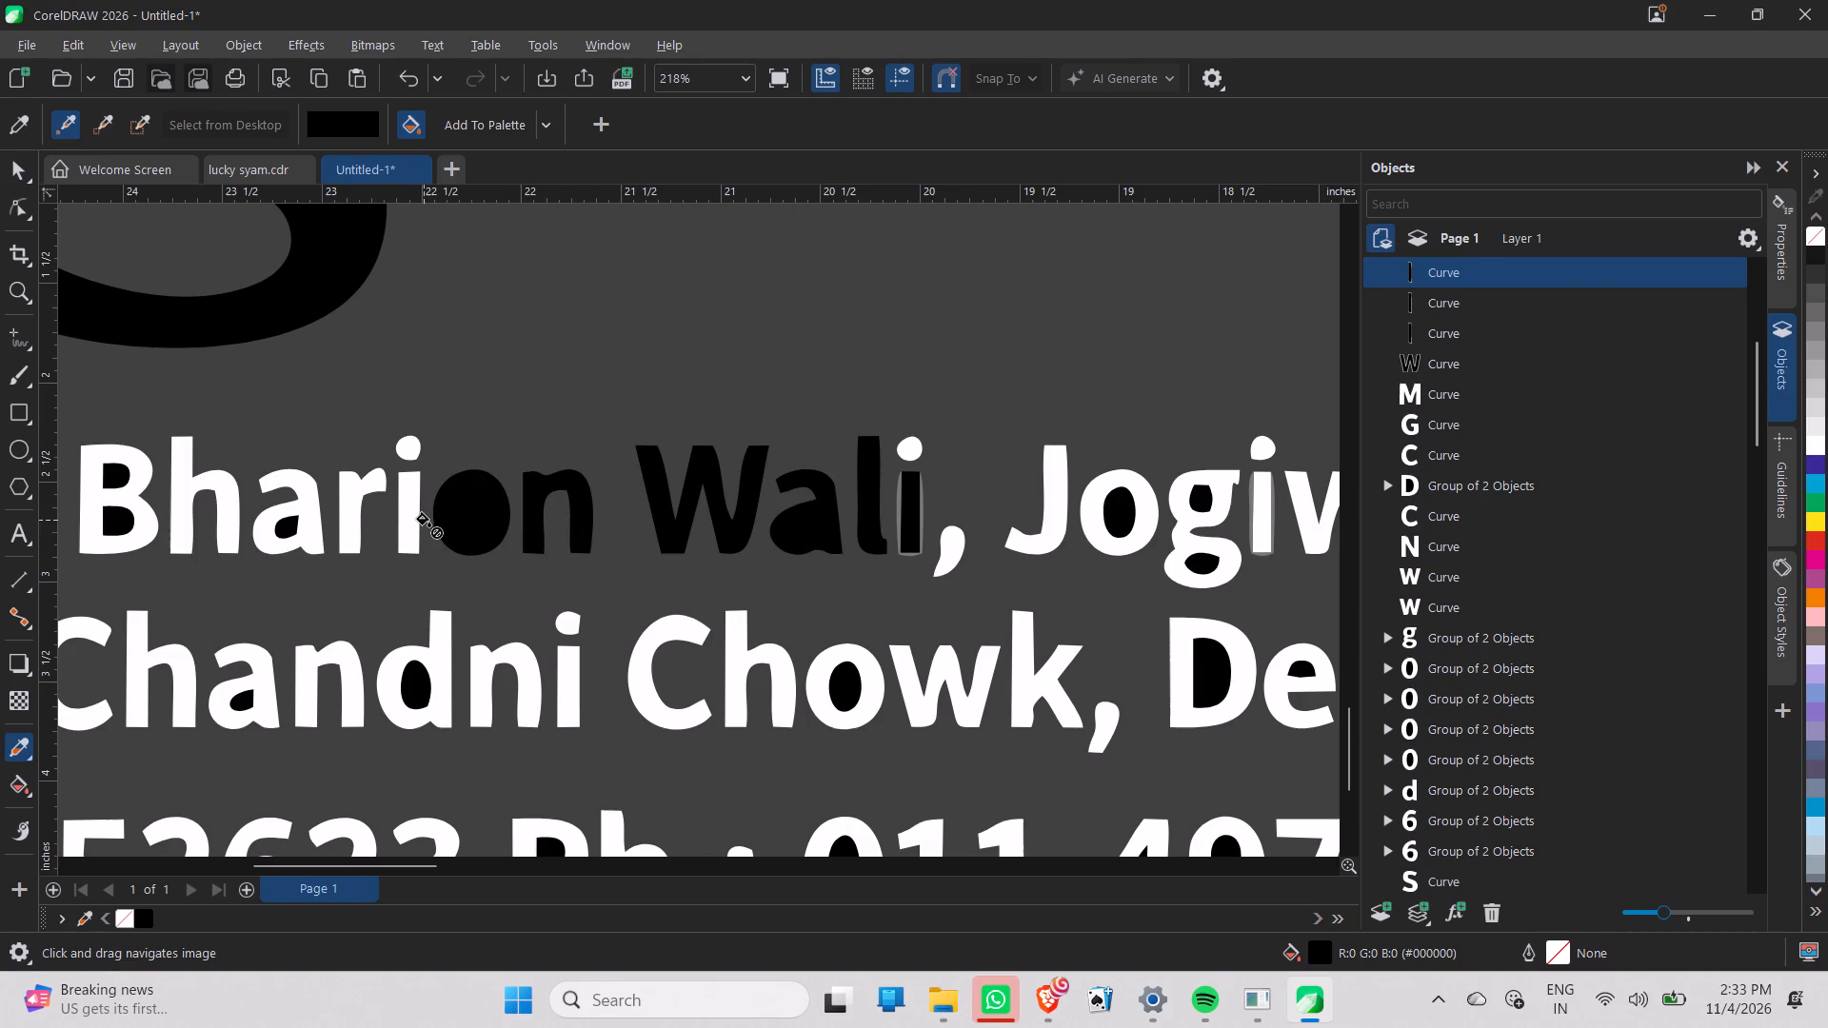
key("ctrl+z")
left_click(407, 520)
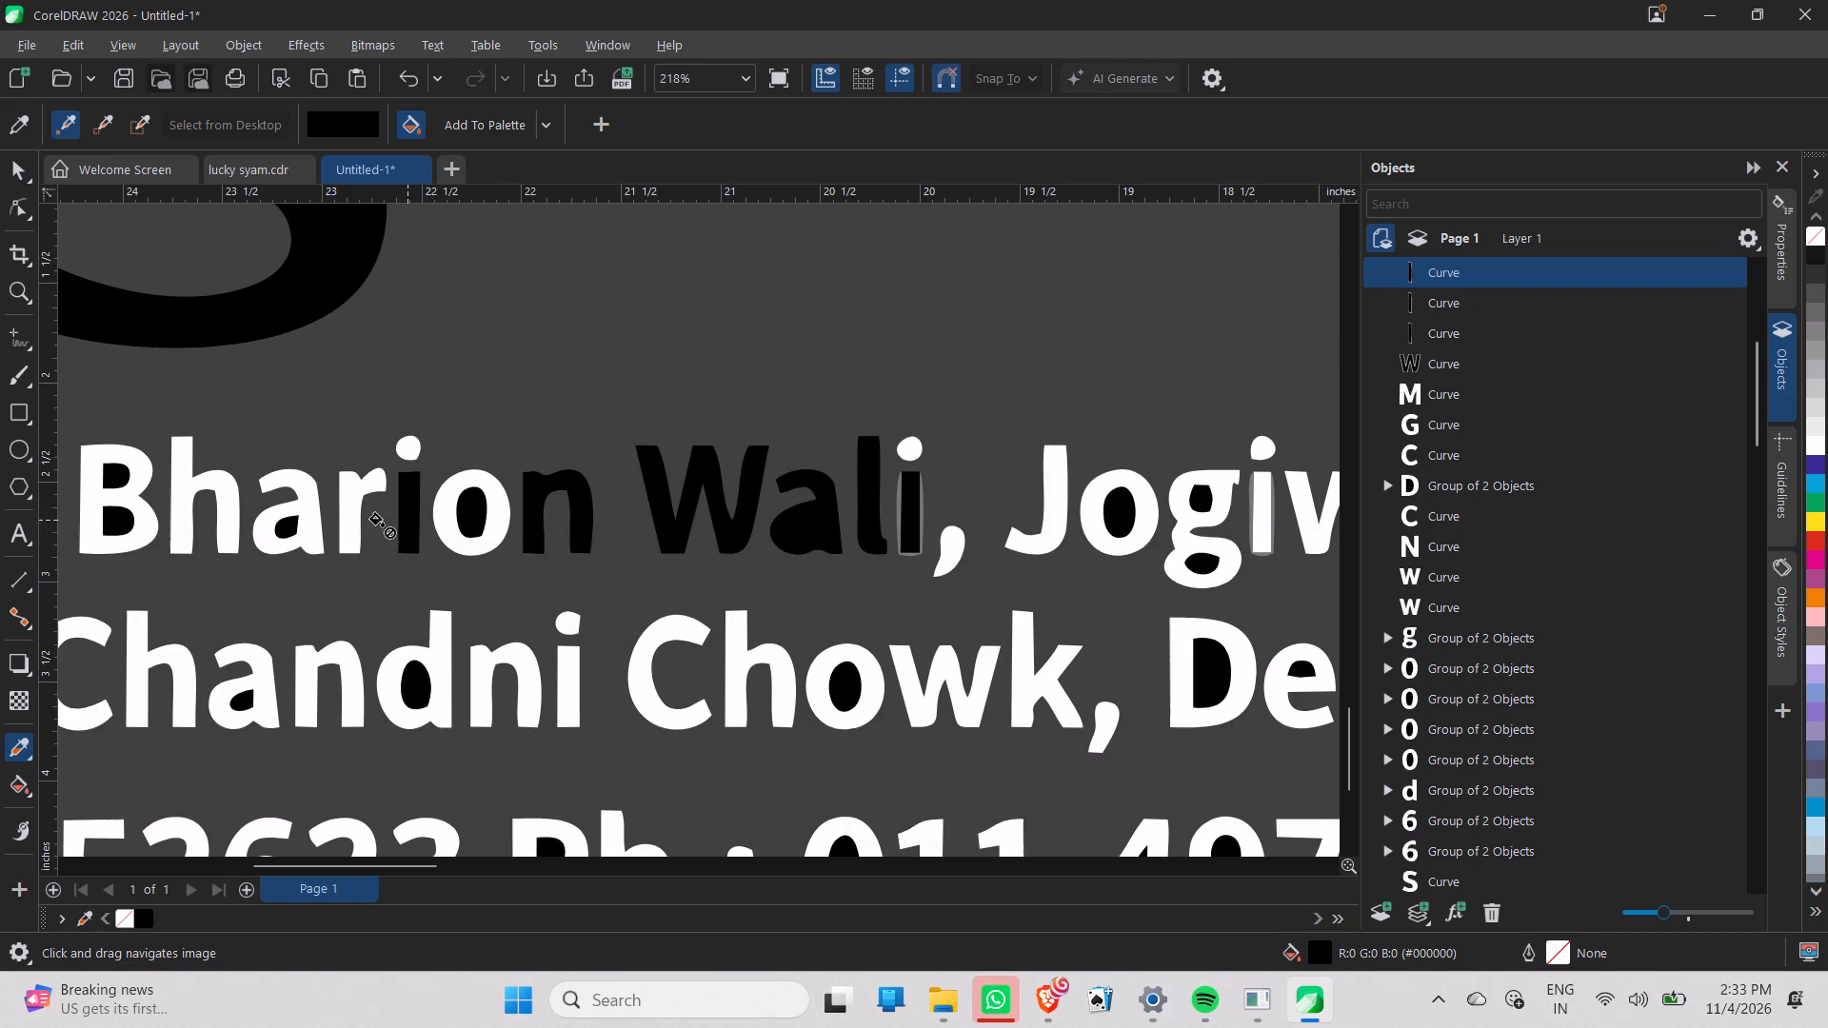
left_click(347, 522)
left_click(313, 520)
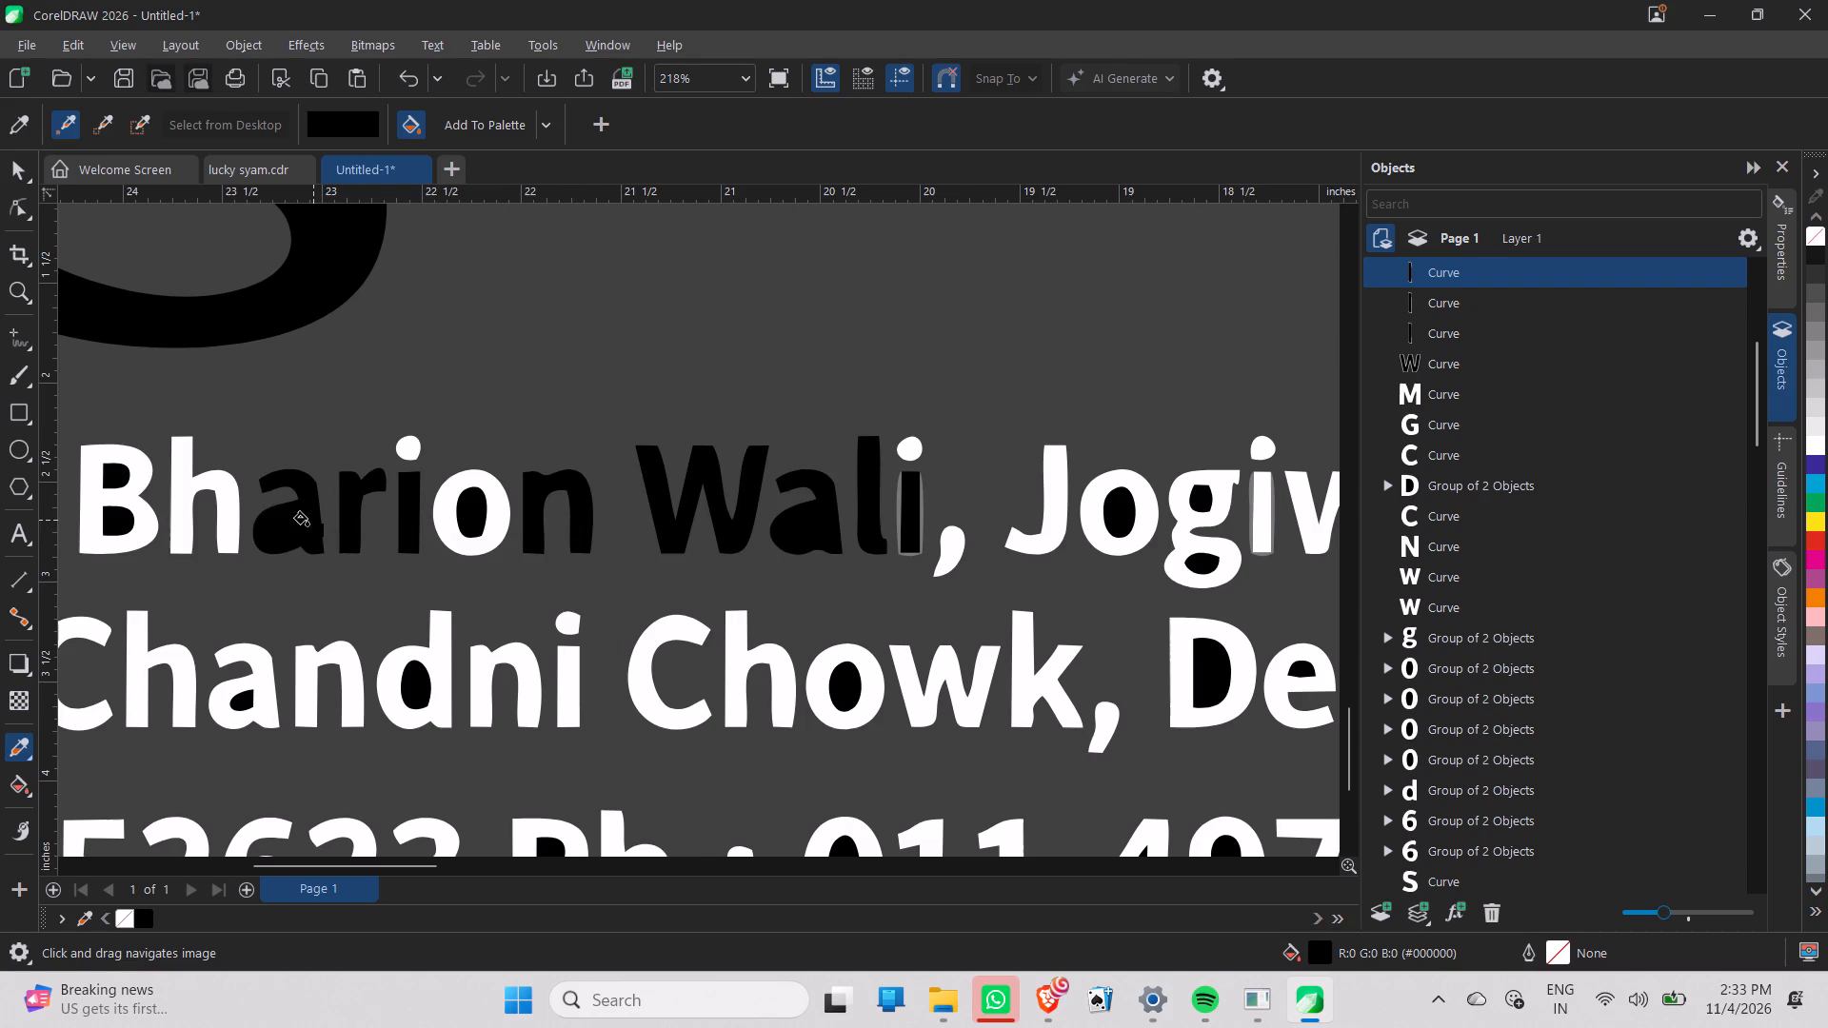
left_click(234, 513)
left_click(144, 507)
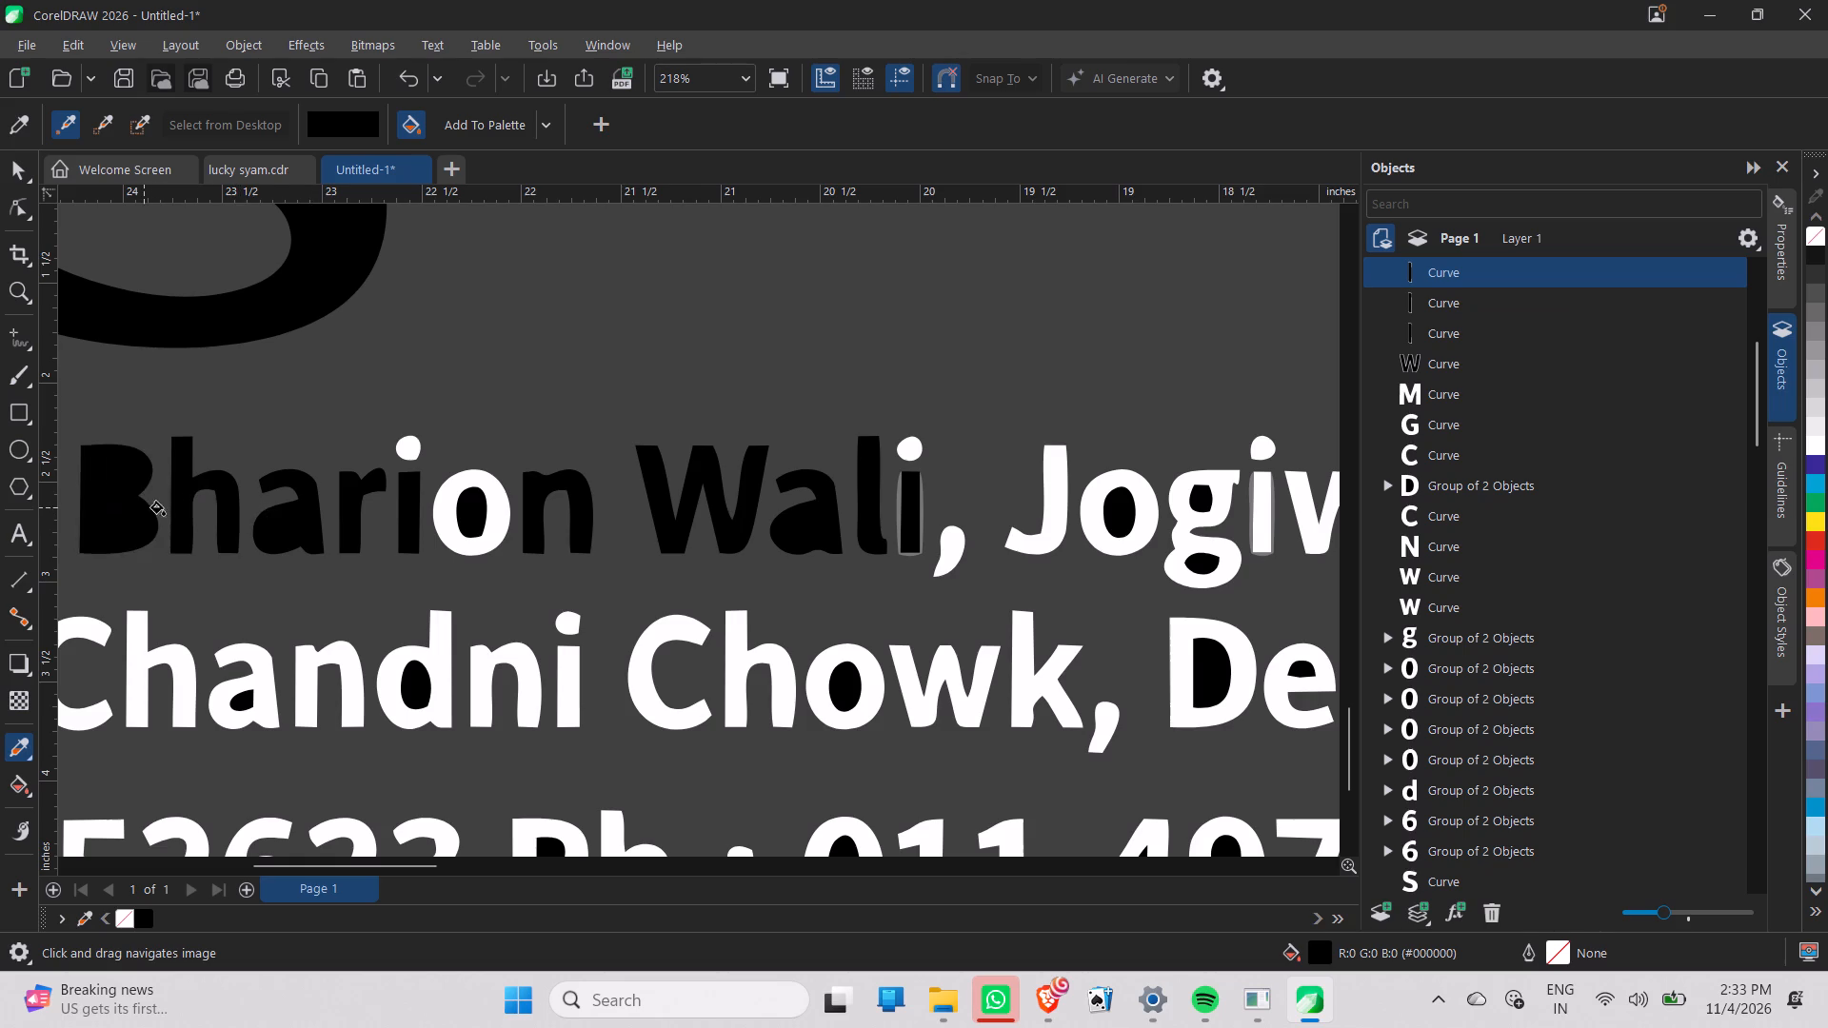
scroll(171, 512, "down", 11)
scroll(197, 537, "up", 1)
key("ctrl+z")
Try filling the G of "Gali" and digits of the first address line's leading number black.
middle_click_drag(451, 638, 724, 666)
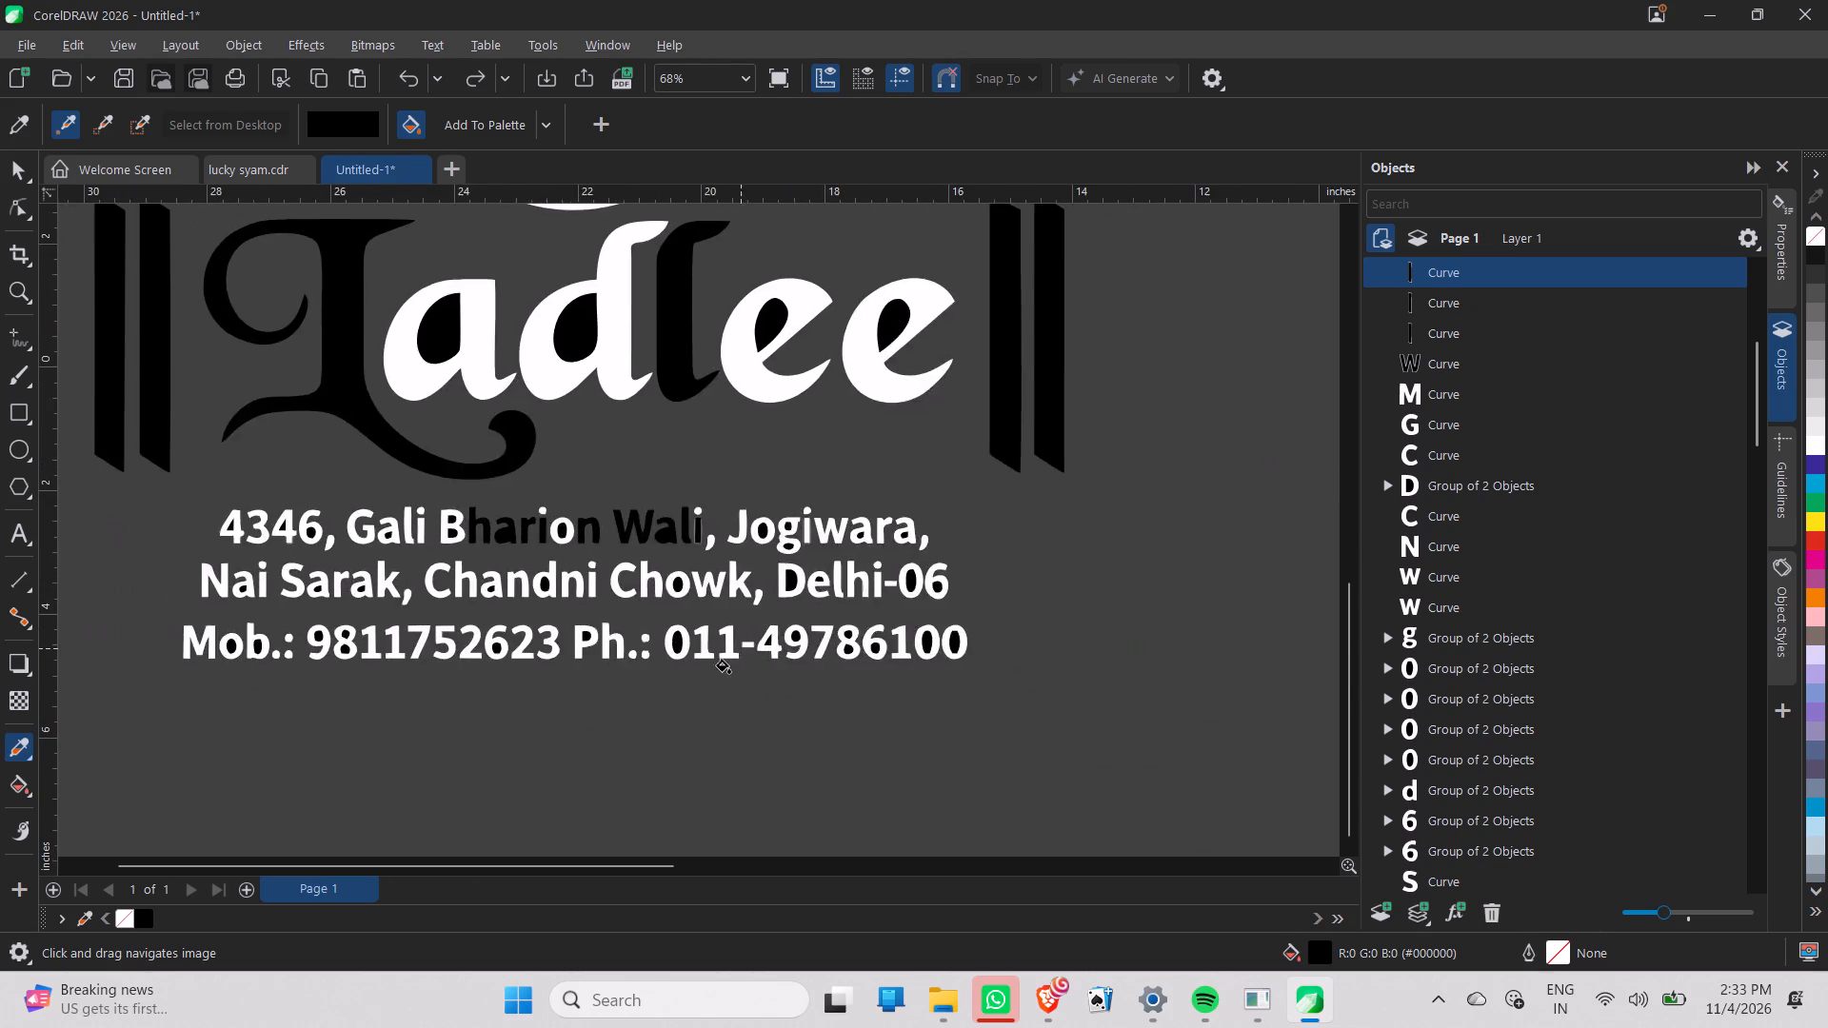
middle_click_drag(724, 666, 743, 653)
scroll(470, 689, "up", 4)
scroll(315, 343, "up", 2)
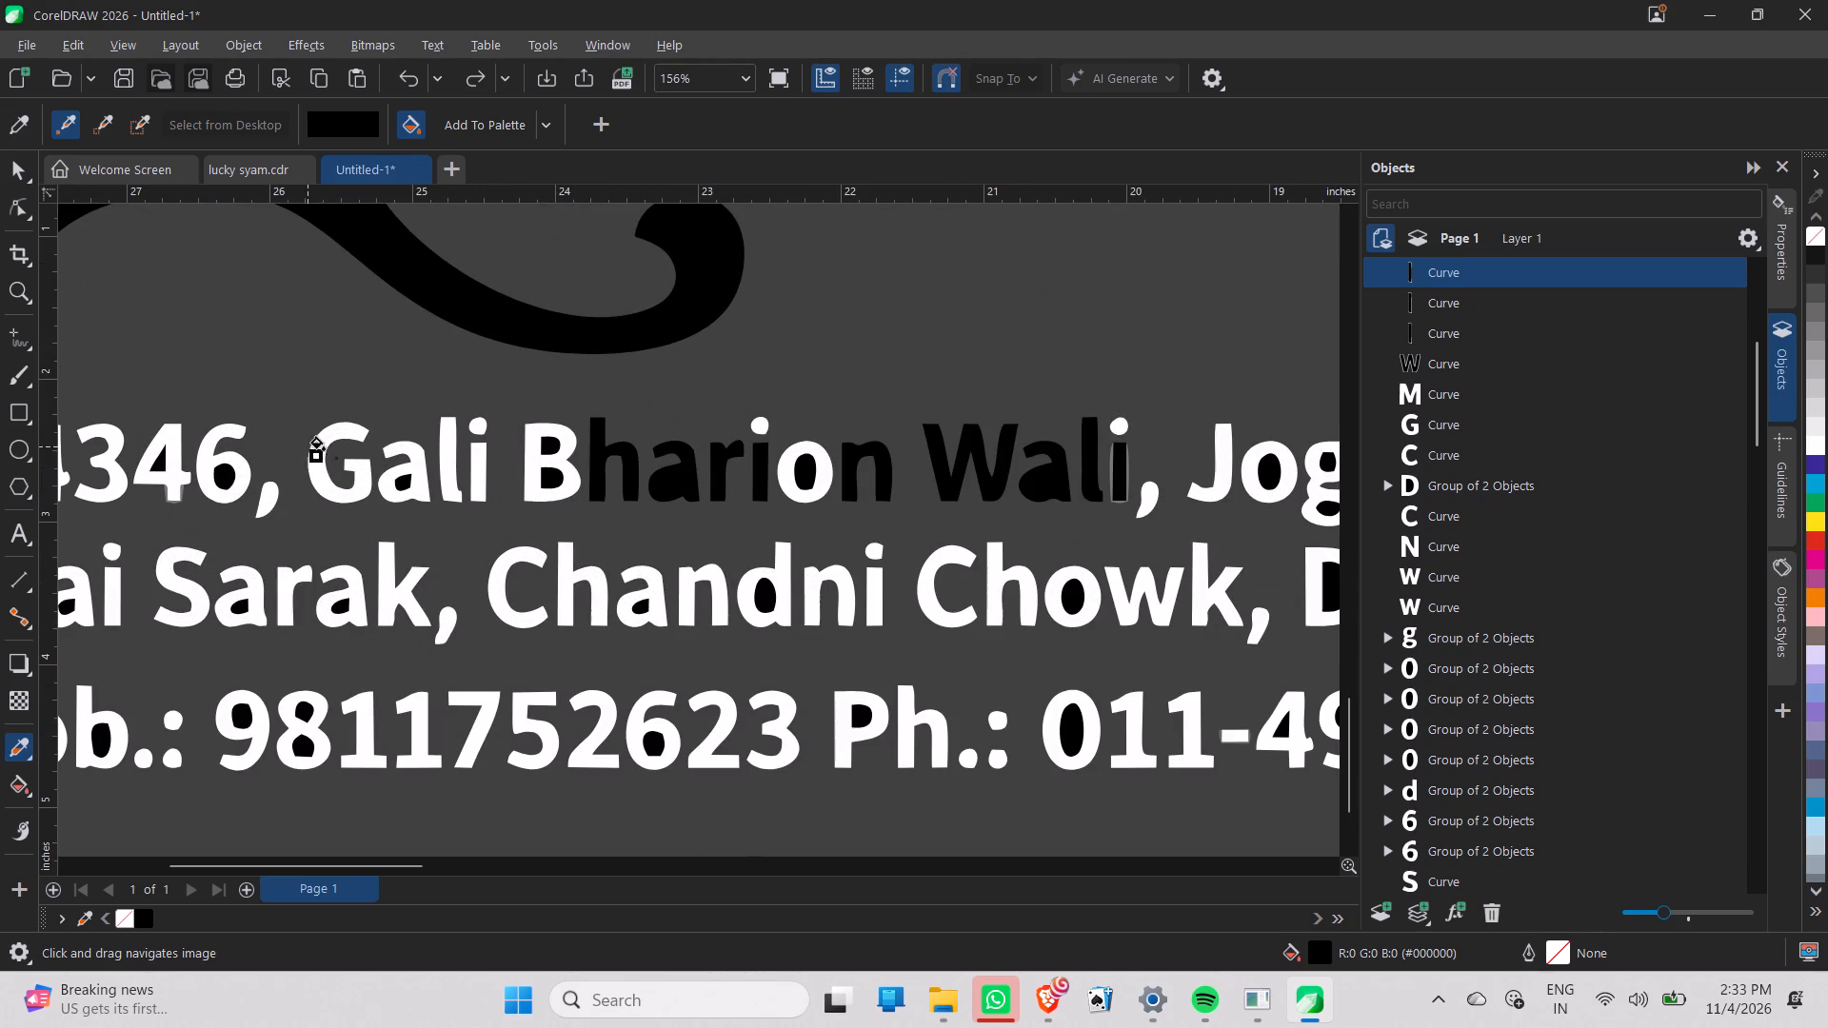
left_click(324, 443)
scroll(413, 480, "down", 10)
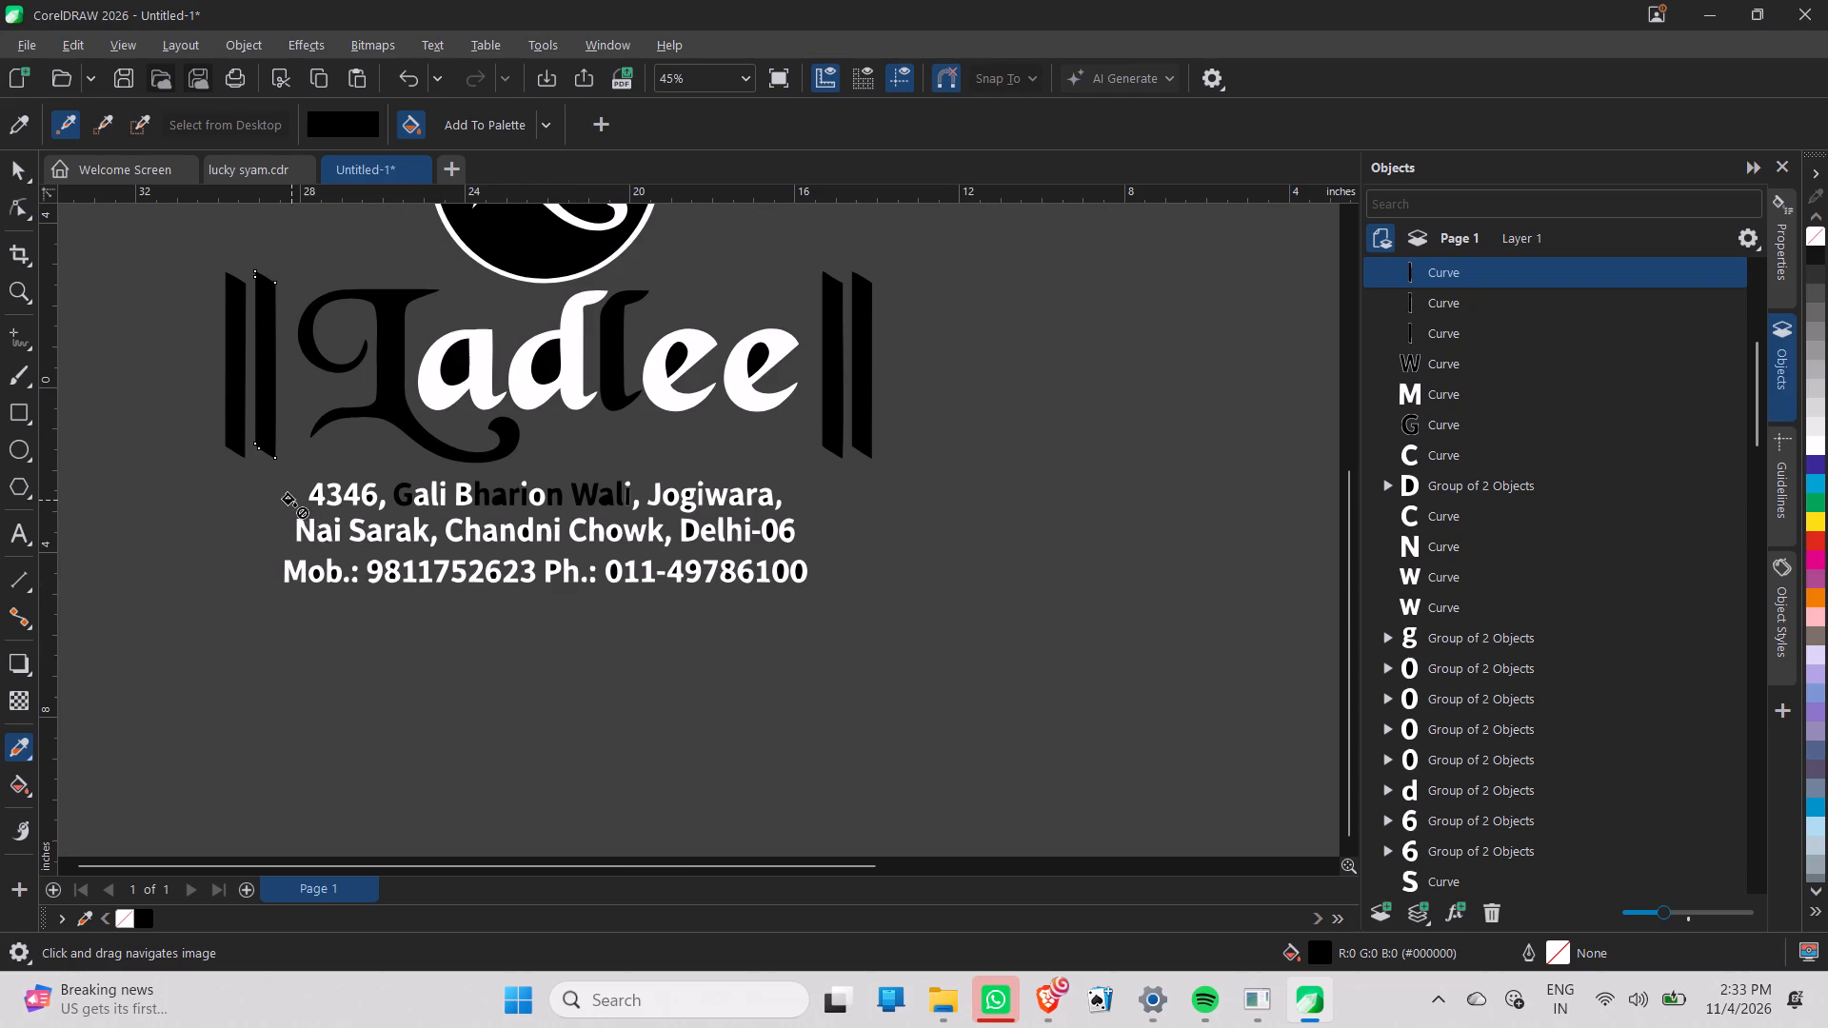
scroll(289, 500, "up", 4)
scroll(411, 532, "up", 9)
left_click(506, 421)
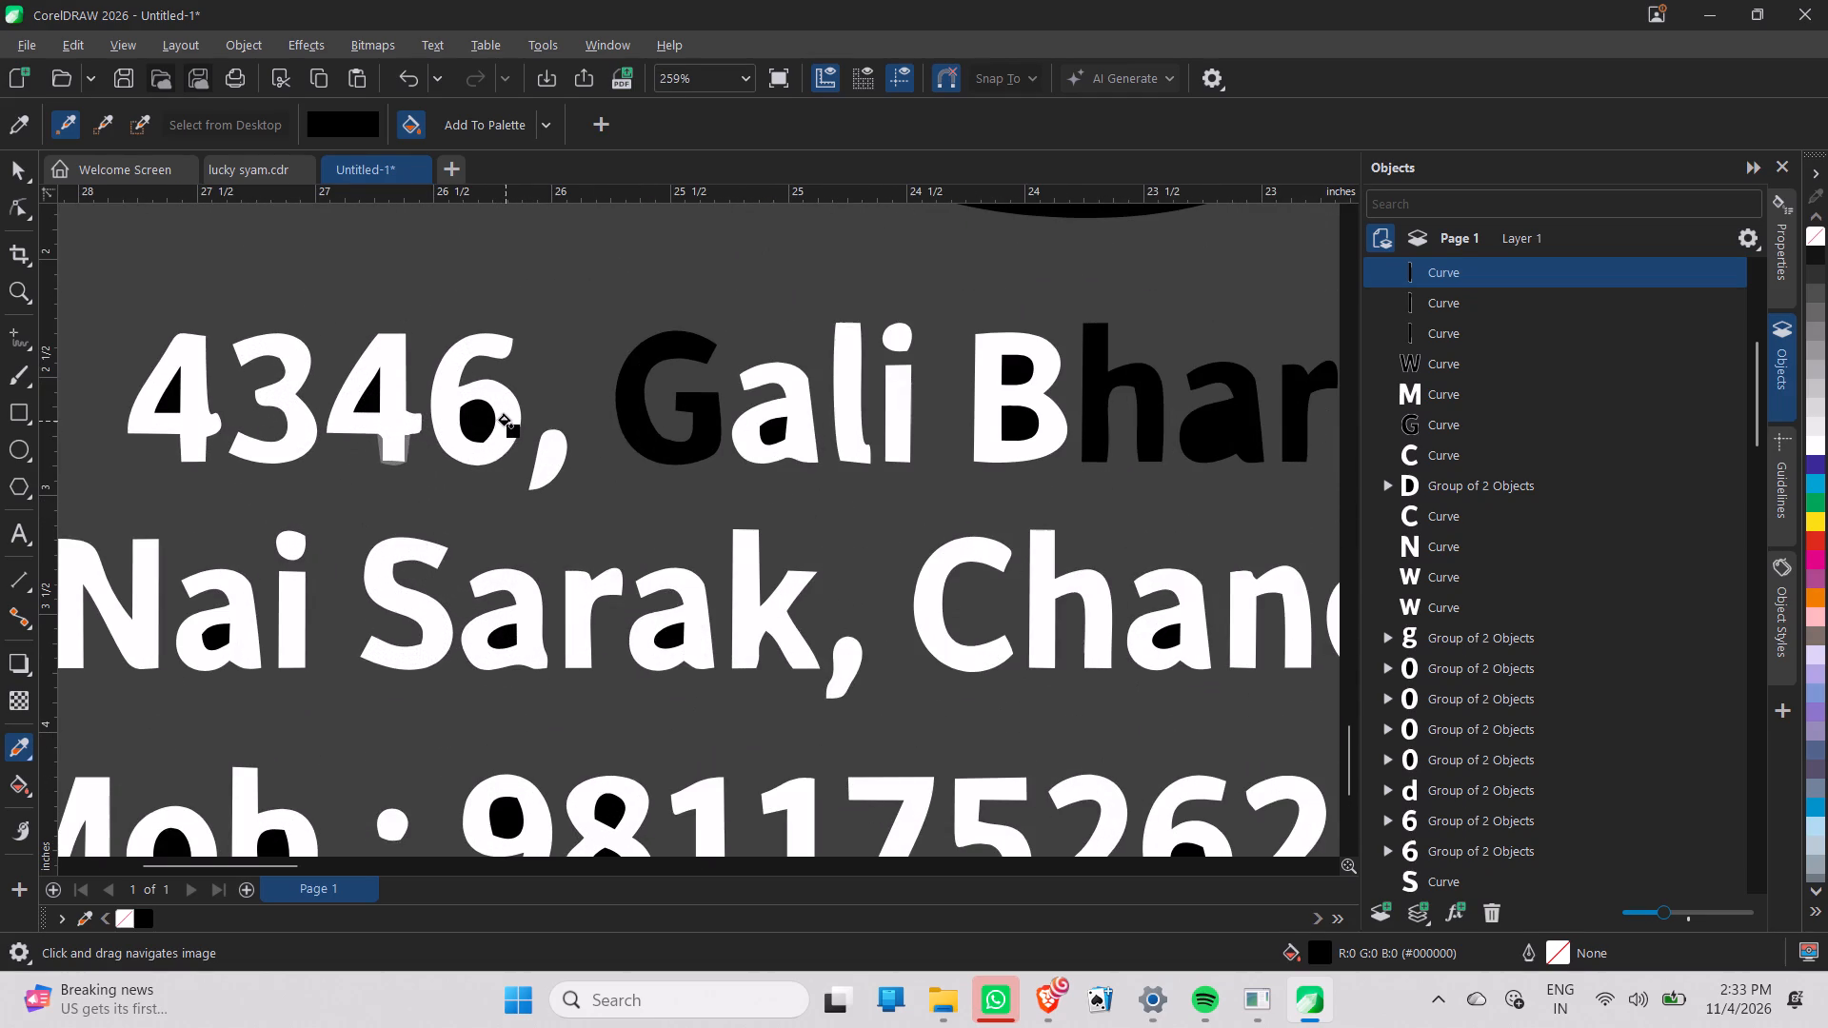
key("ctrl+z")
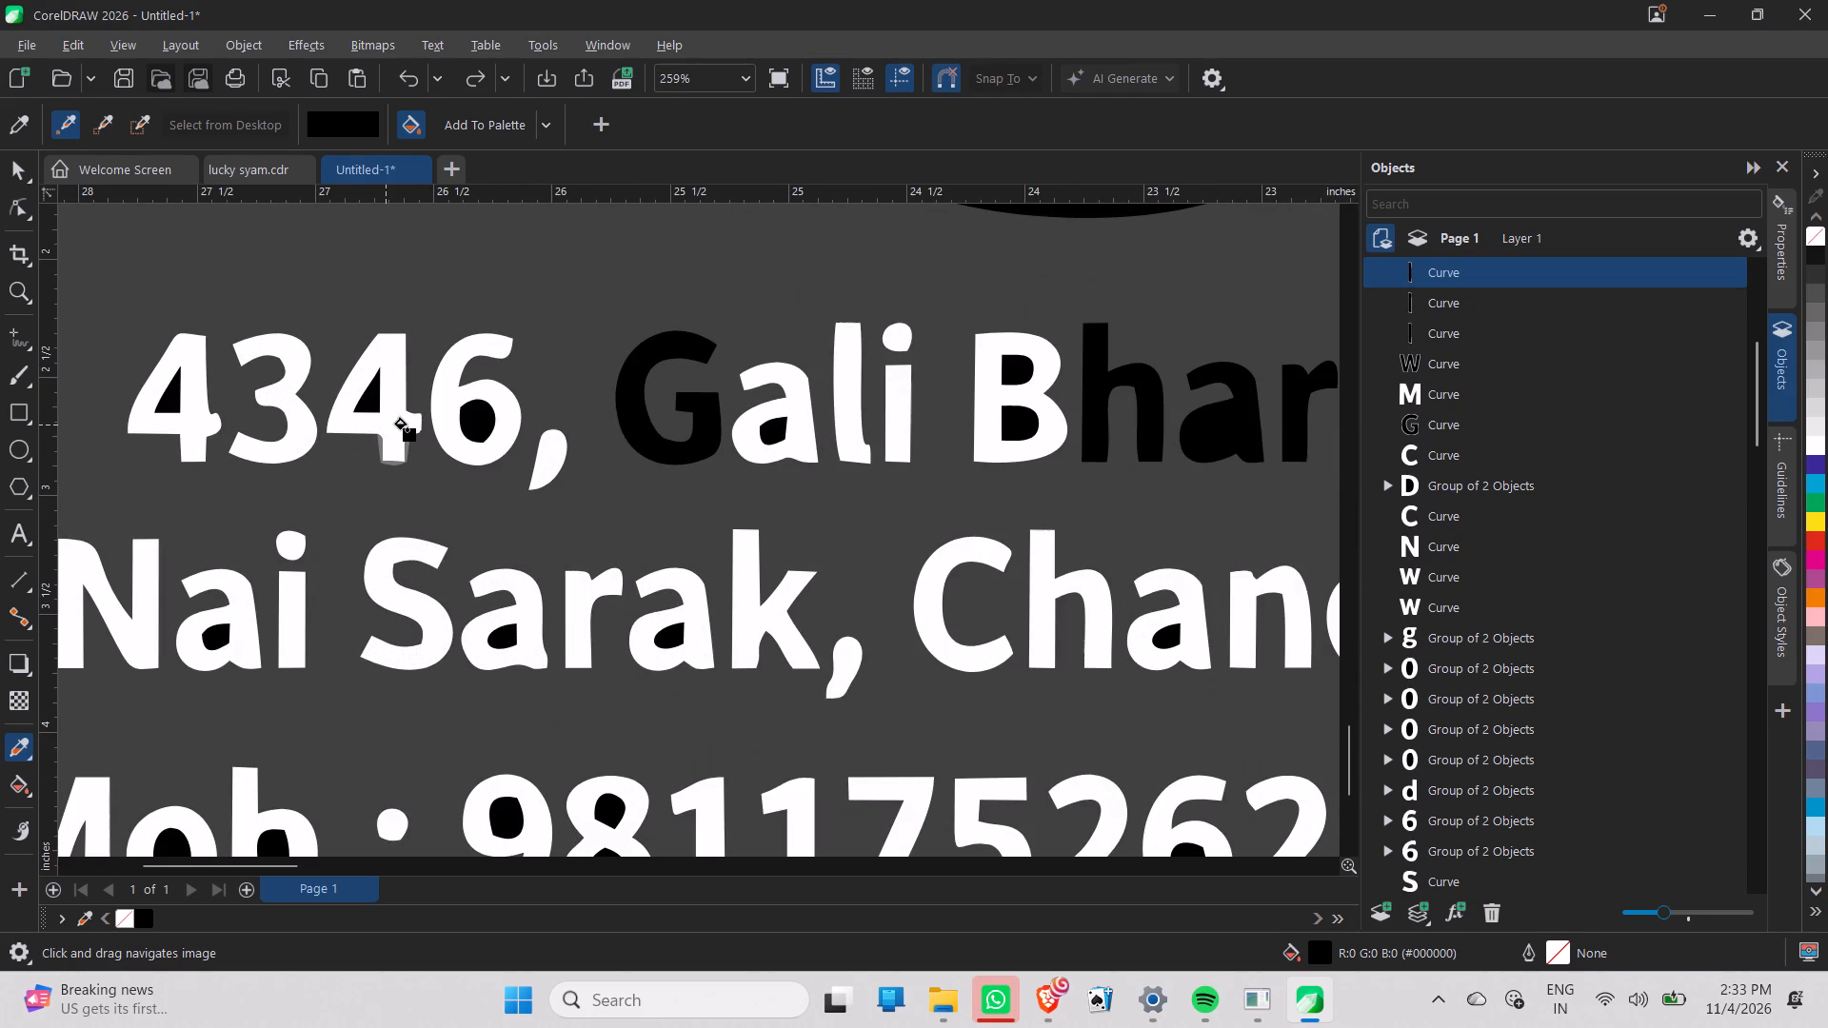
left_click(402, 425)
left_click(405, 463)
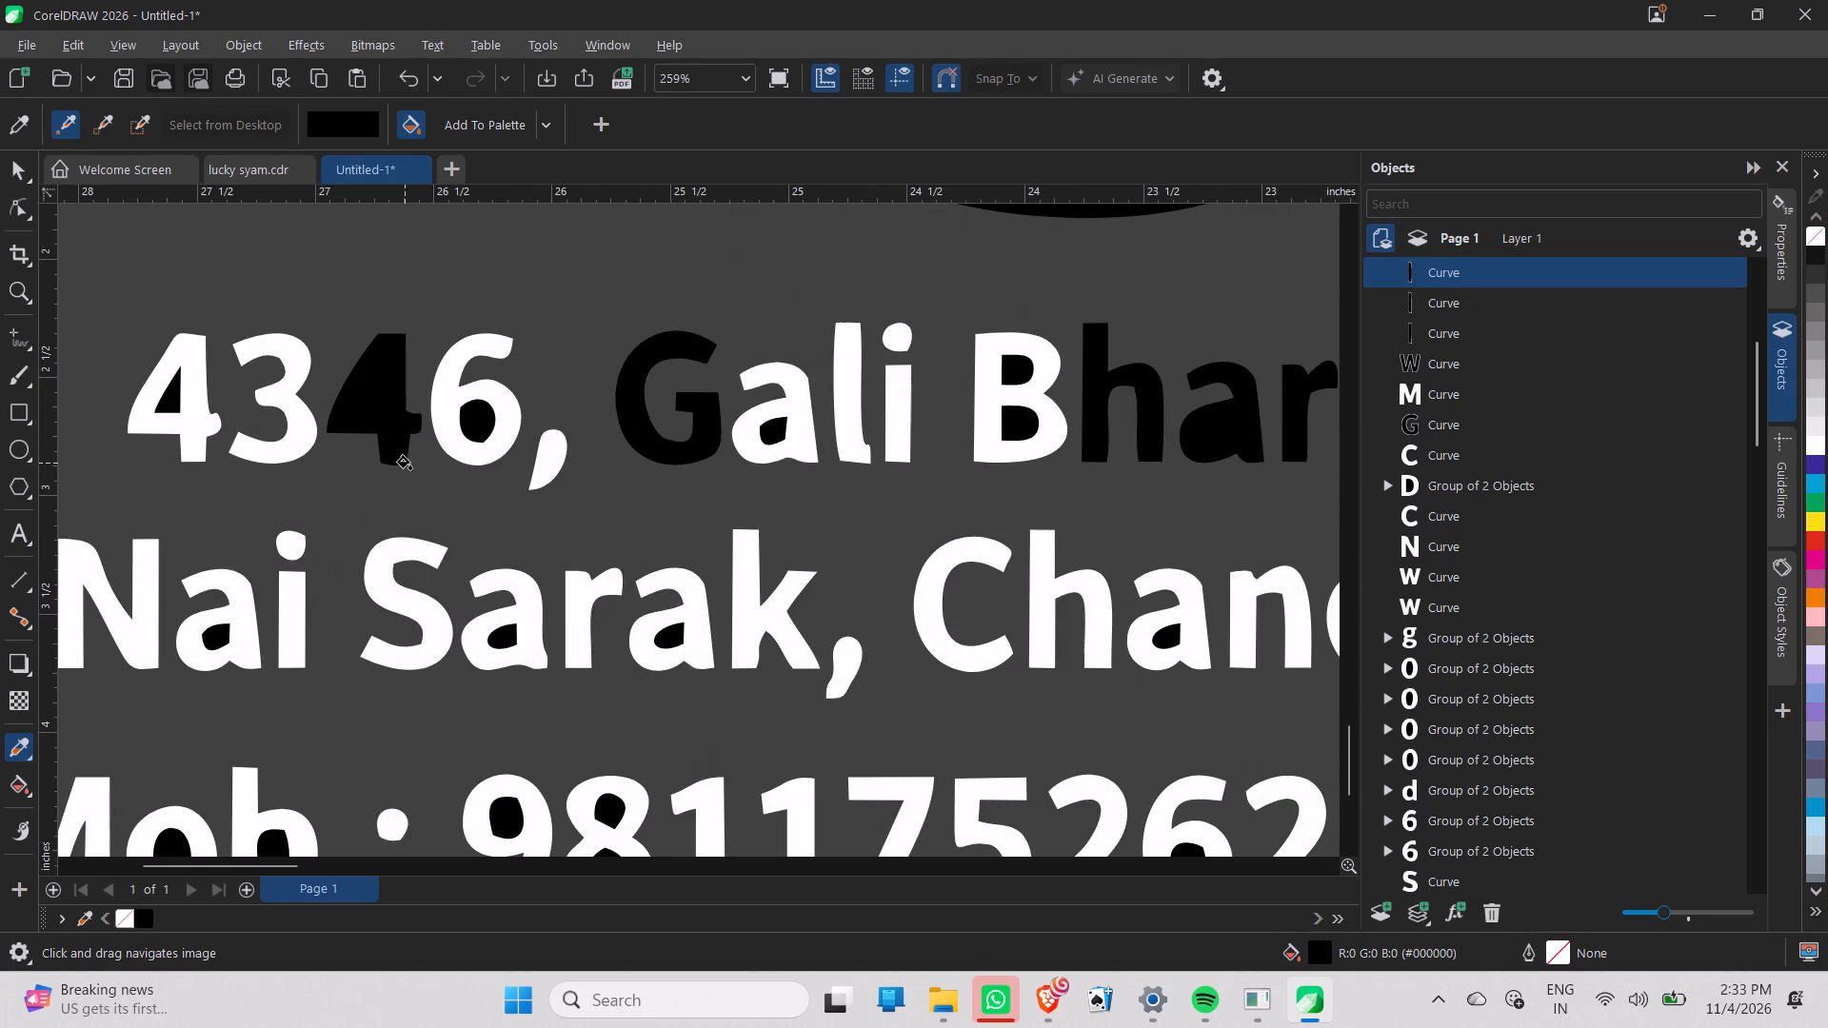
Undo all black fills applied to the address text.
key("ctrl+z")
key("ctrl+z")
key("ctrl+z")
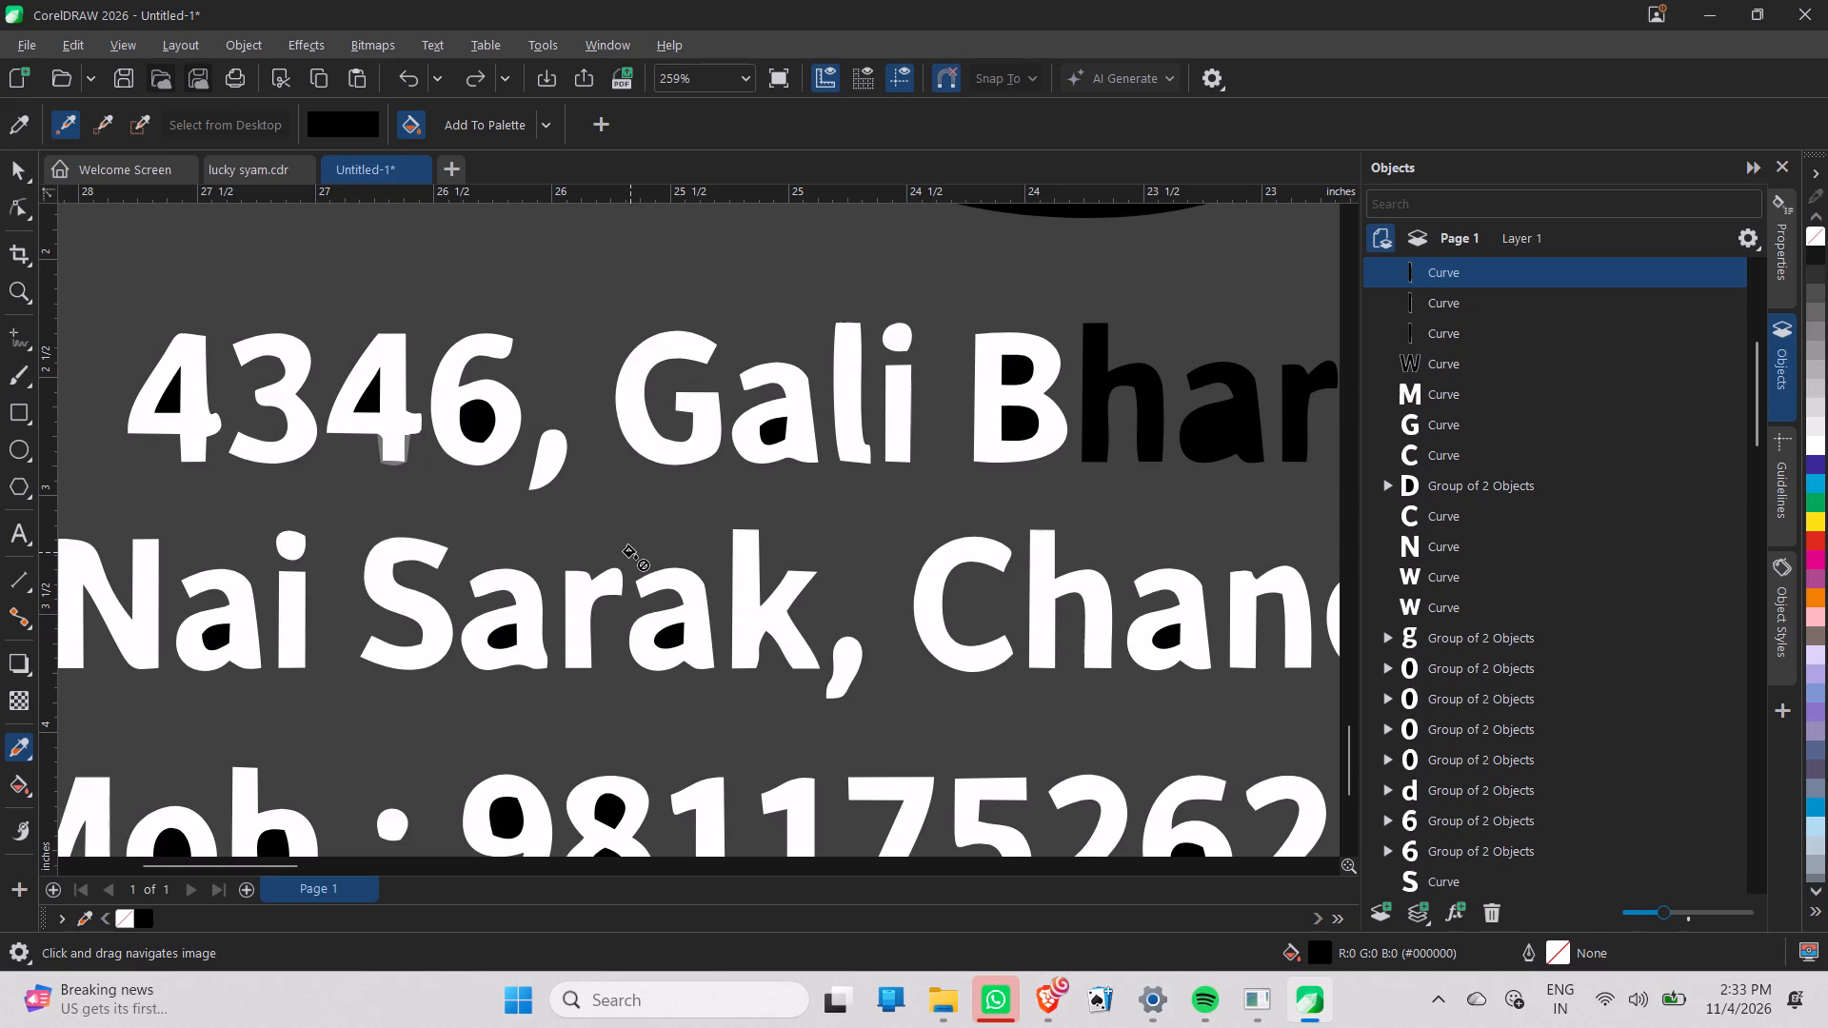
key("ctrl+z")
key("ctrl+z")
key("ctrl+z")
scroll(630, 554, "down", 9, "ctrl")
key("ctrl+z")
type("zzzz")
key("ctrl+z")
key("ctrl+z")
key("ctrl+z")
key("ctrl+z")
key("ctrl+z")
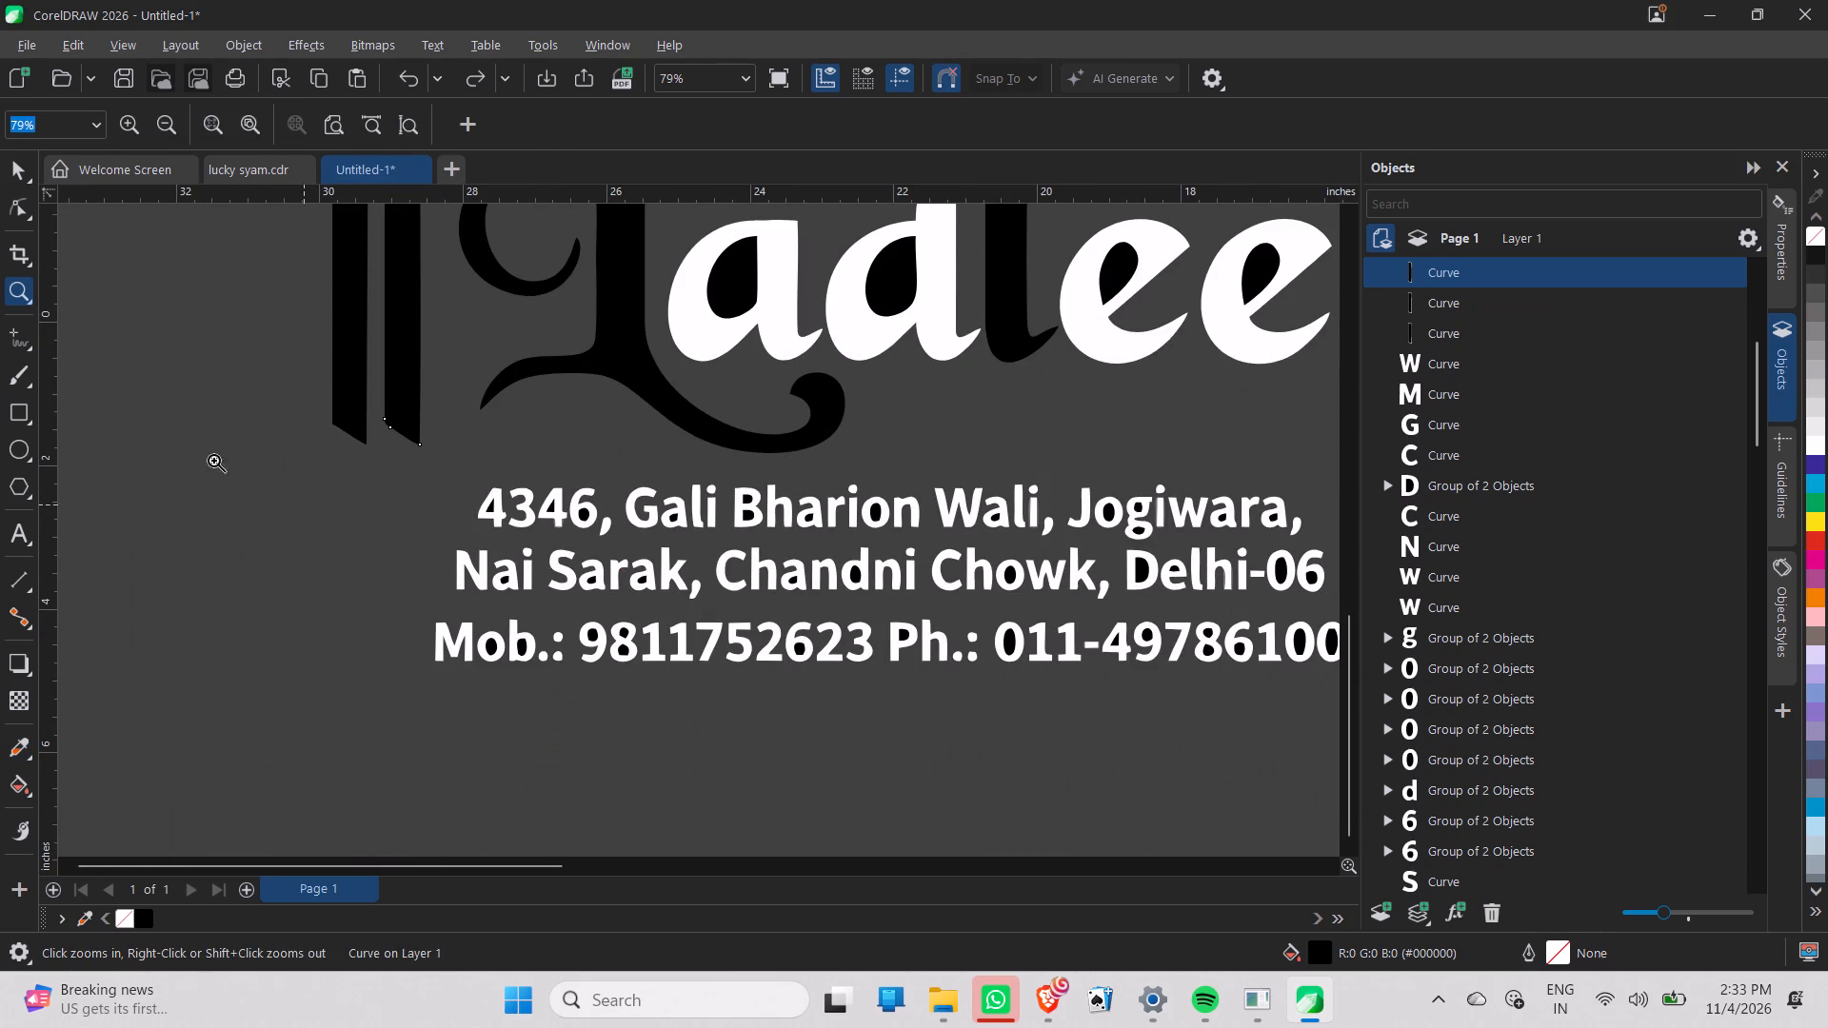
Select all the address and phone lines and move them off the logo into the empty workspace below the page.
left_click(26, 172)
scroll(205, 294, "down", 14)
left_click_drag(507, 526, 375, 429)
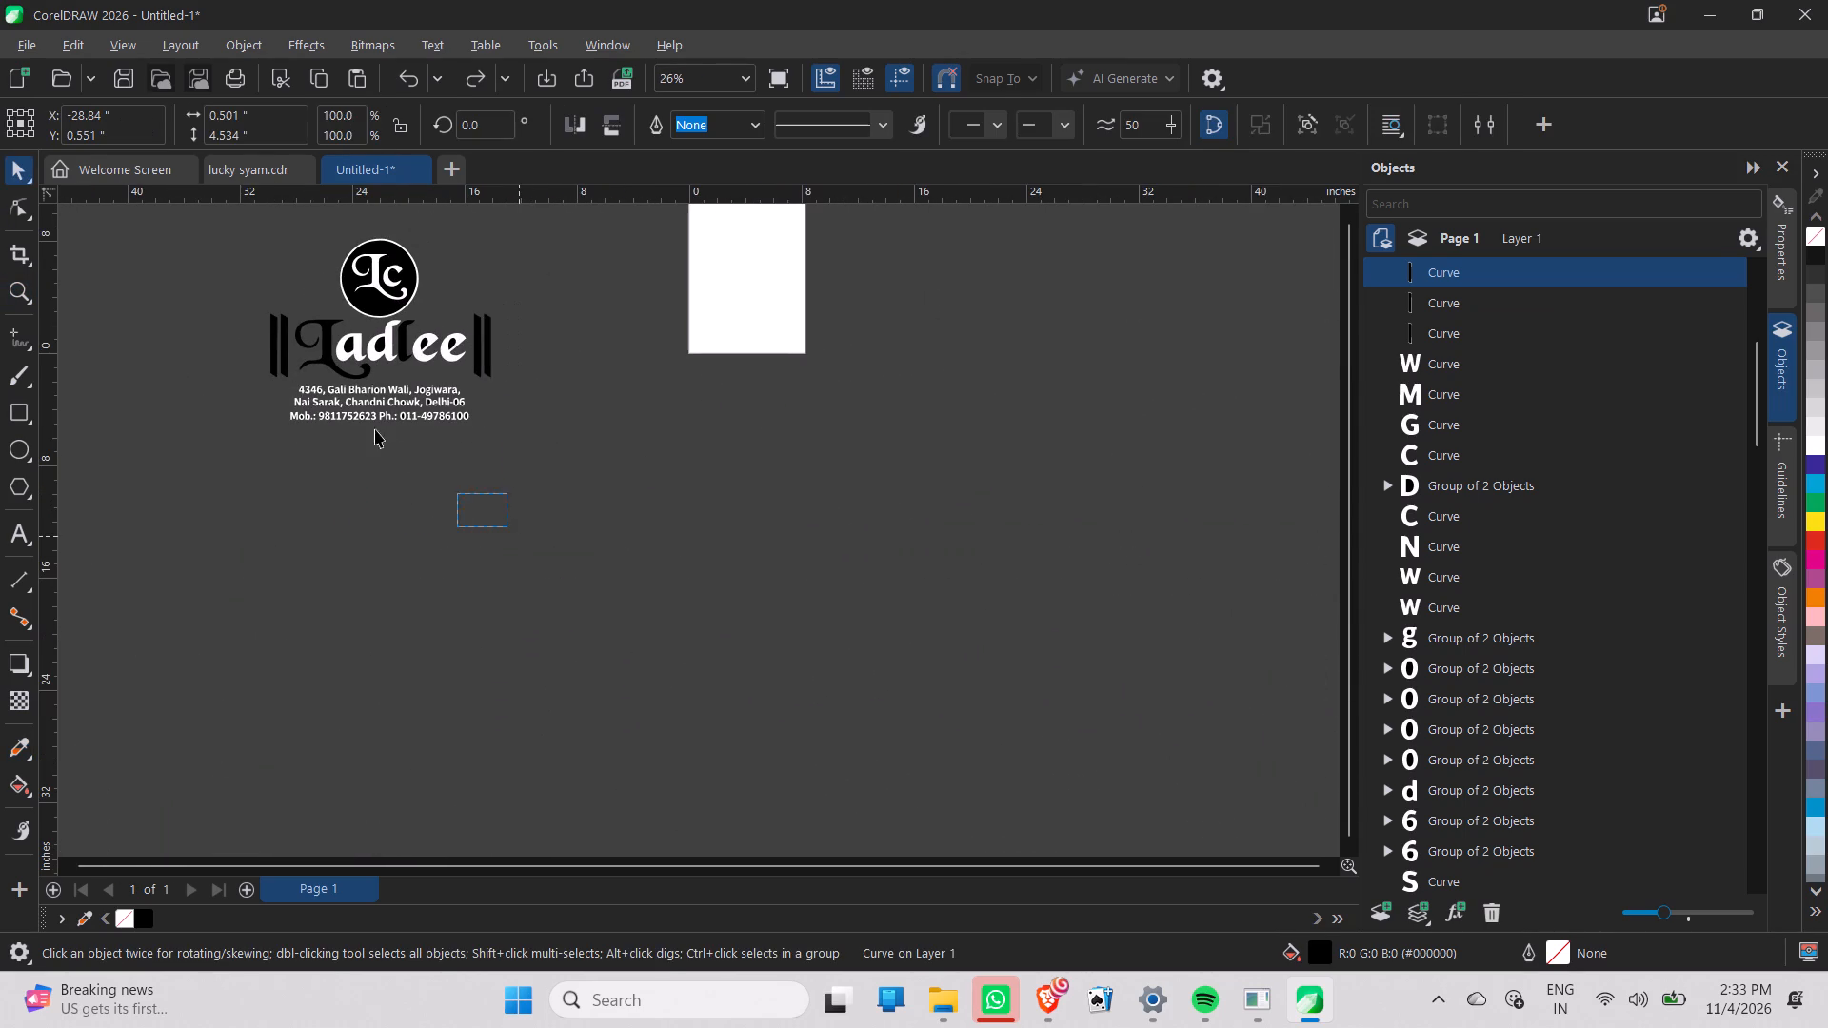
left_click_drag(375, 429, 275, 368)
left_click_drag(392, 395, 825, 499)
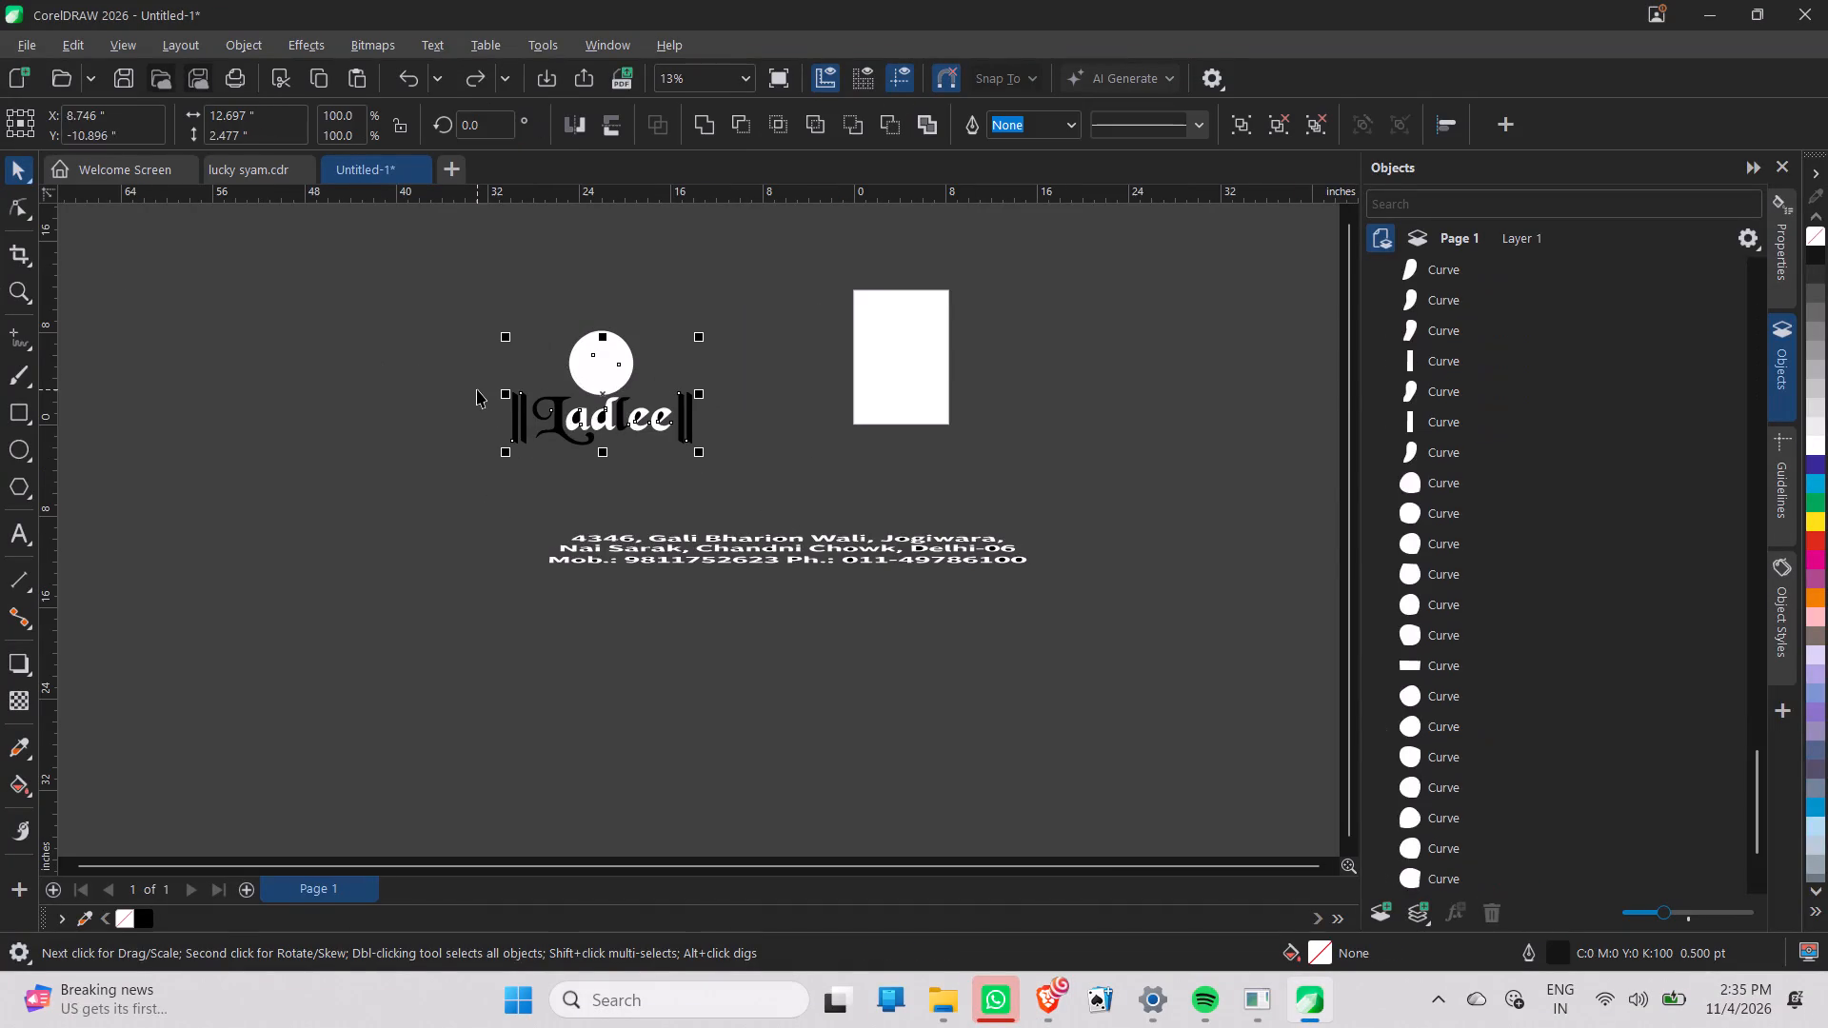
Undo the stray stretch of the contact text and the earlier emblem edits, back to the grouped Lc emblem with its discs.
key("ctrl+z")
key("ctrl+z")
key("ctrl+z")
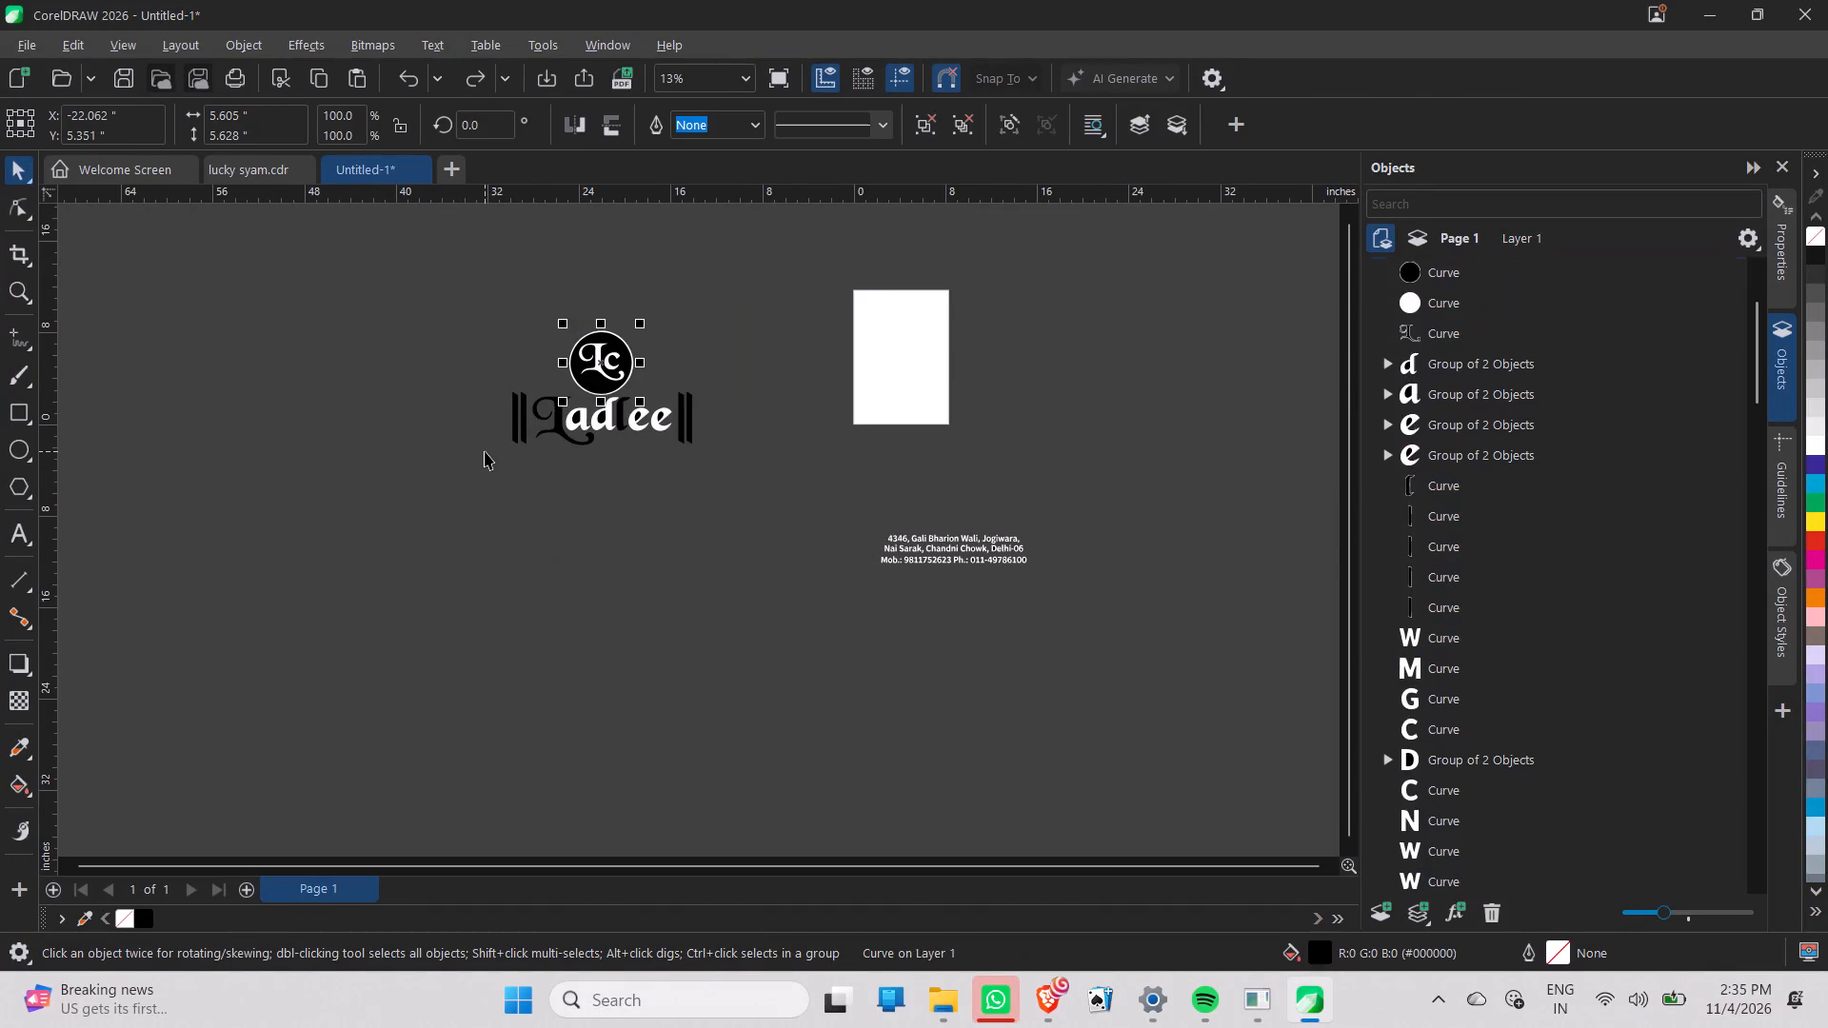
scroll(560, 448, "up", 10)
scroll(818, 580, "down", 11)
Paste the copied address as new artistic text in the empty area below the logo.
middle_click_drag(689, 579, 385, 445)
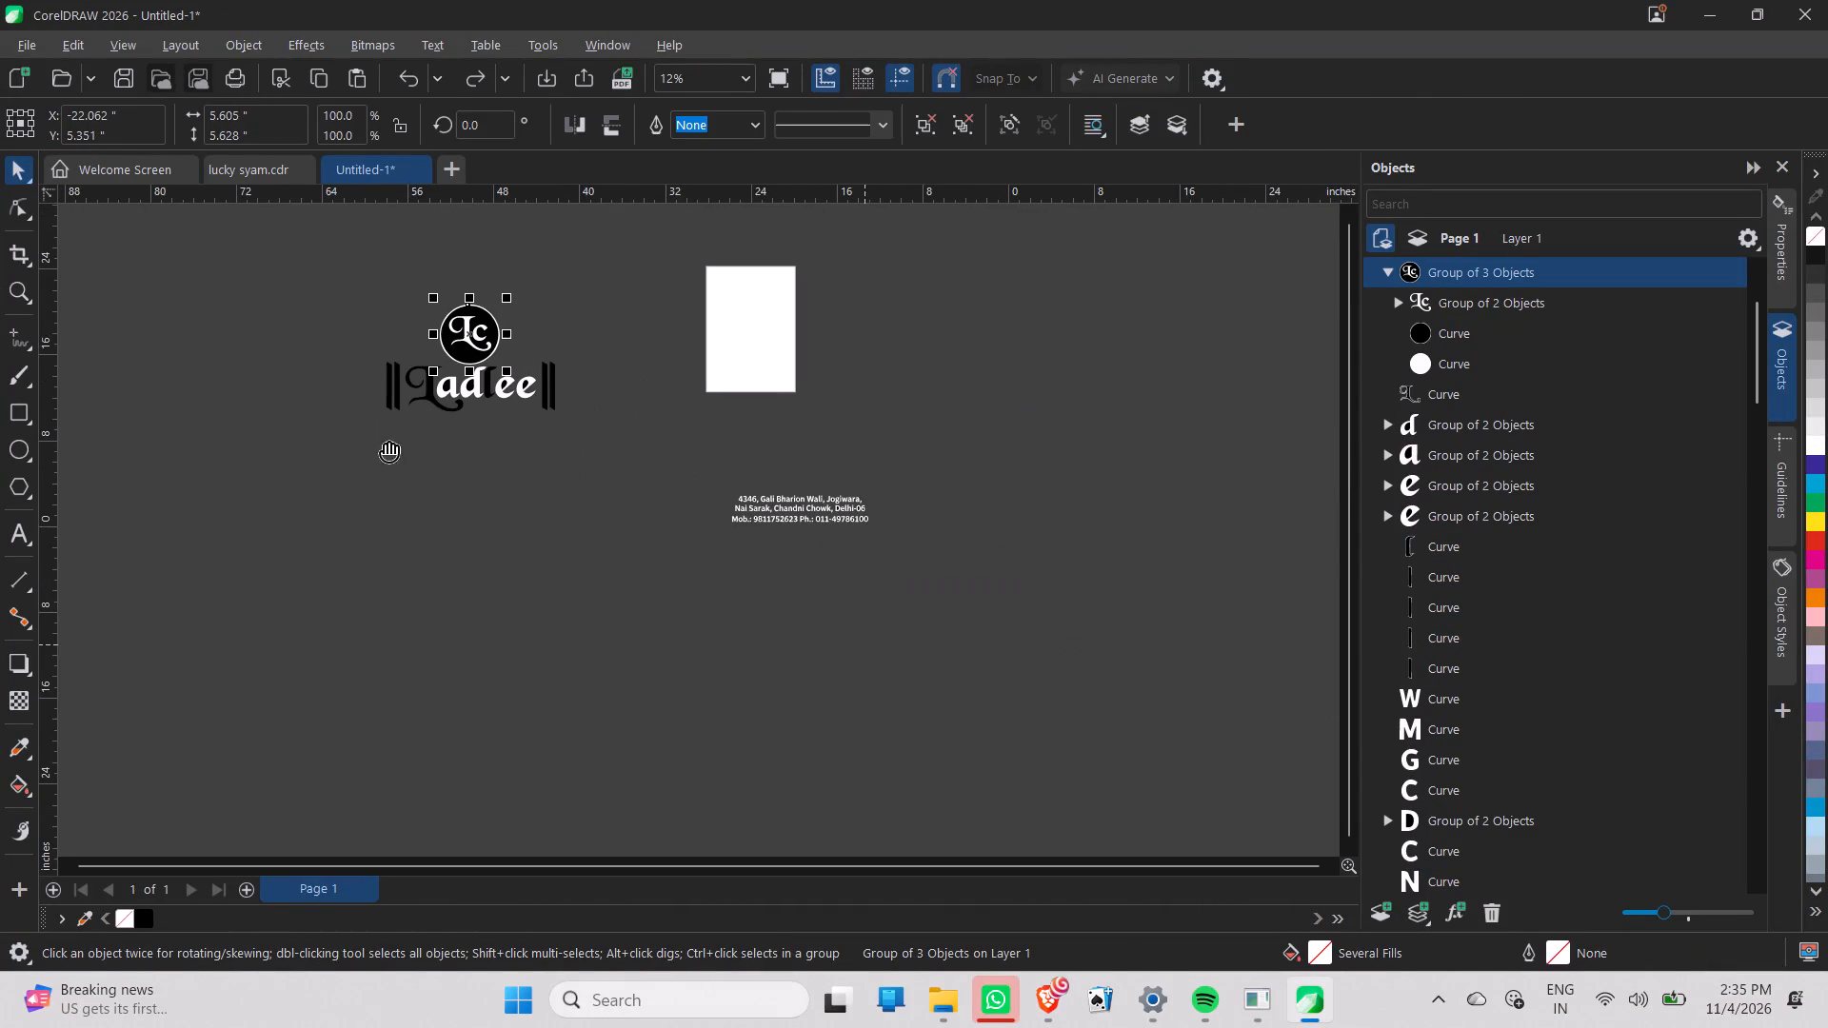
middle_click_drag(385, 445, 384, 445)
left_click(32, 523)
left_click(559, 652)
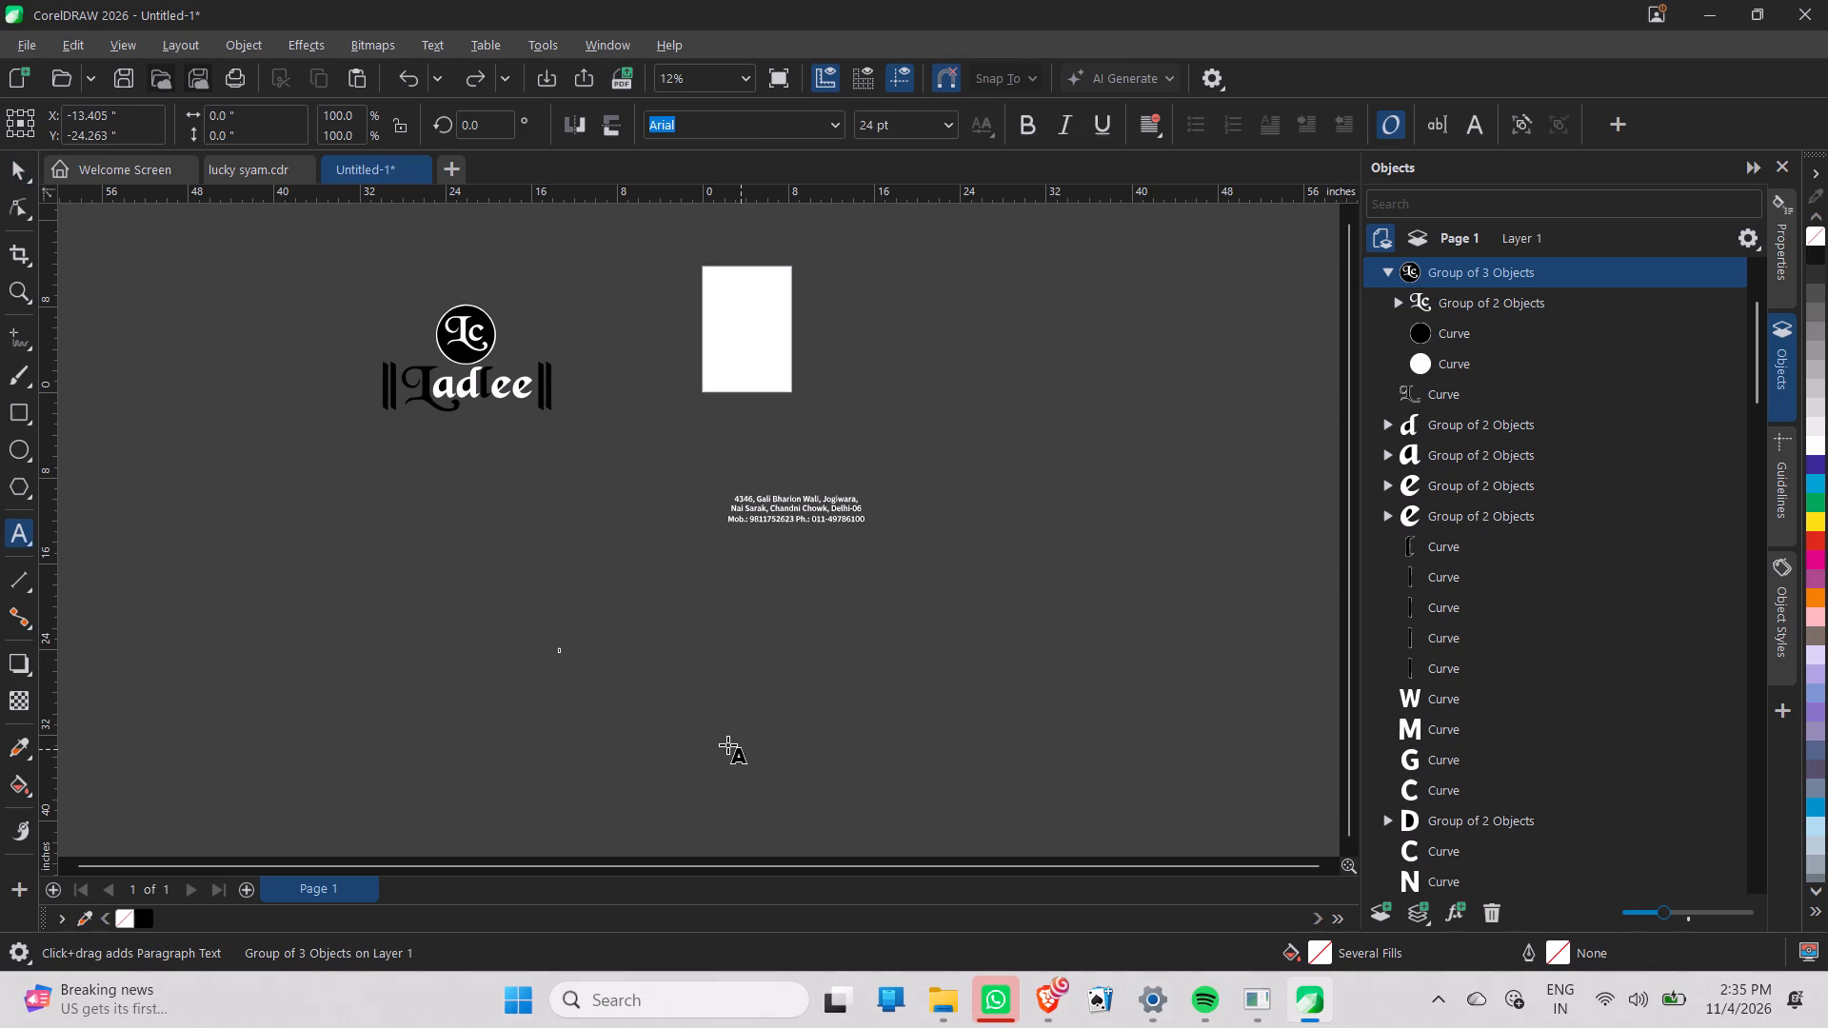
key("ctrl+v")
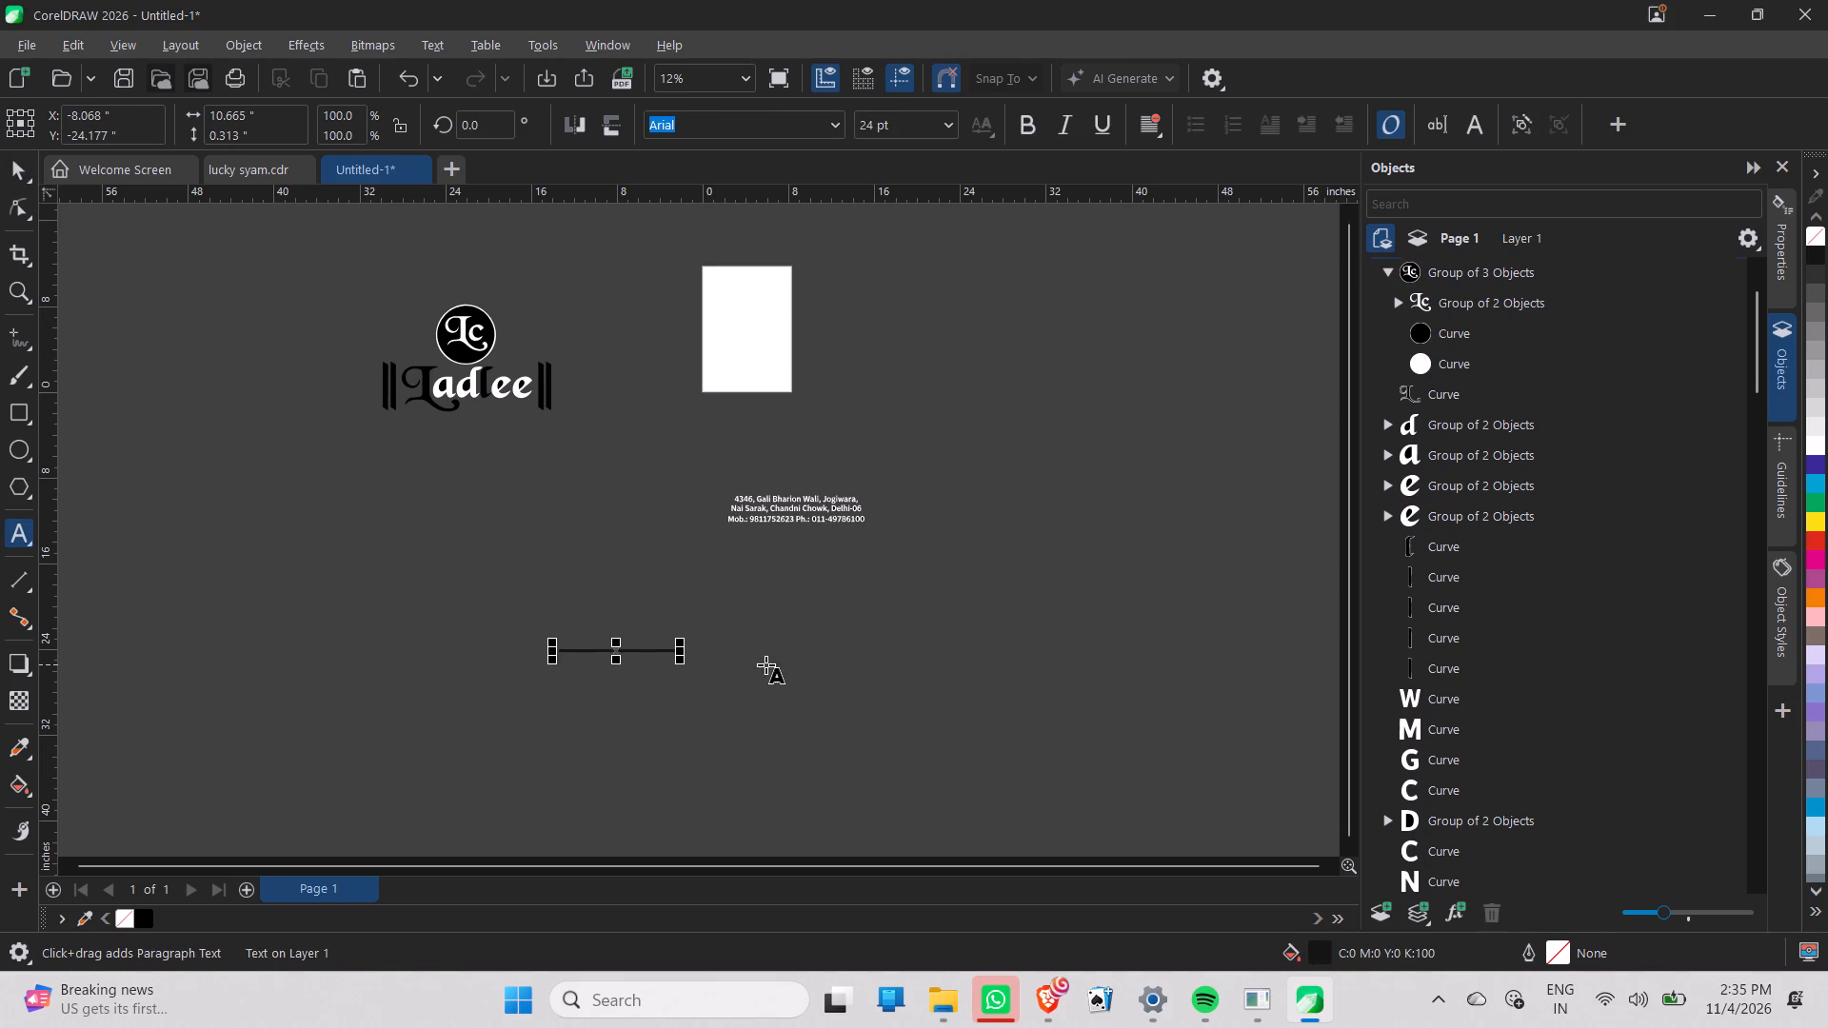
Make the pasted address text bold and set its font size to 50 pt.
scroll(765, 664, "up", 5)
scroll(427, 656, "up", 10)
scroll(447, 660, "down", 6)
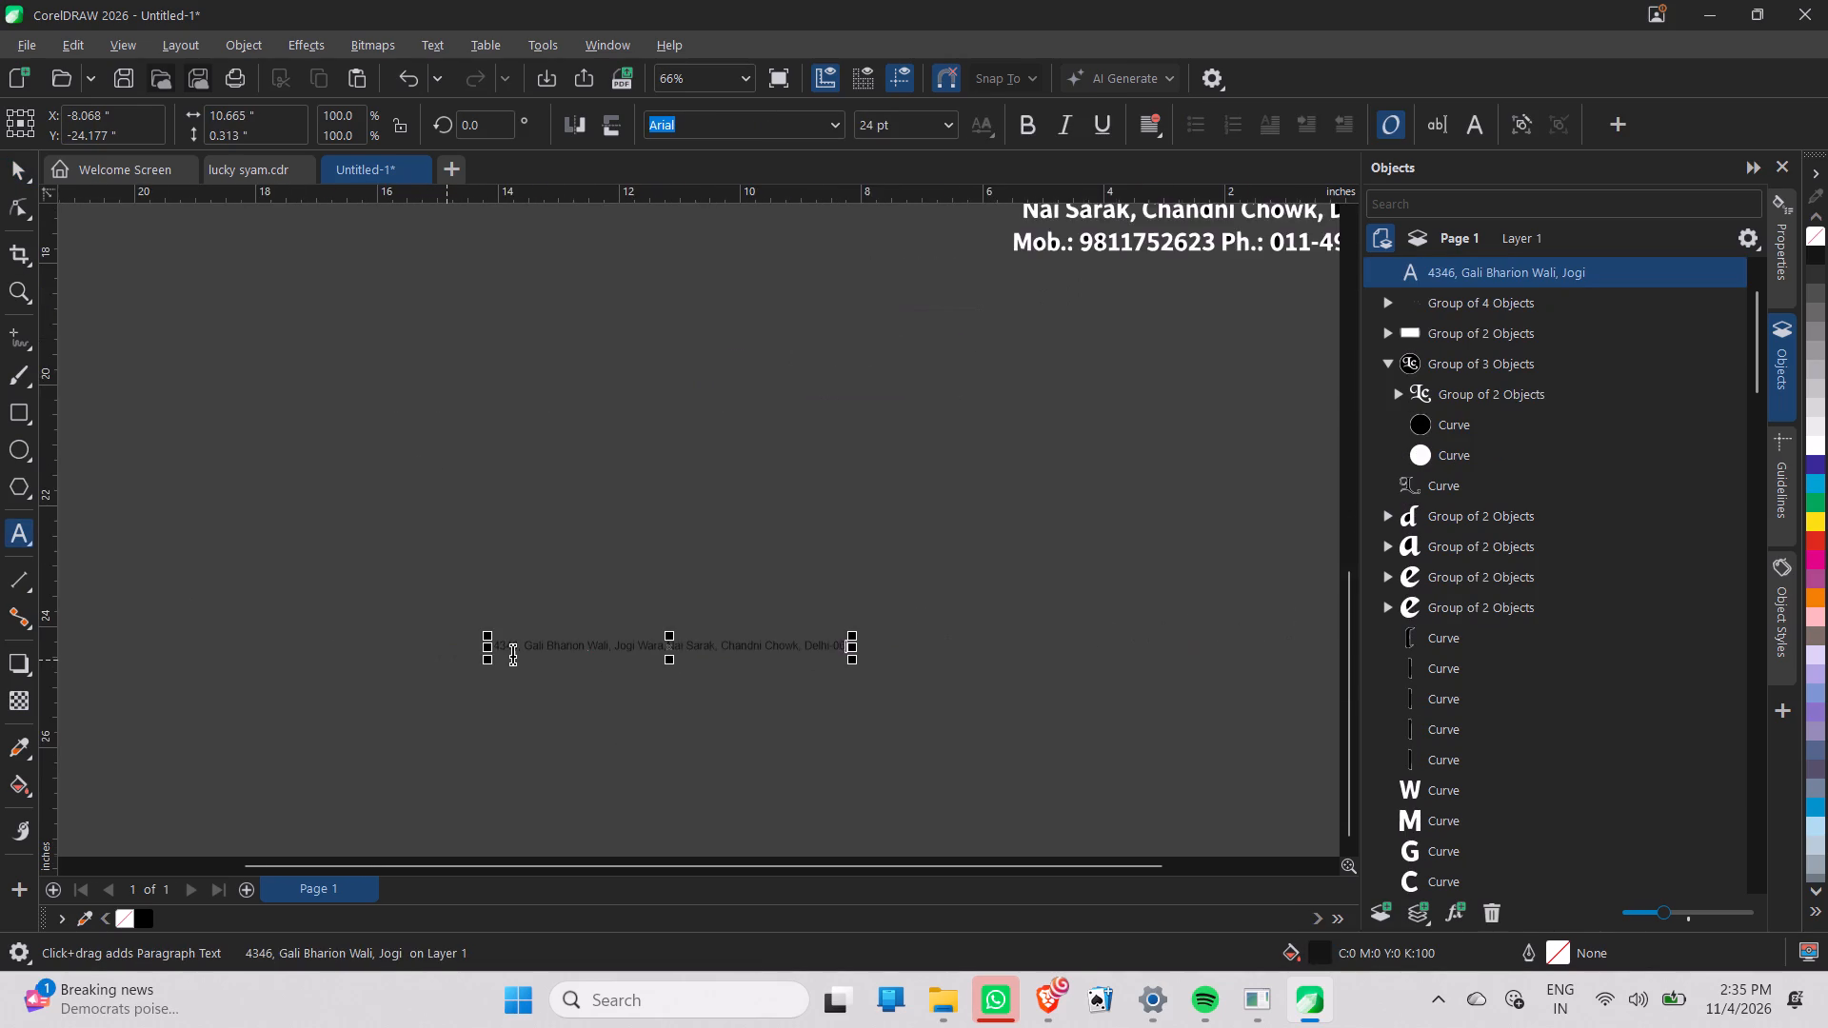
scroll(520, 651, "down", 5)
scroll(520, 651, "up", 6)
scroll(665, 664, "up", 4)
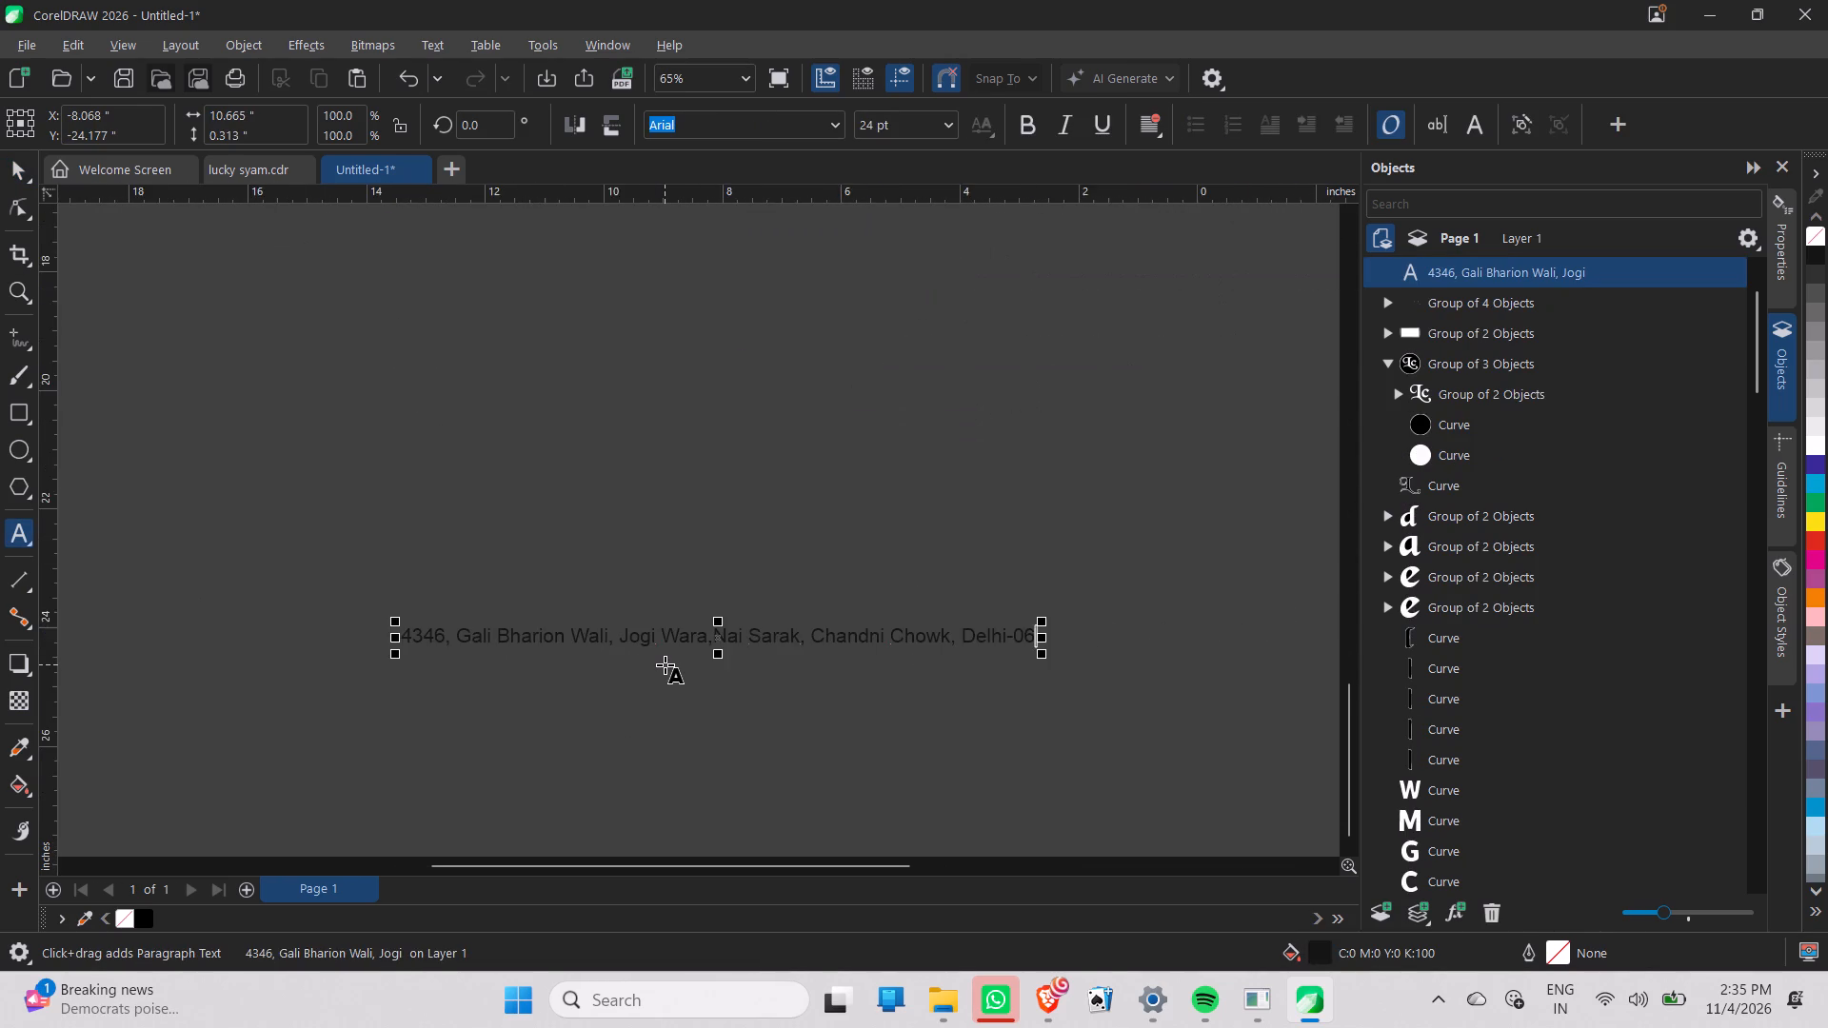
scroll(665, 664, "down", 6)
left_click(10, 162)
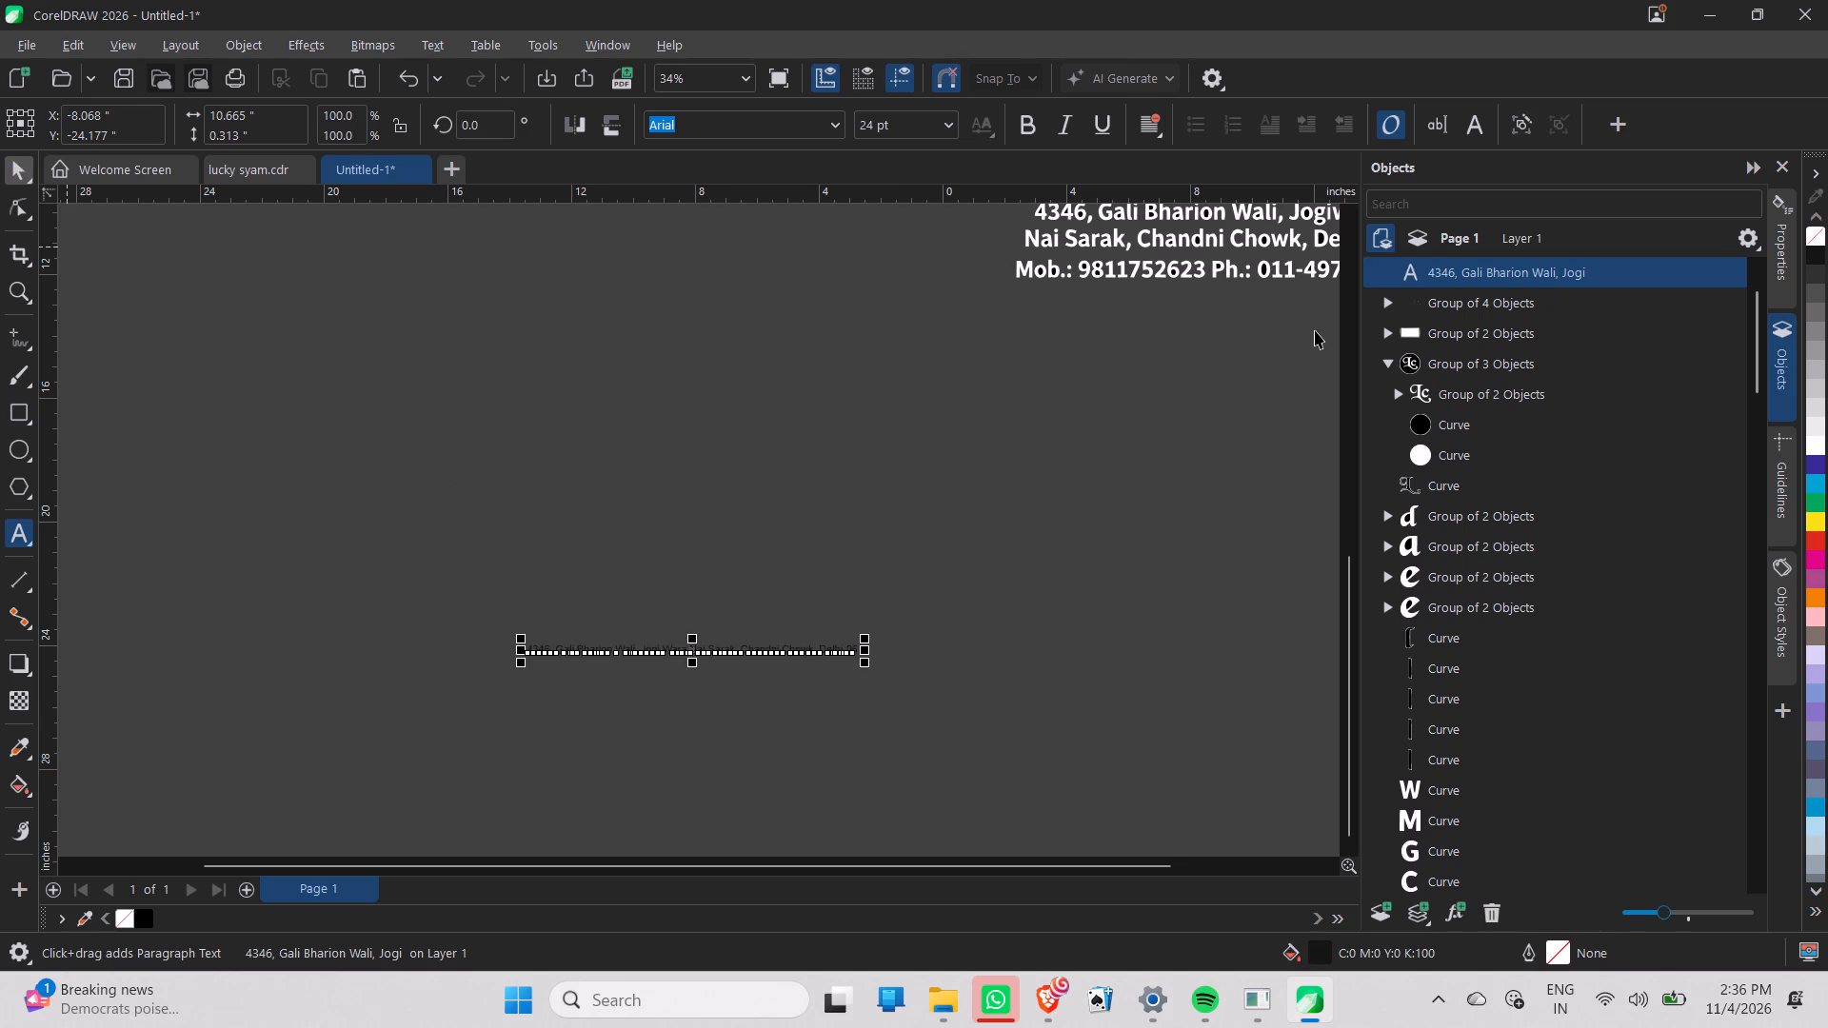
left_click(1055, 121)
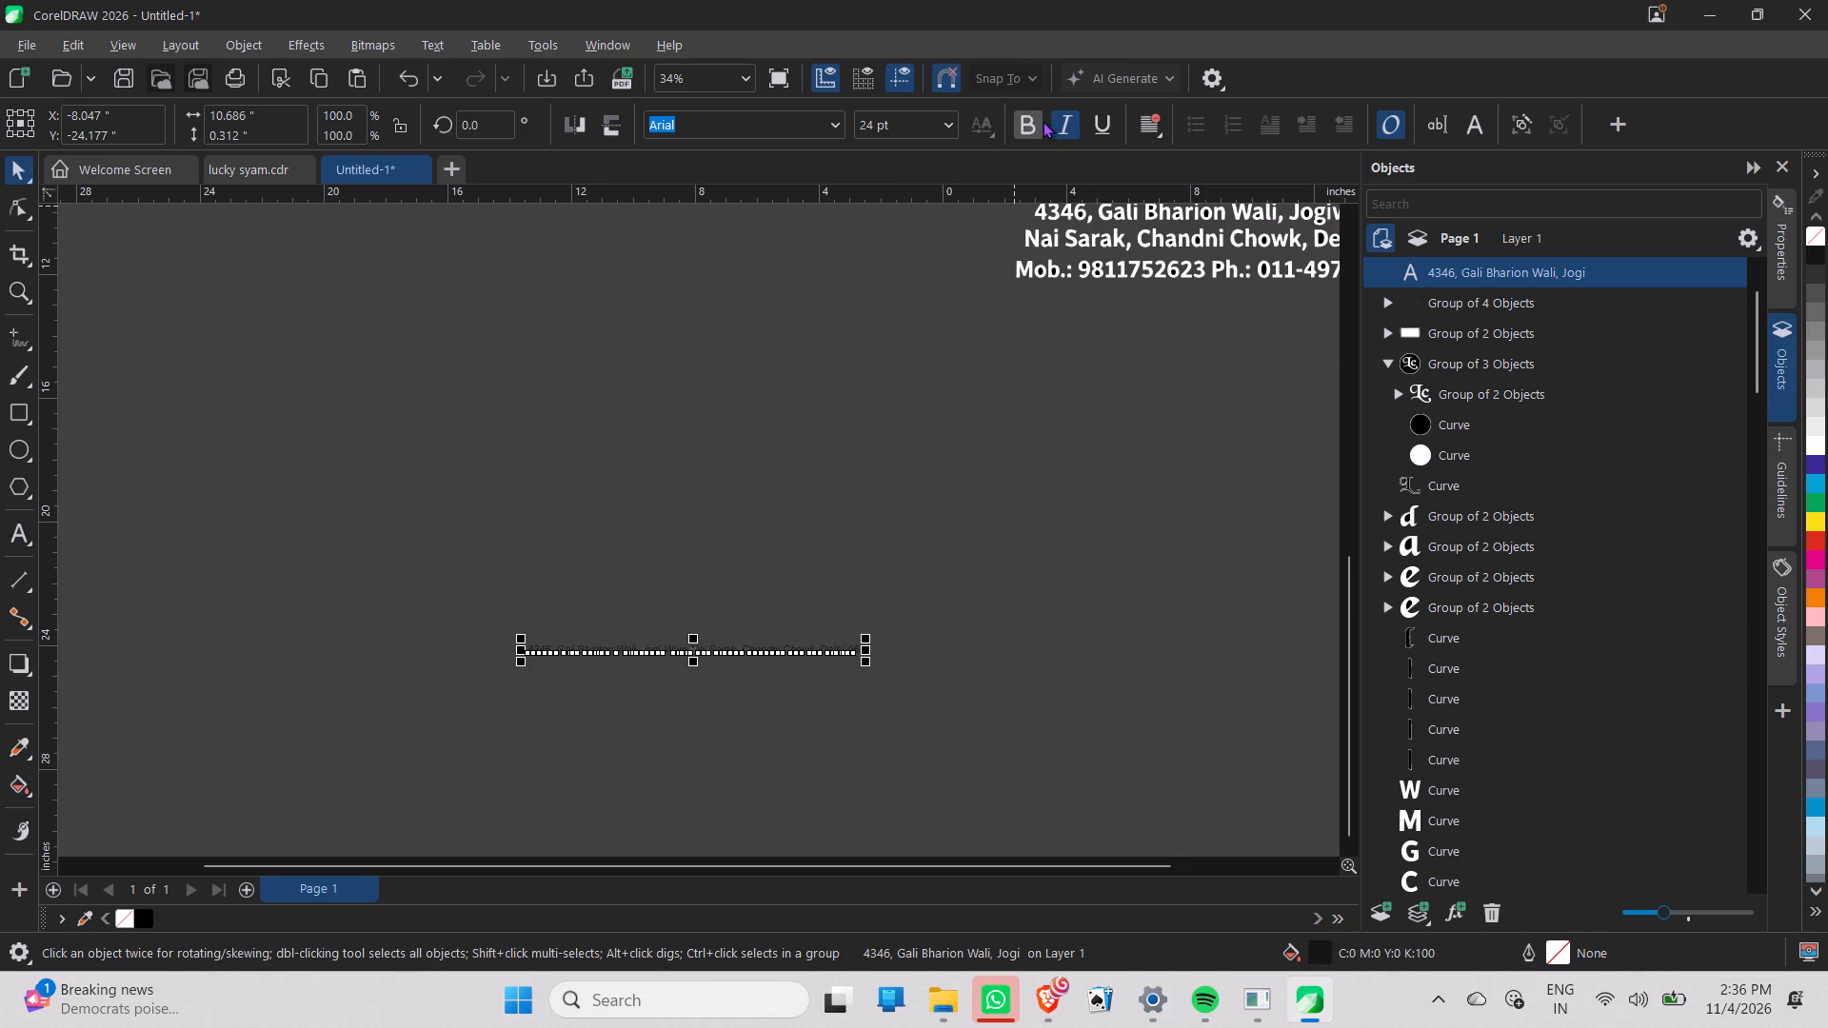
left_click(1064, 121)
left_click(1030, 121)
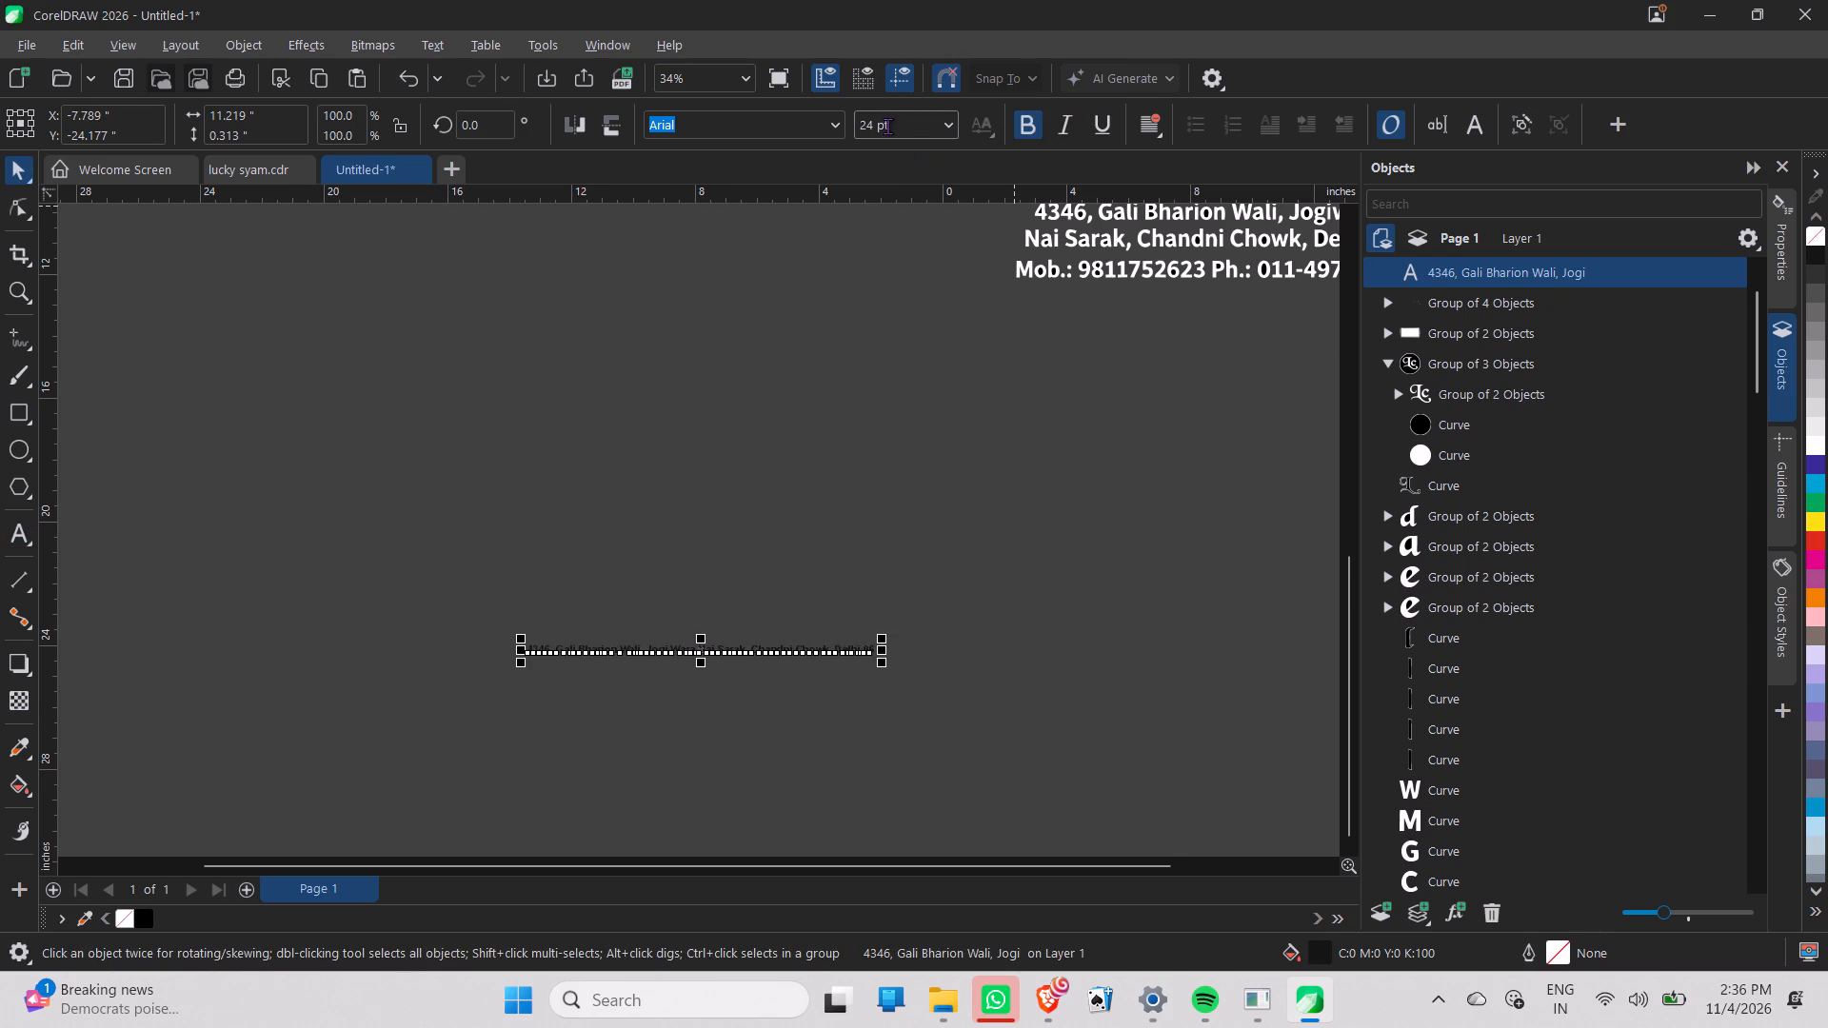
left_click_drag(891, 126, 727, 126)
left_click_drag(909, 116, 786, 109)
type("50.")
key("Return")
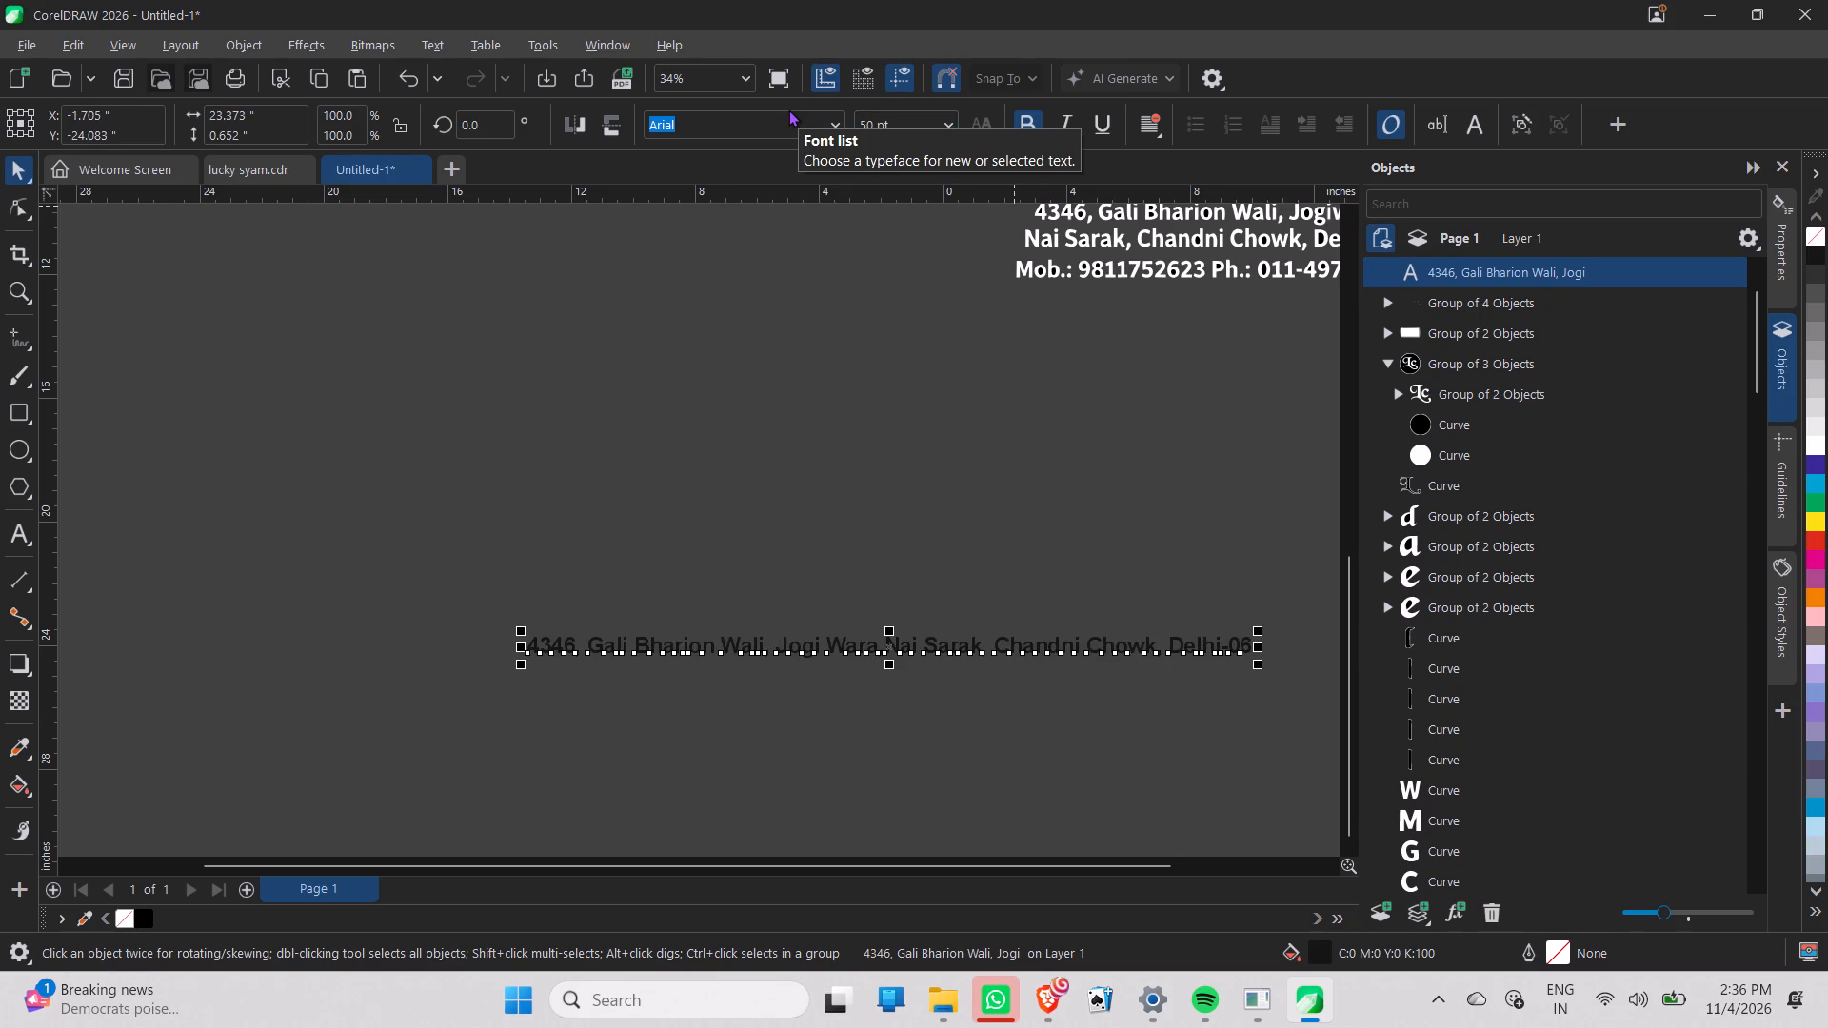
Remove the space between "Jogi" and "Wara" in the pasted address text.
scroll(942, 673, "down", 5)
scroll(1226, 439, "up", 3)
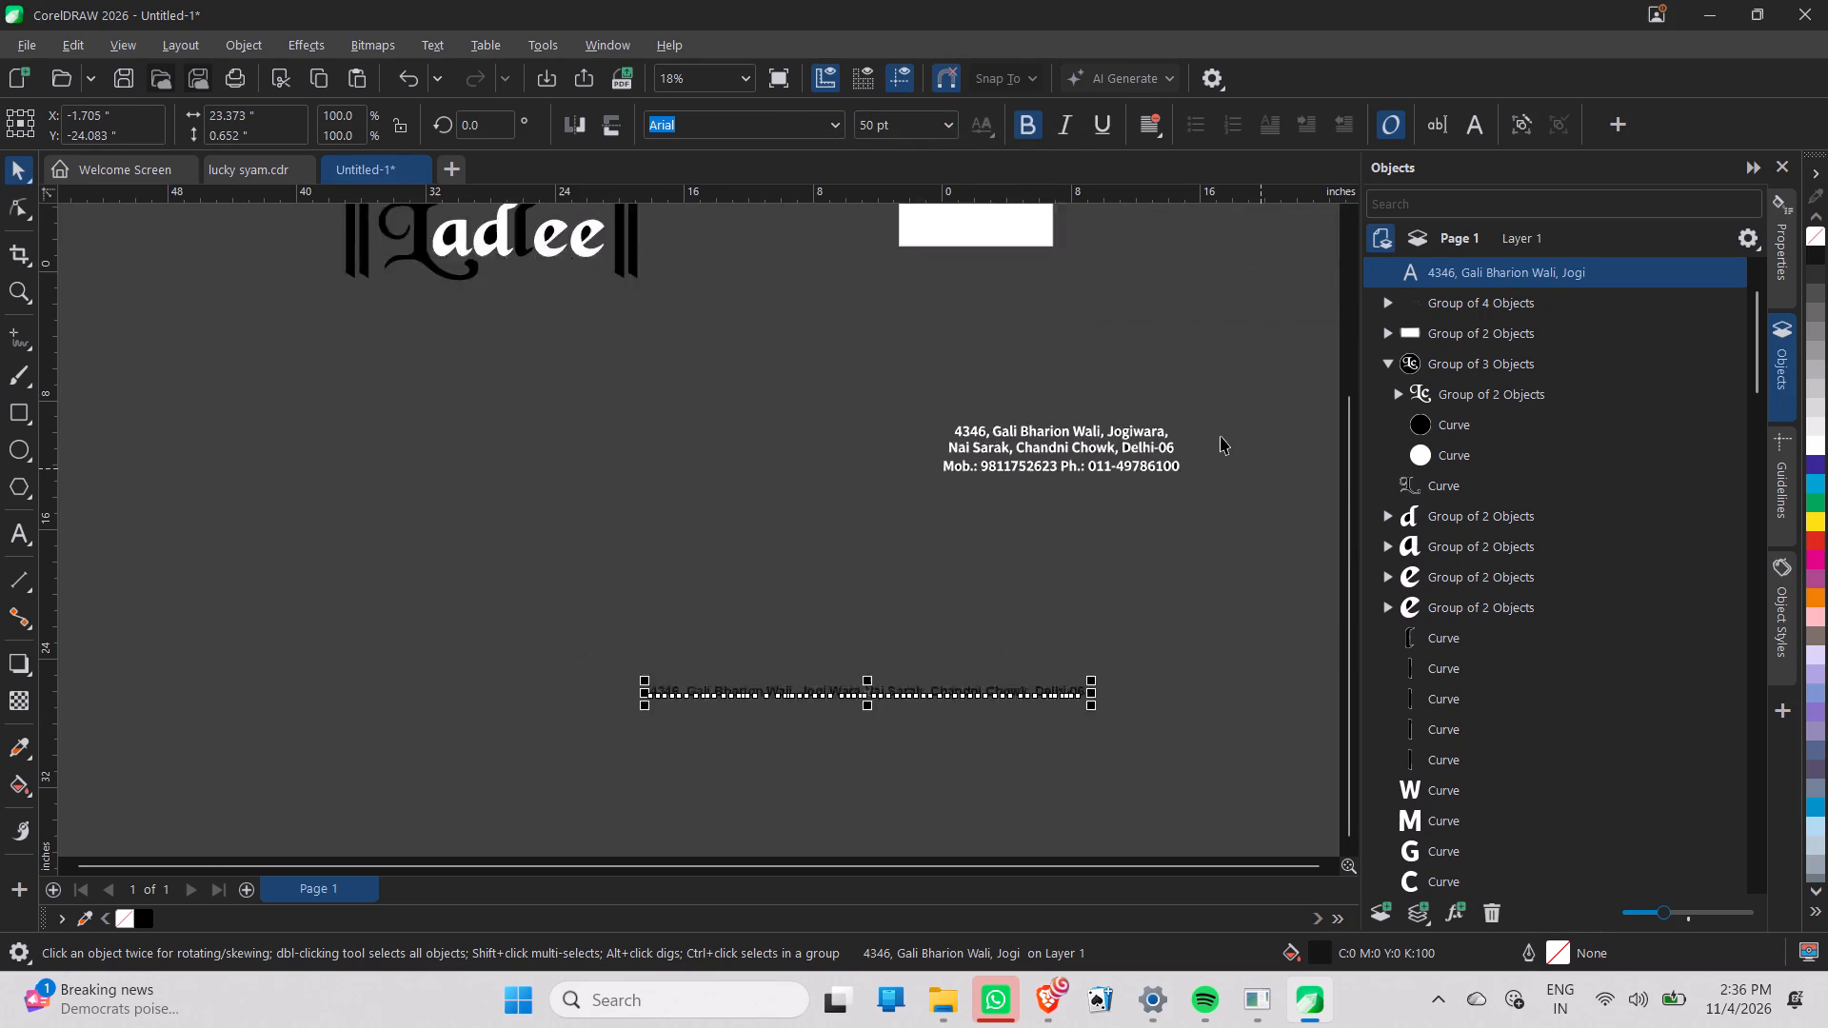
scroll(690, 809, "up", 4)
scroll(690, 809, "down", 4)
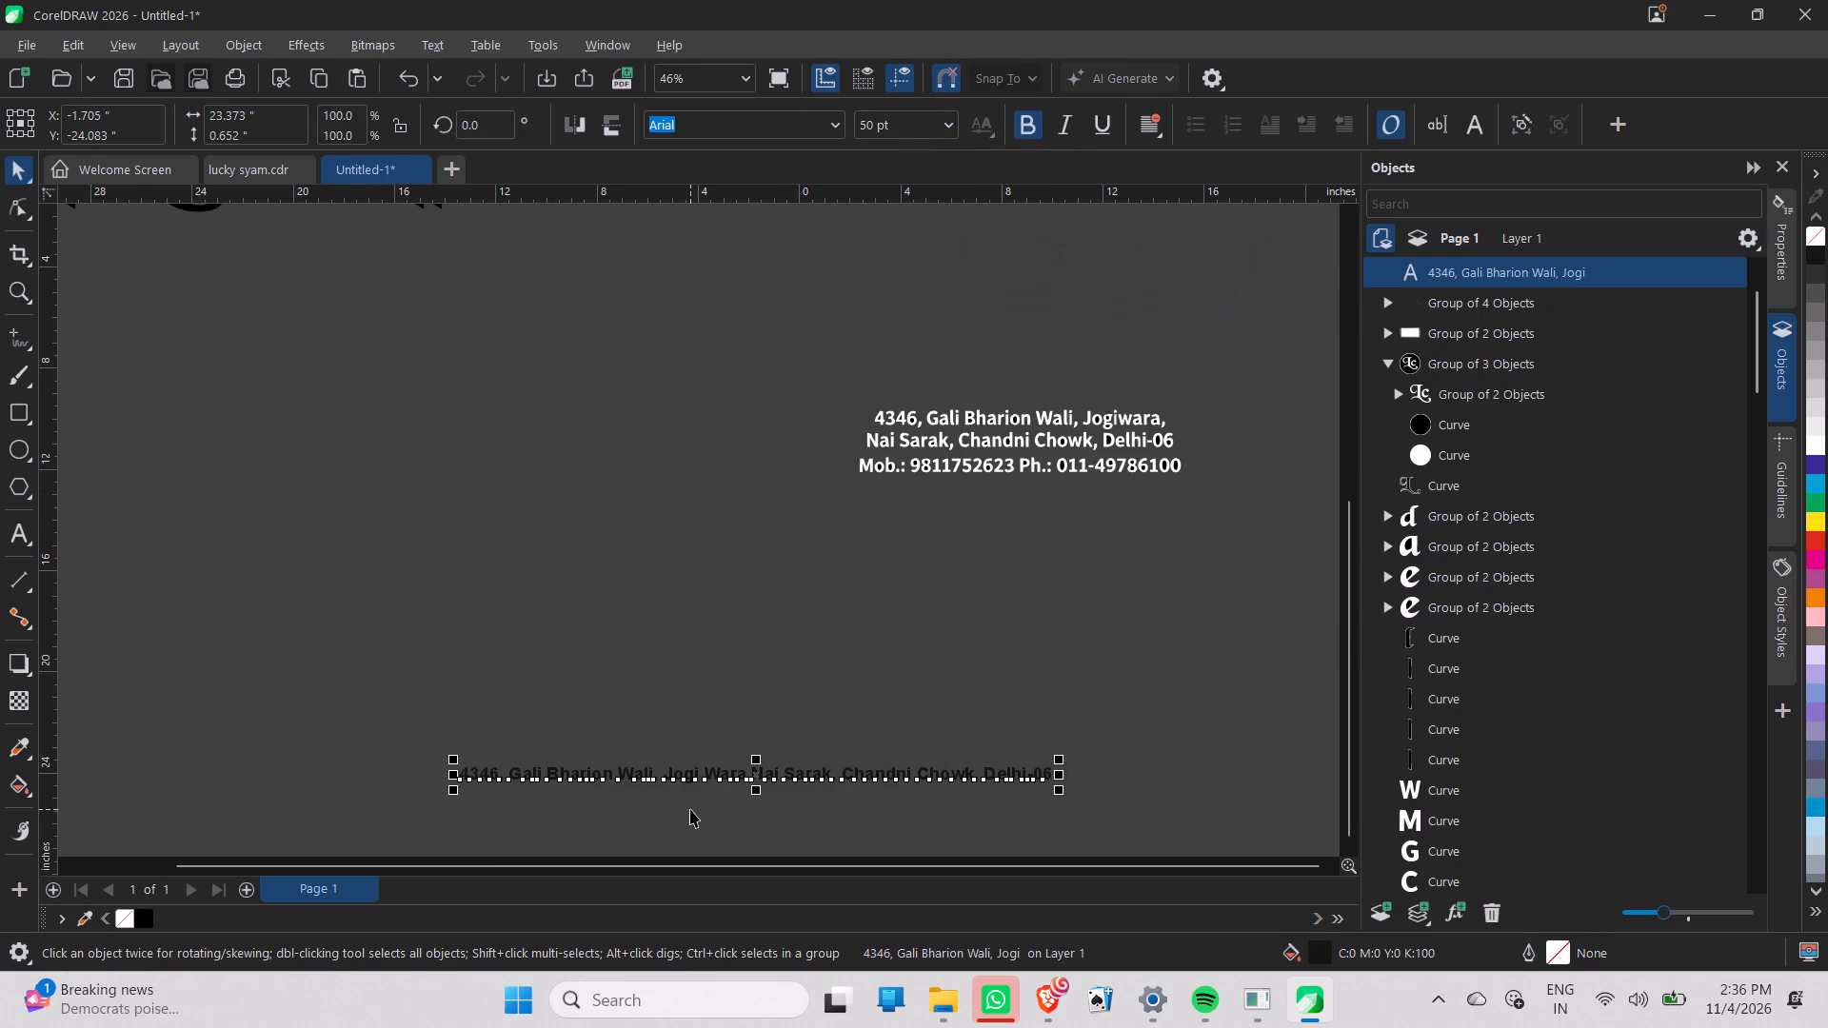
scroll(690, 809, "up", 6)
scroll(763, 744, "up", 4)
triple_click(697, 716)
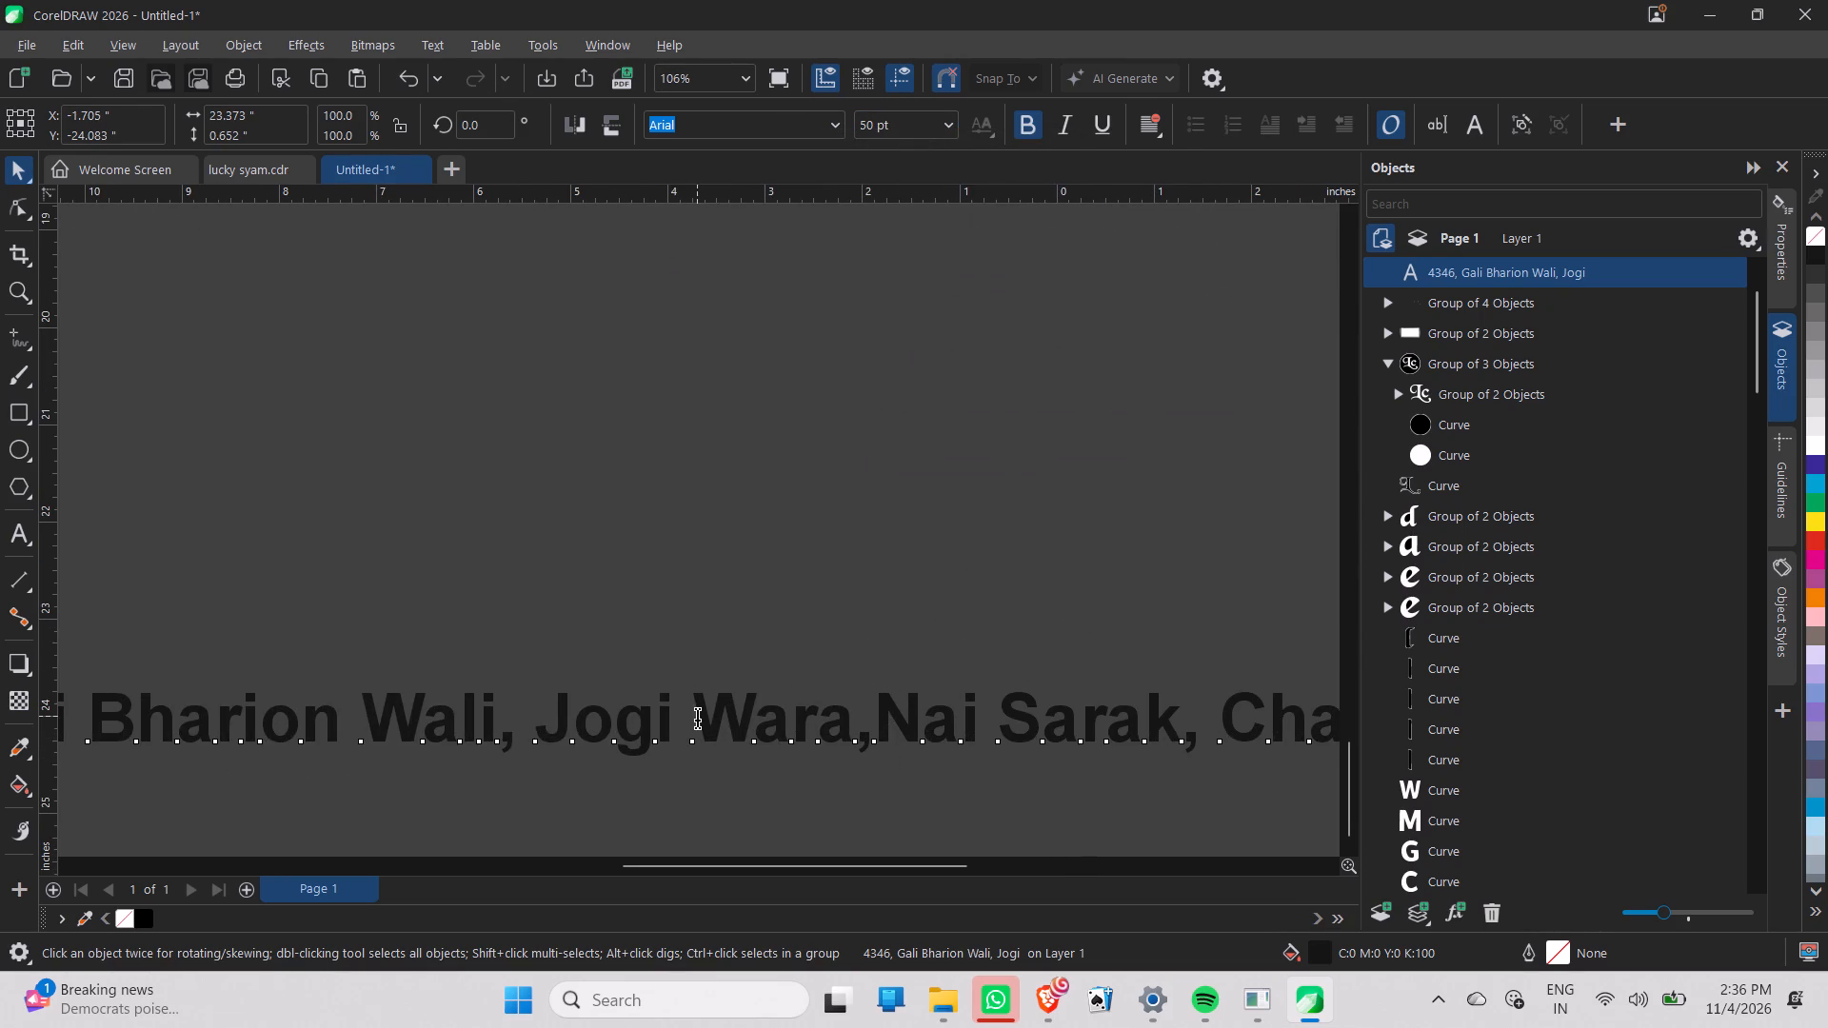
left_click(697, 716)
left_click(697, 716)
key("BackSpace")
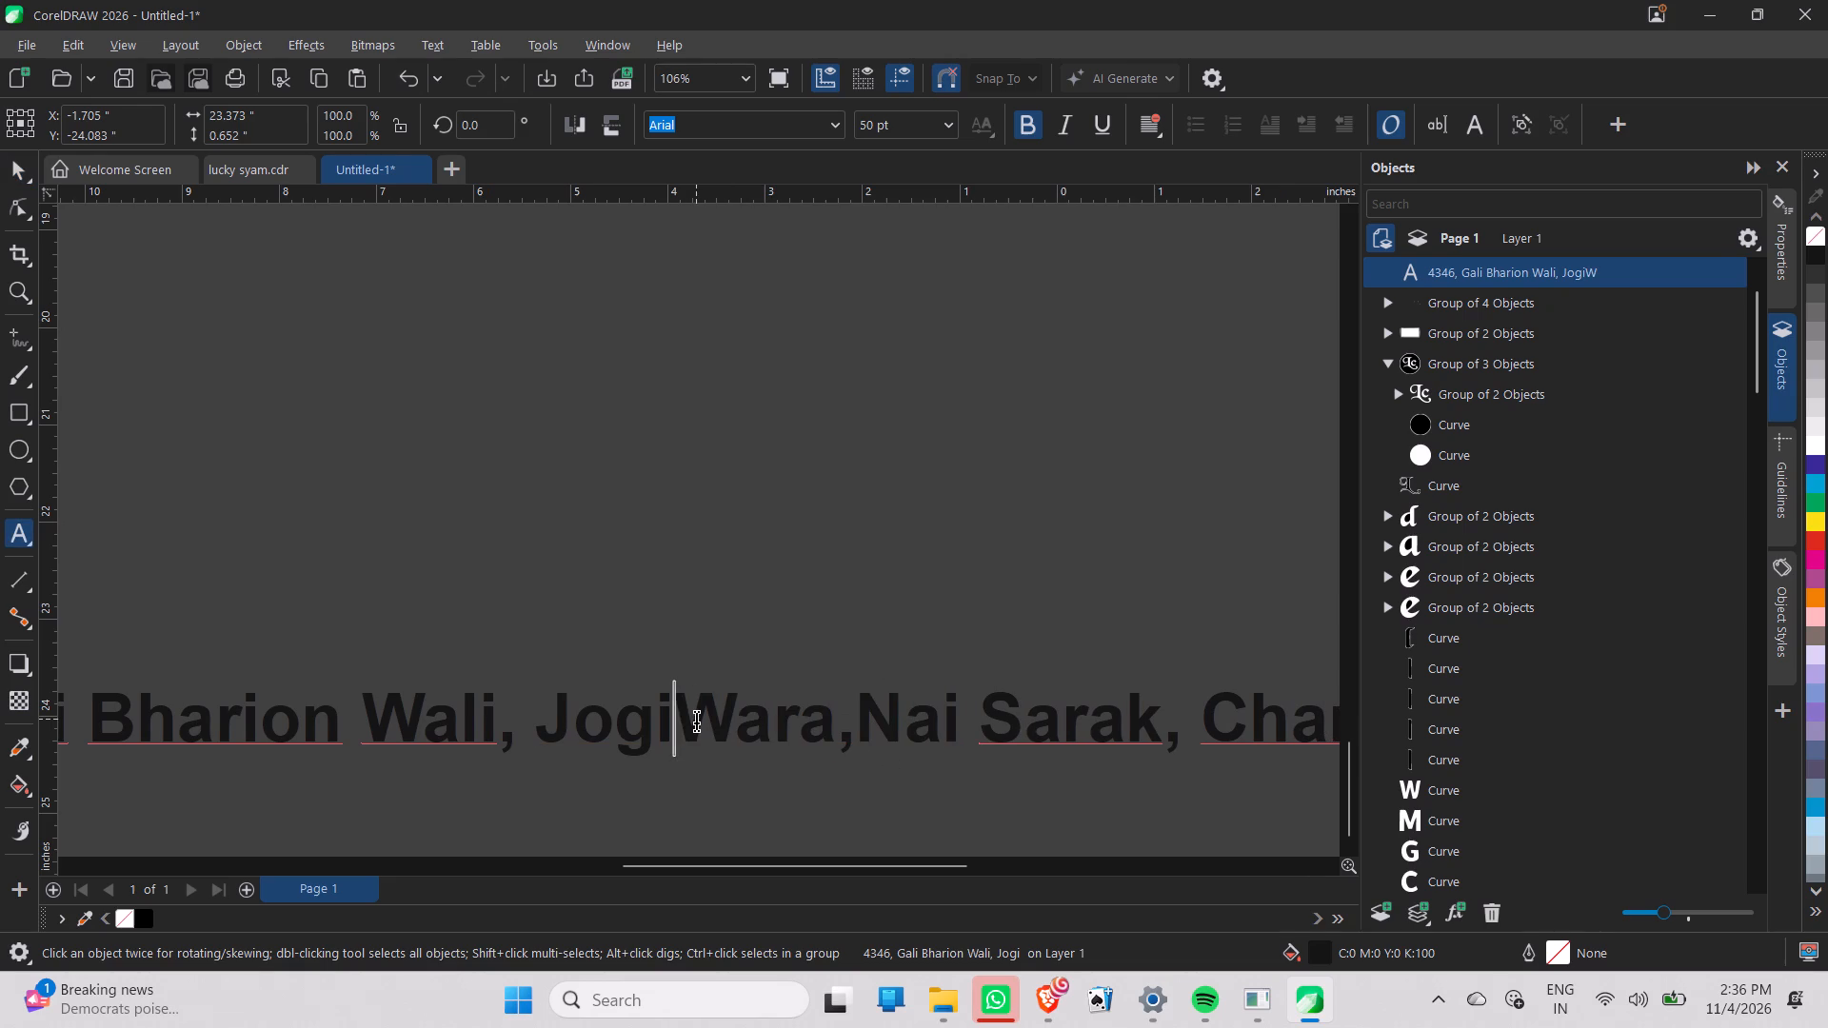
left_click(829, 708)
scroll(849, 743, "down", 16)
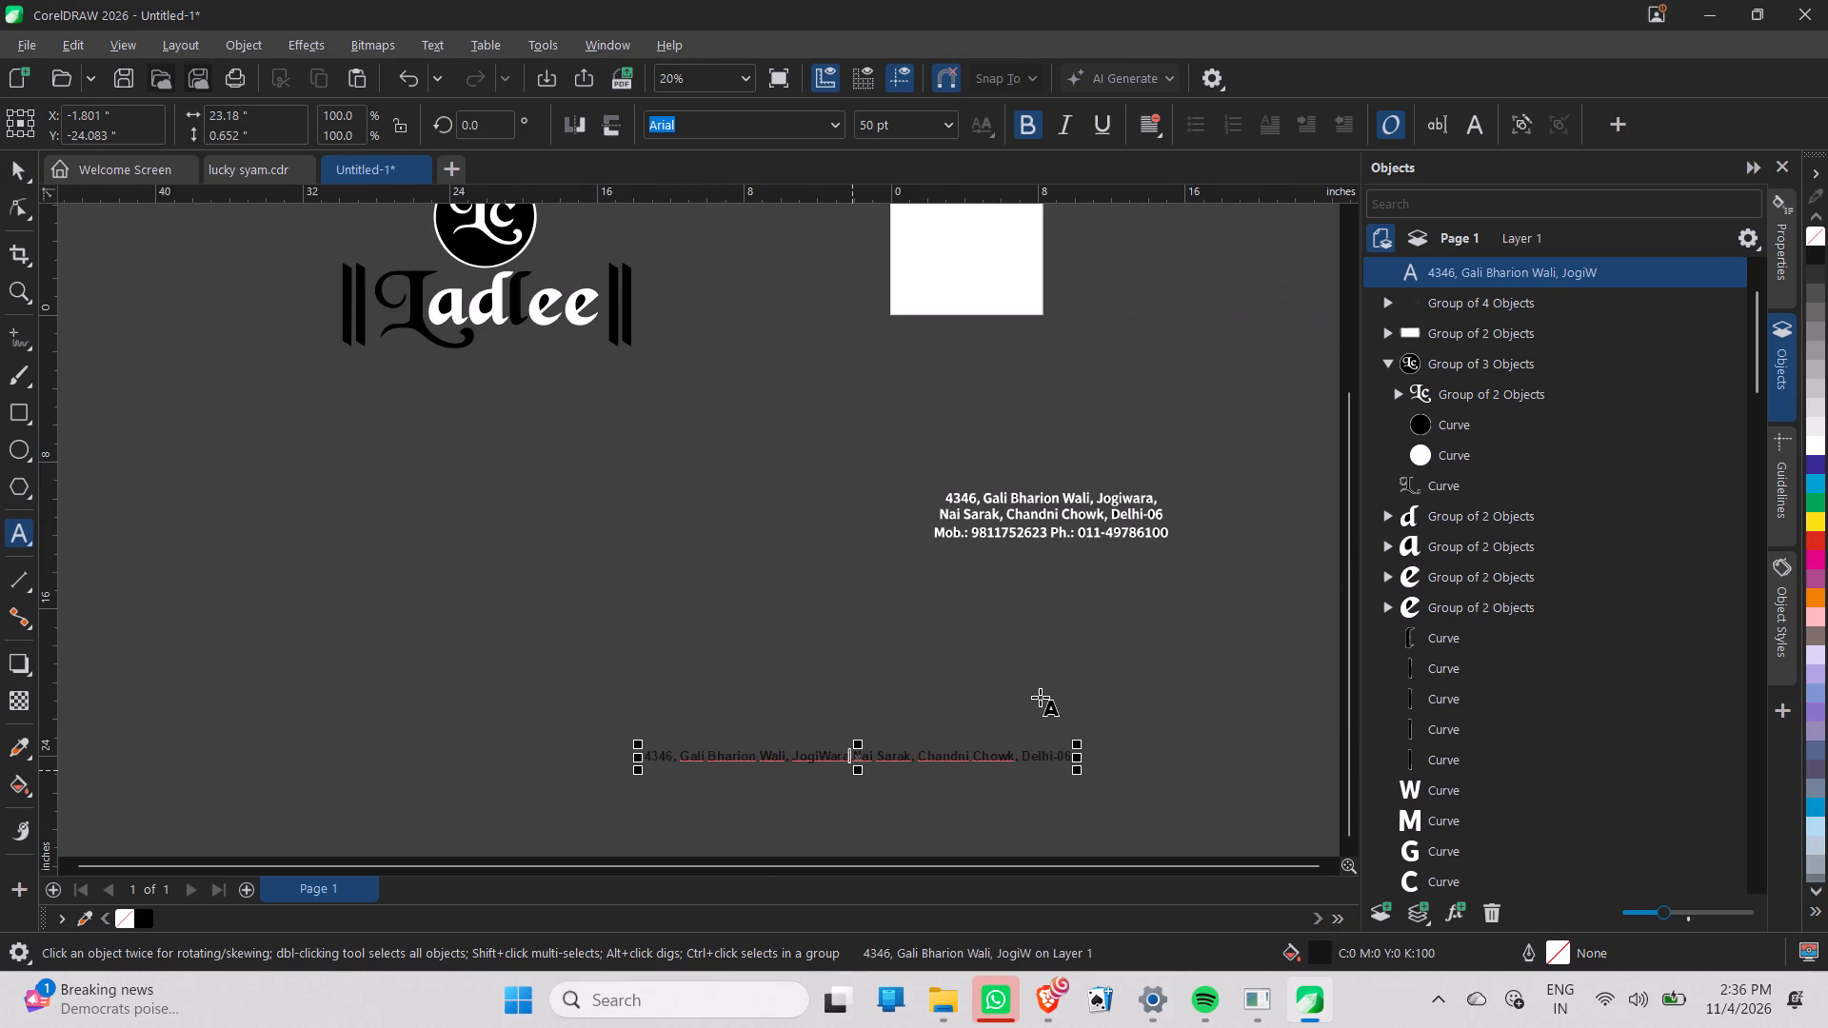
scroll(1124, 518, "up", 5)
middle_click_drag(753, 692, 745, 304)
scroll(743, 521, "up", 1)
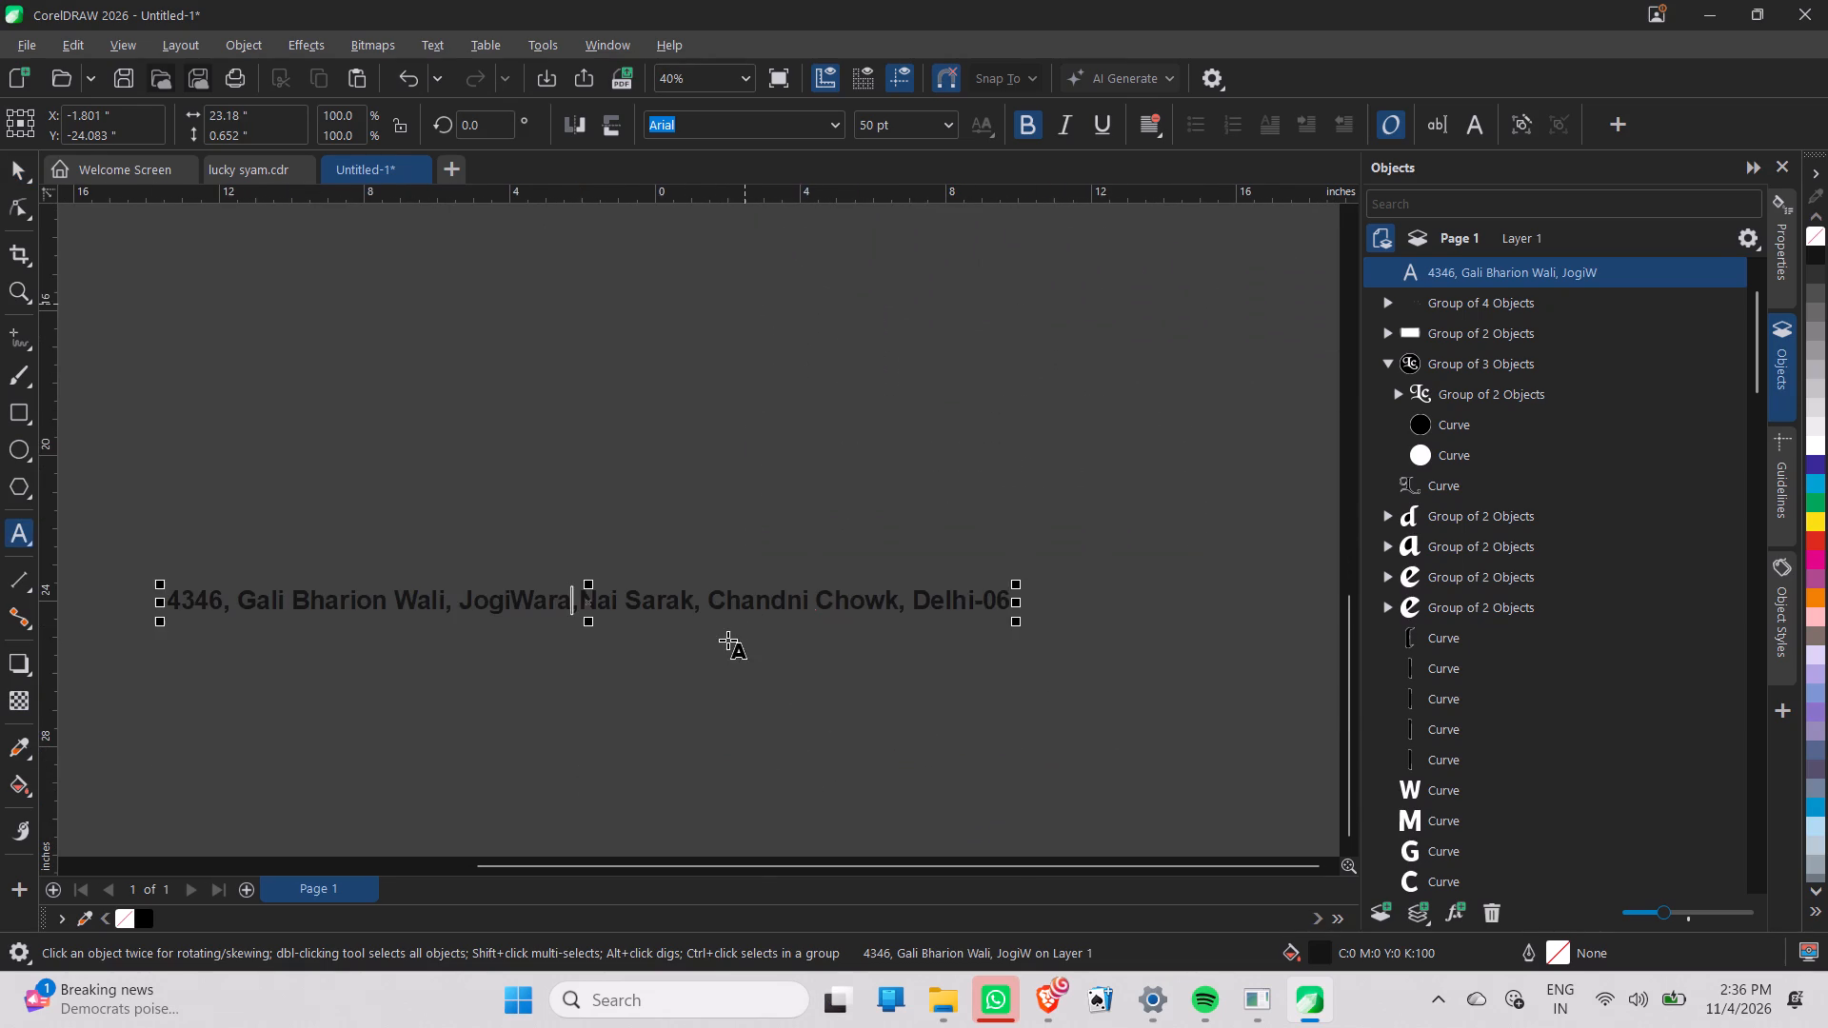
scroll(673, 623, "up", 4)
scroll(515, 608, "up", 3)
left_click(537, 602)
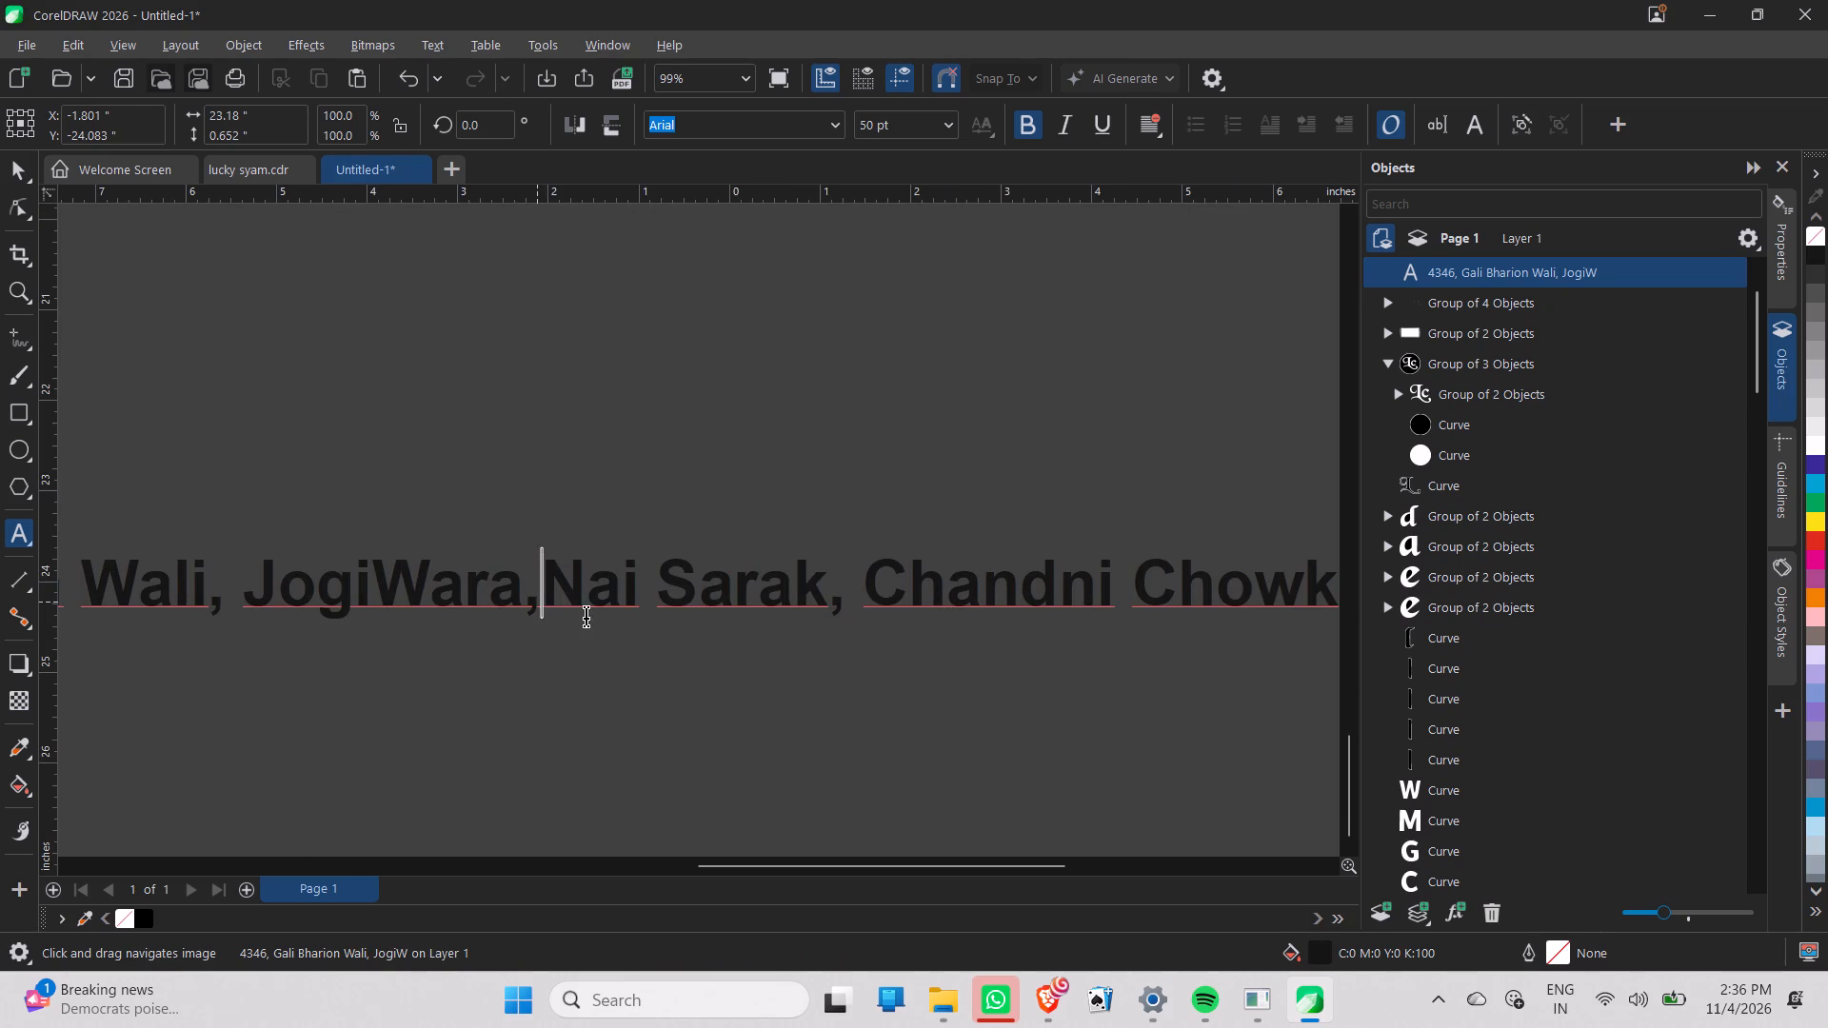
key("Return")
scroll(599, 615, "down", 8)
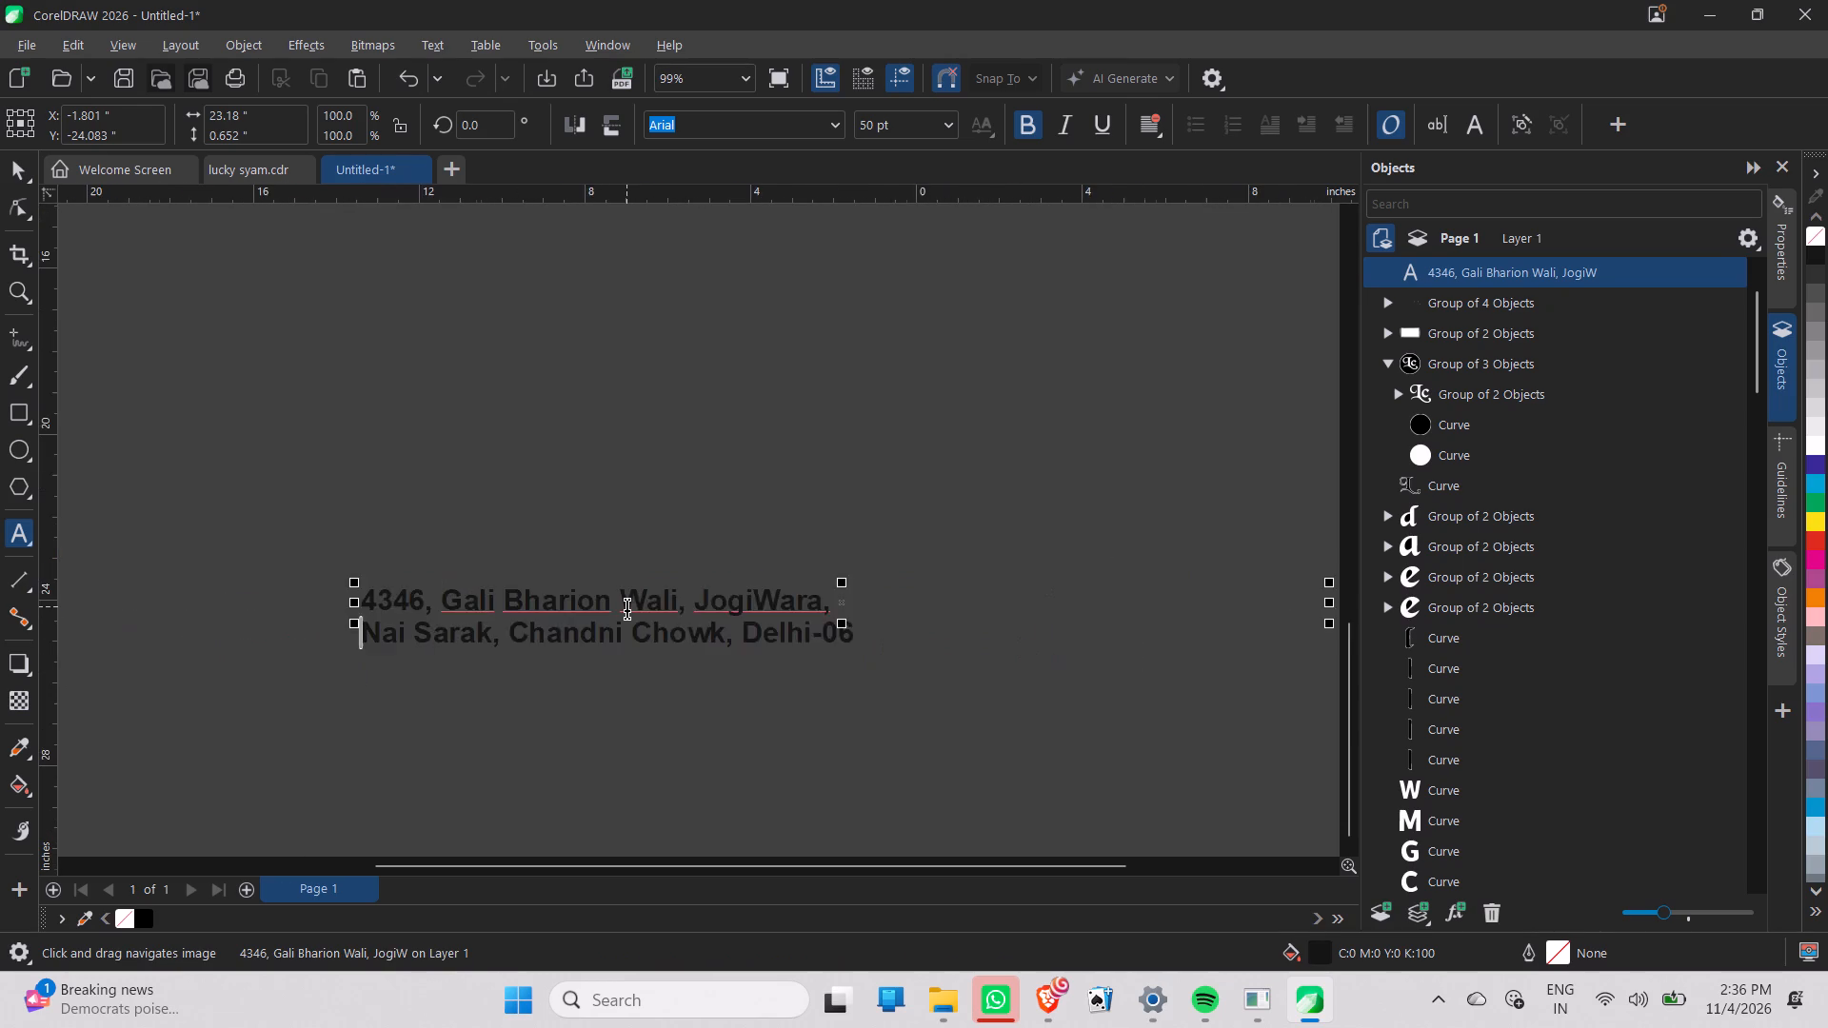
scroll(626, 606, "down", 4)
Move the two-line address text over the traced address lines and scale it to about 98%.
left_click(15, 169)
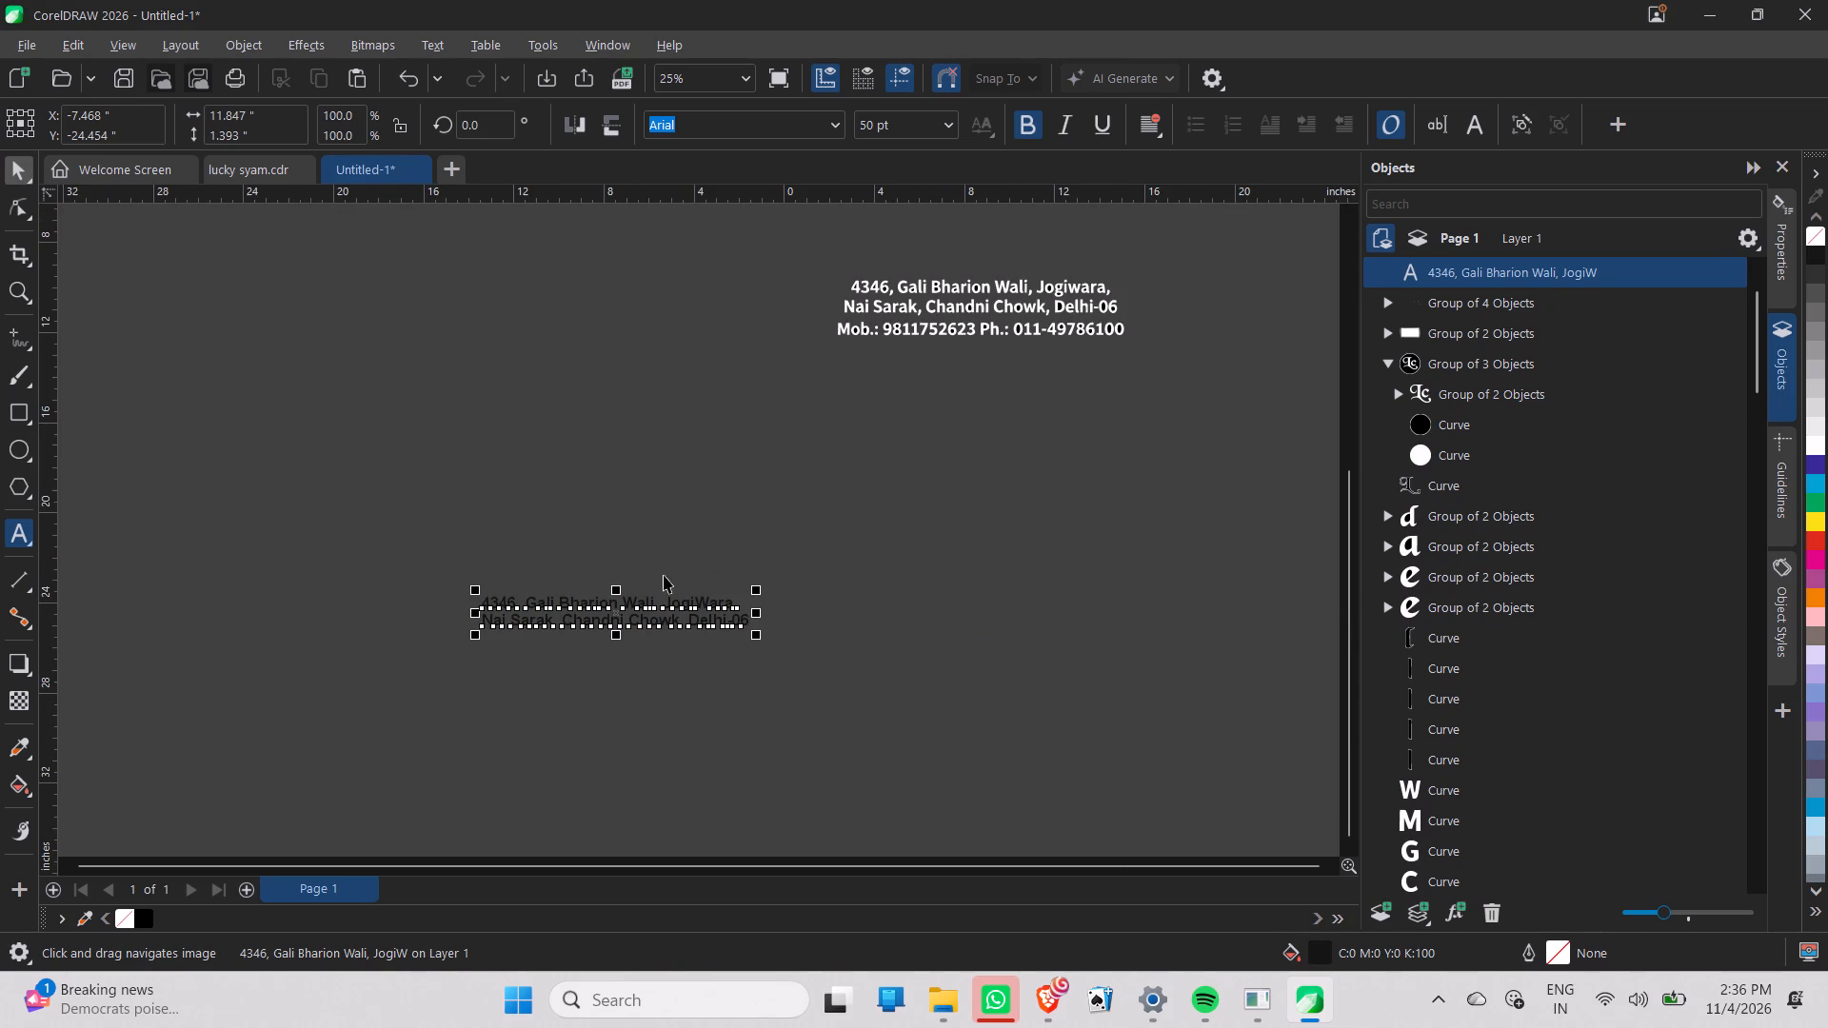
left_click_drag(612, 610, 983, 294)
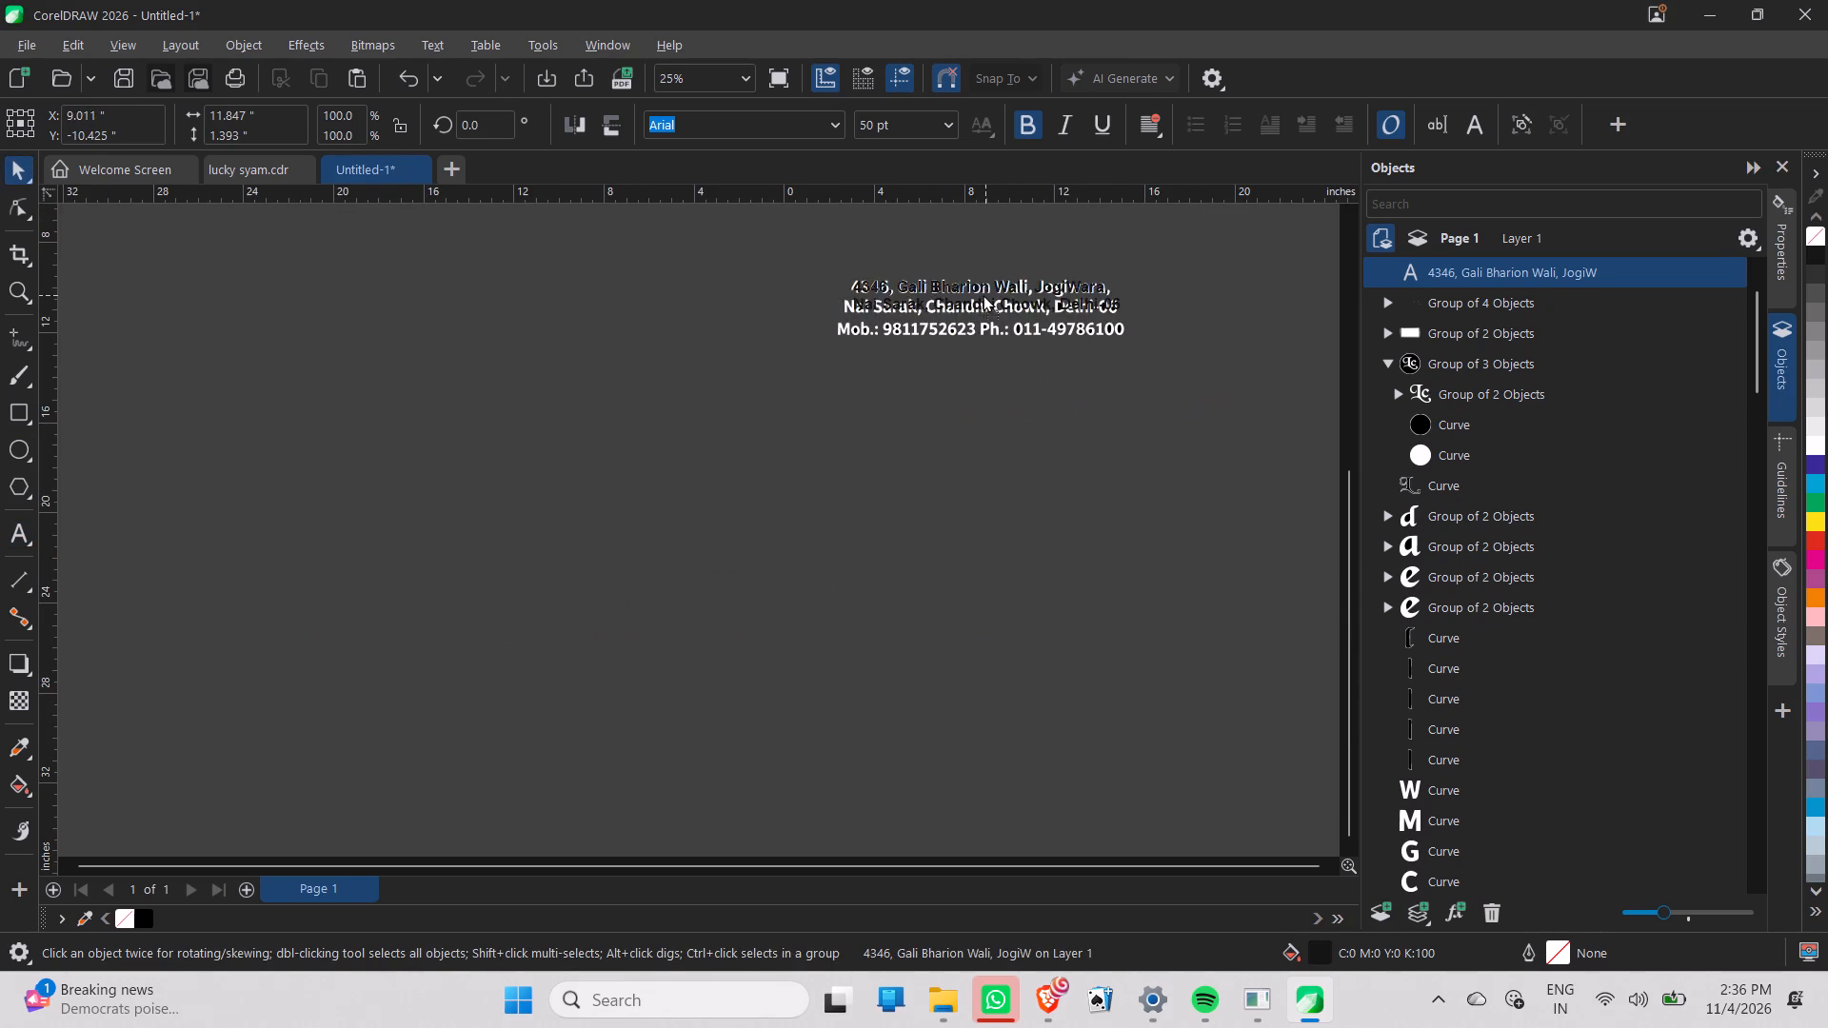
left_click_drag(983, 294, 980, 294)
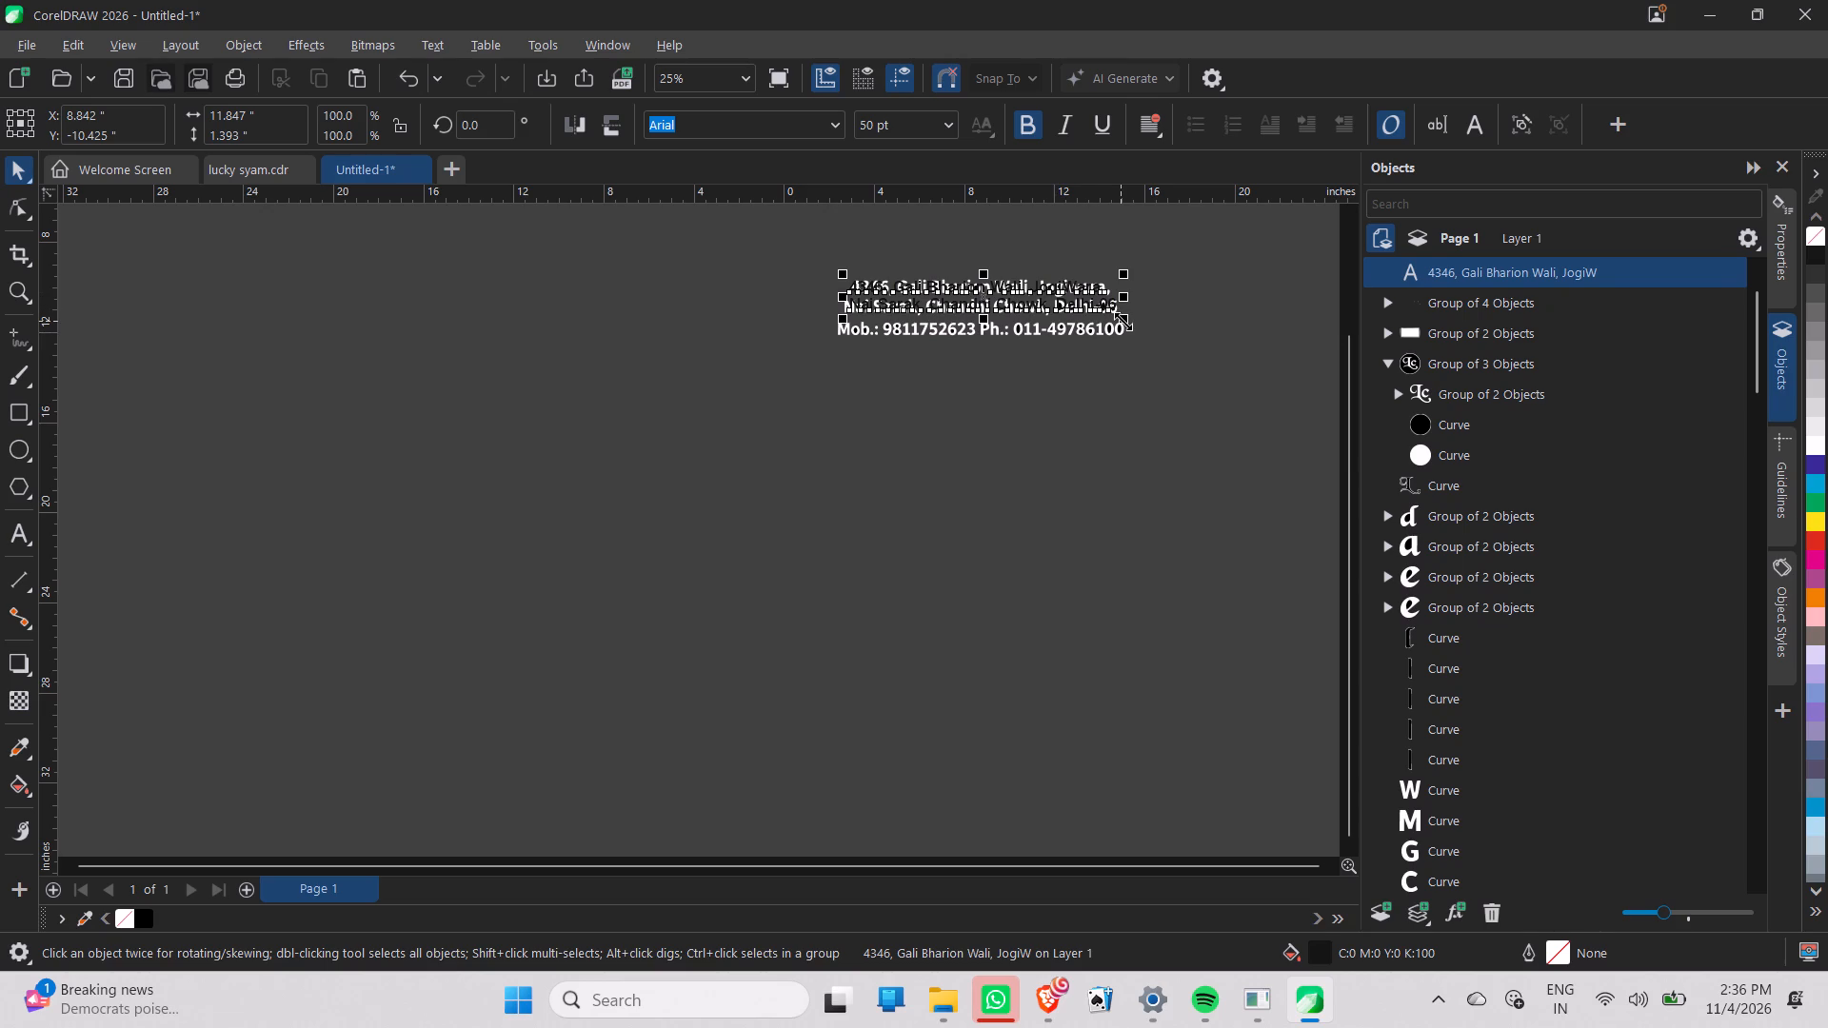
left_click_drag(1123, 321, 1133, 321, "shift")
scroll(1083, 310, "up", 9)
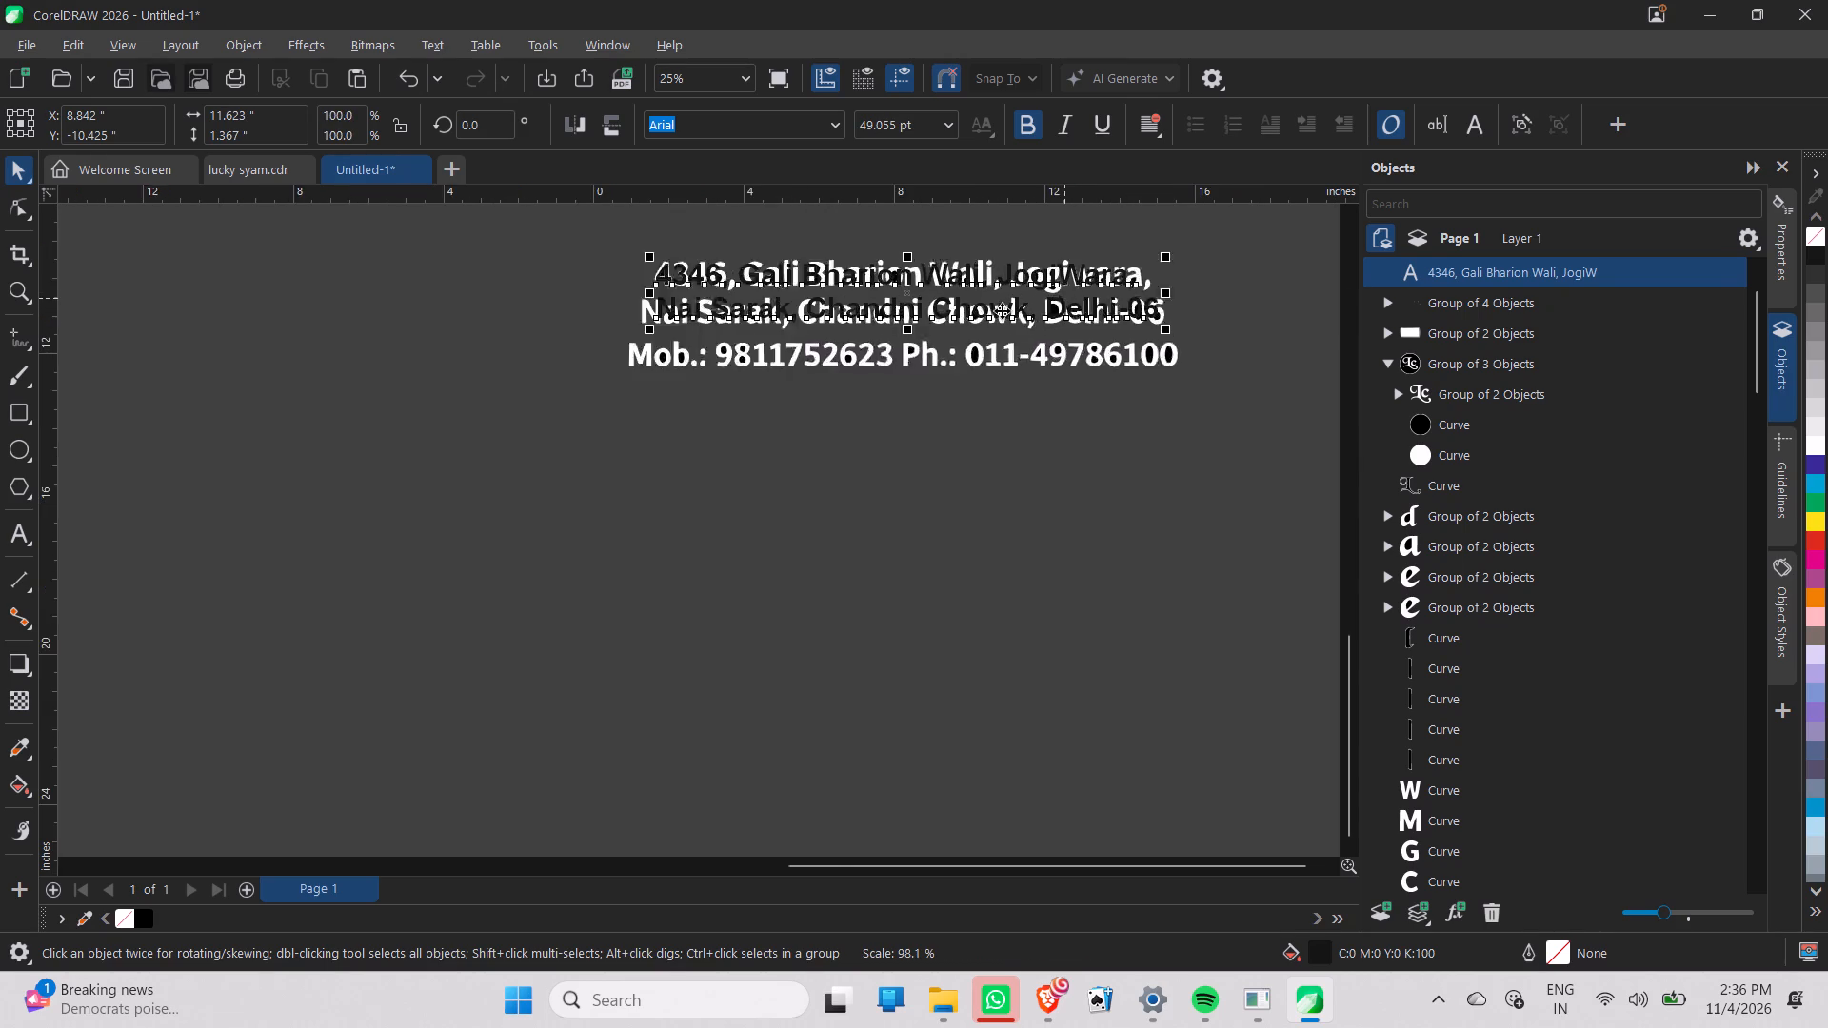
left_click(977, 316)
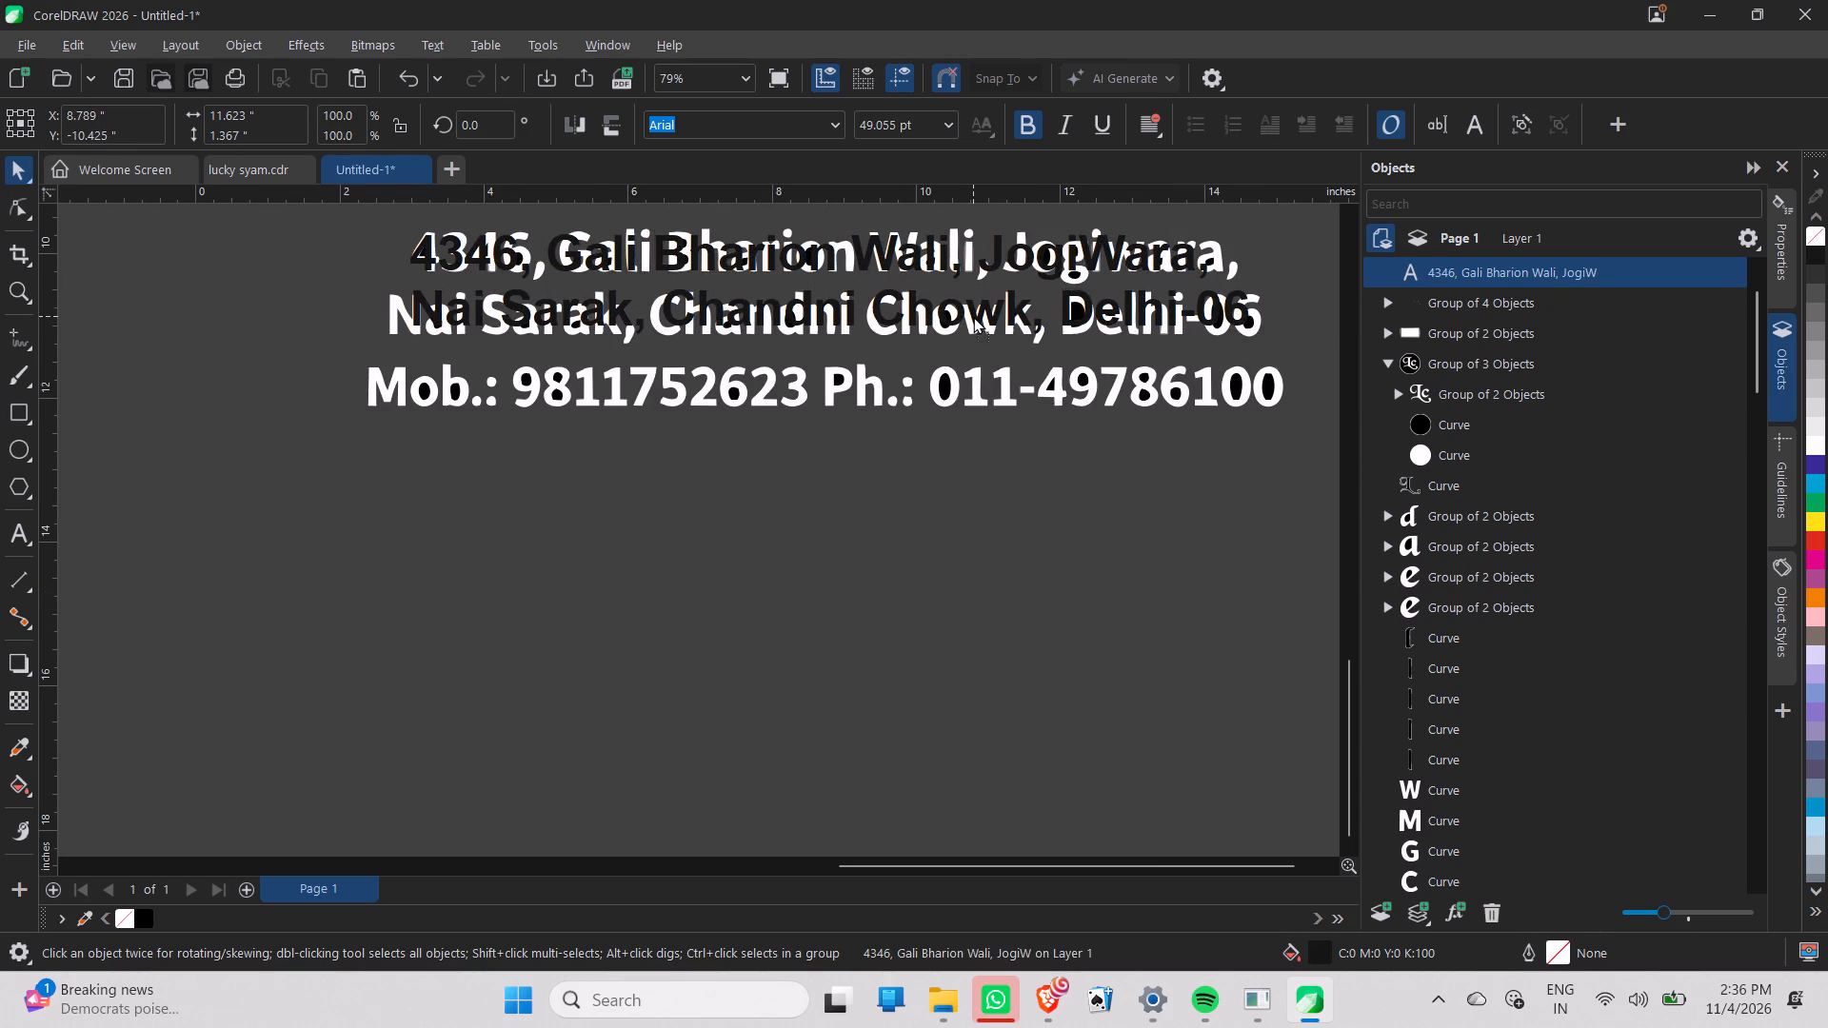
triple_click(472, 306)
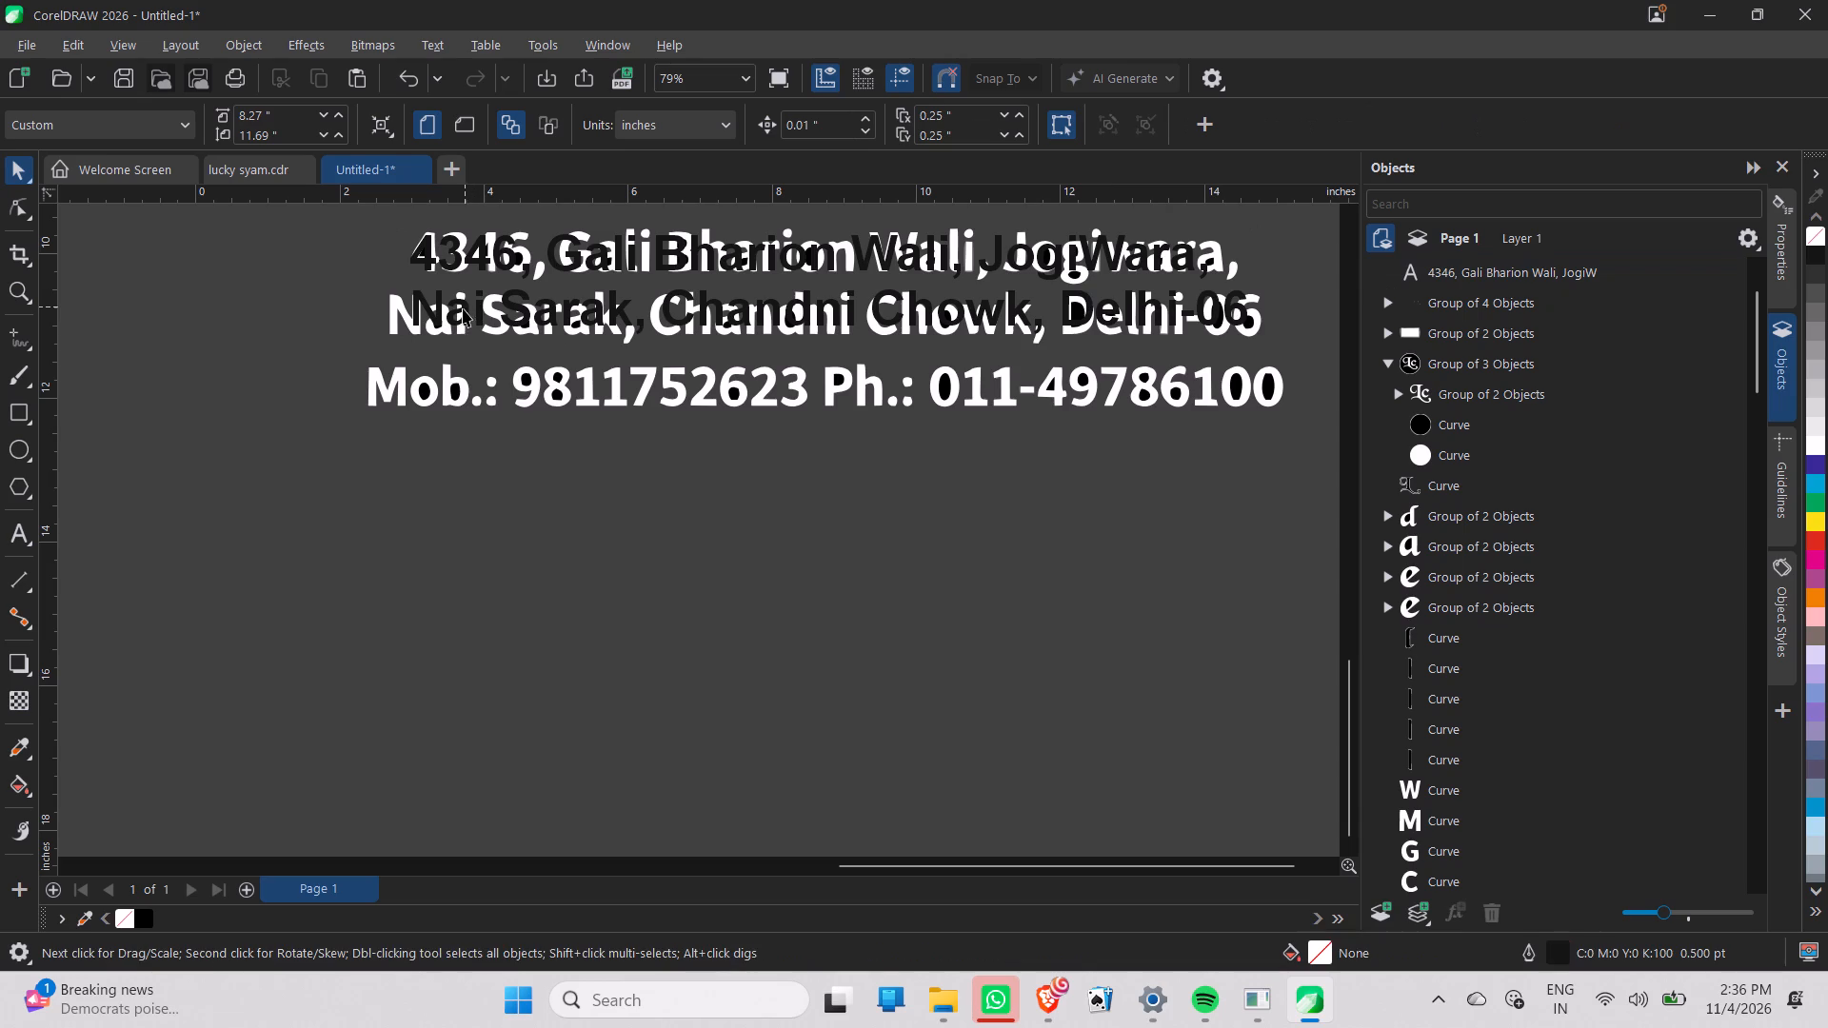
Cut the second line out of the two-line address text, leaving only its first line.
triple_click(462, 309)
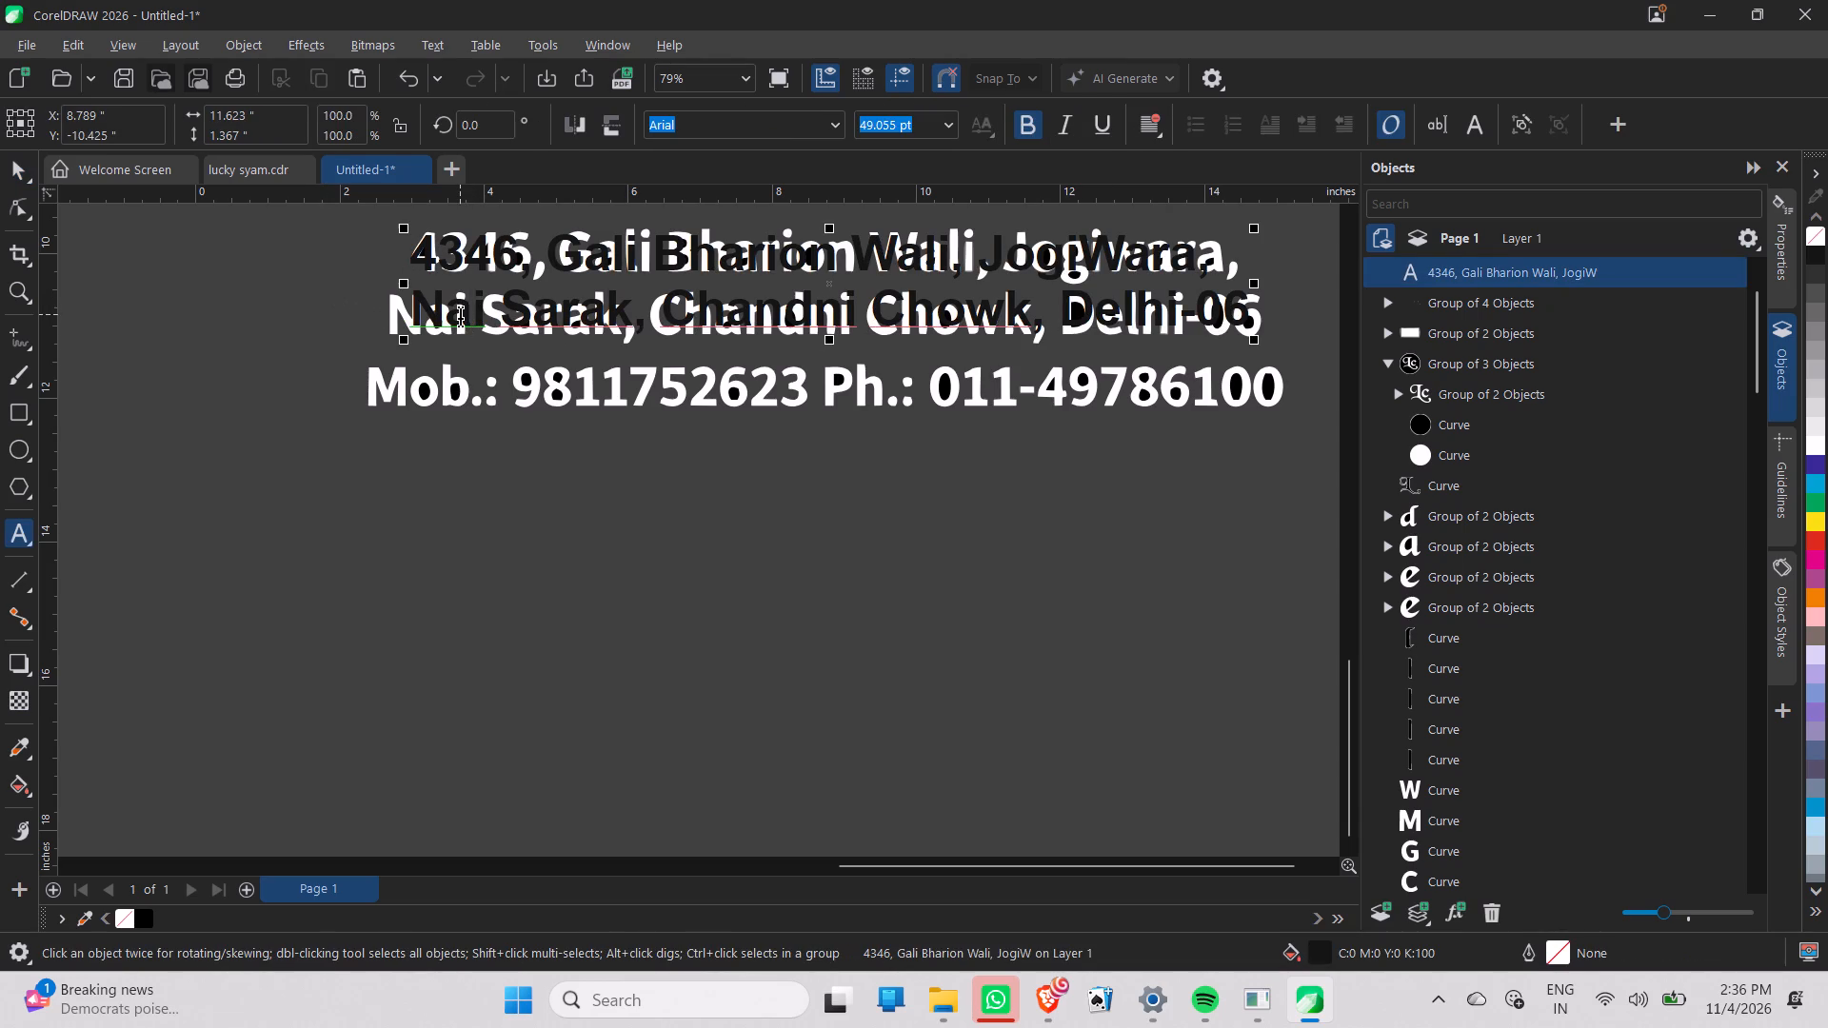
left_click_drag(409, 309, 1379, 333)
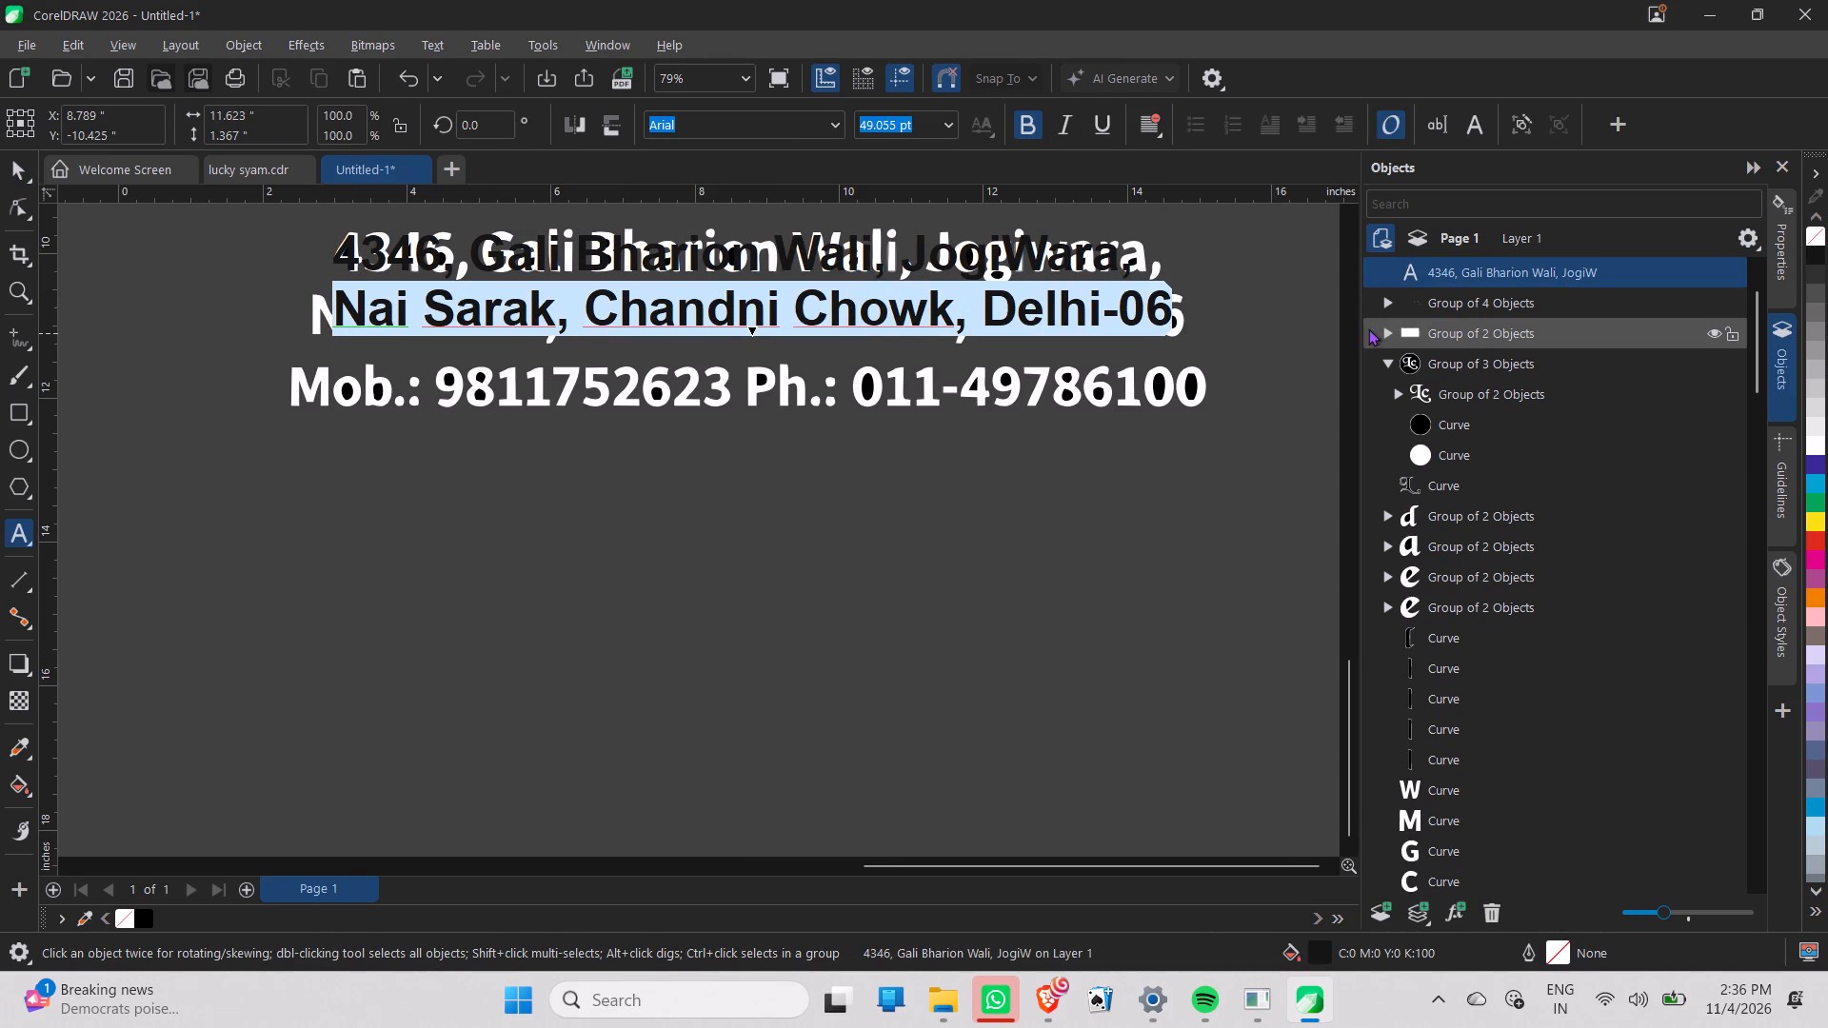
key("ctrl+x")
left_click(17, 168)
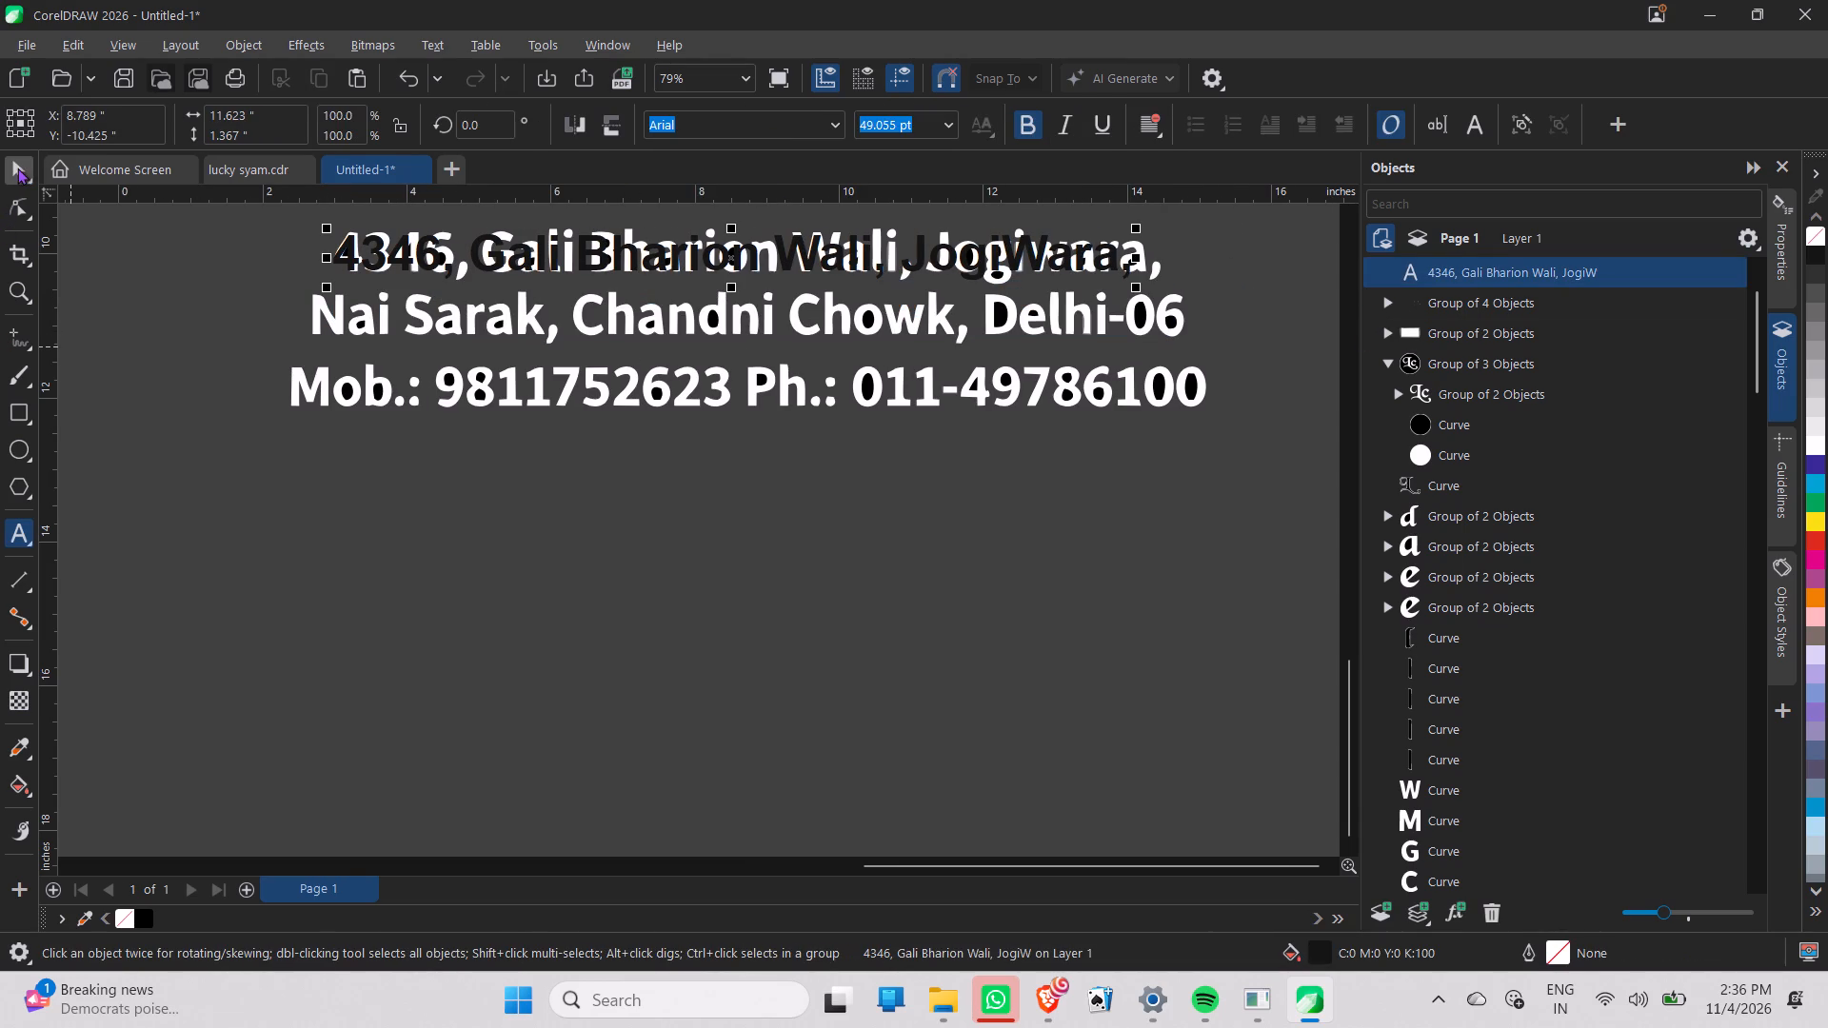
Scale the remaining first address line to about 51 pt so it spans the traced first line.
left_click(1138, 287)
left_click_drag(1138, 287, 1175, 300)
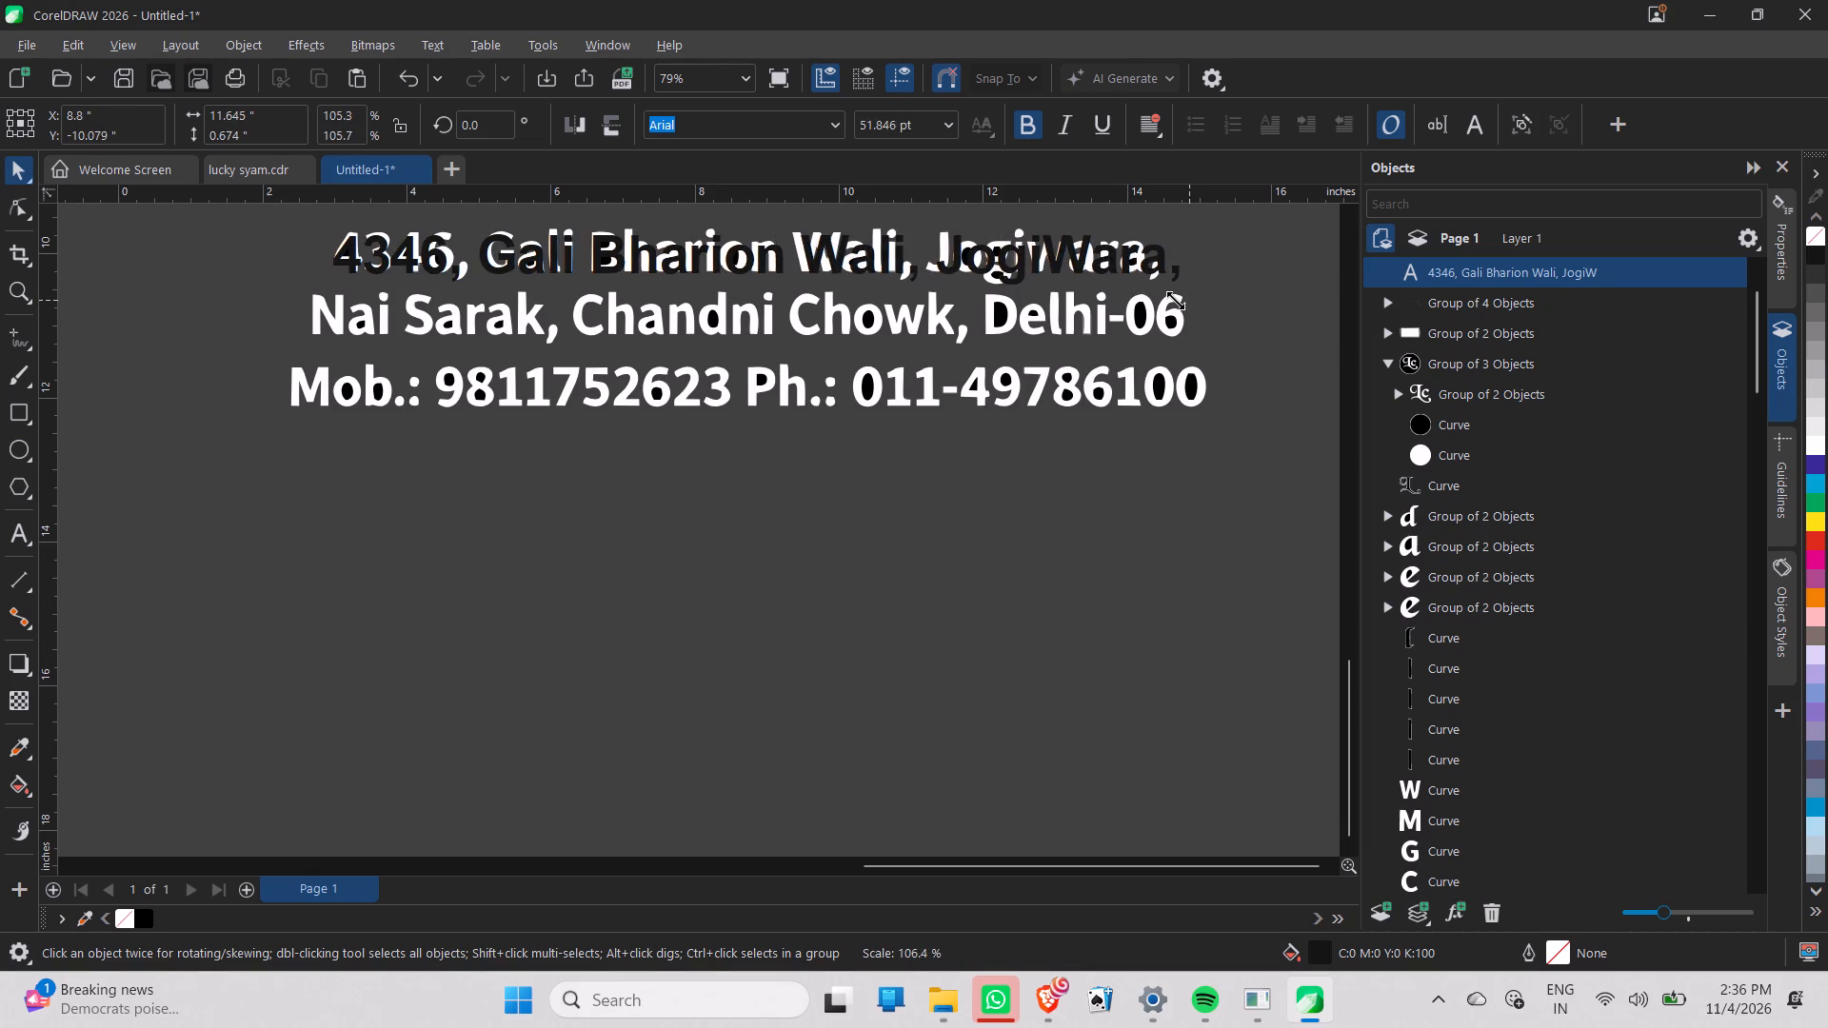
left_click_drag(1175, 300, 1172, 300)
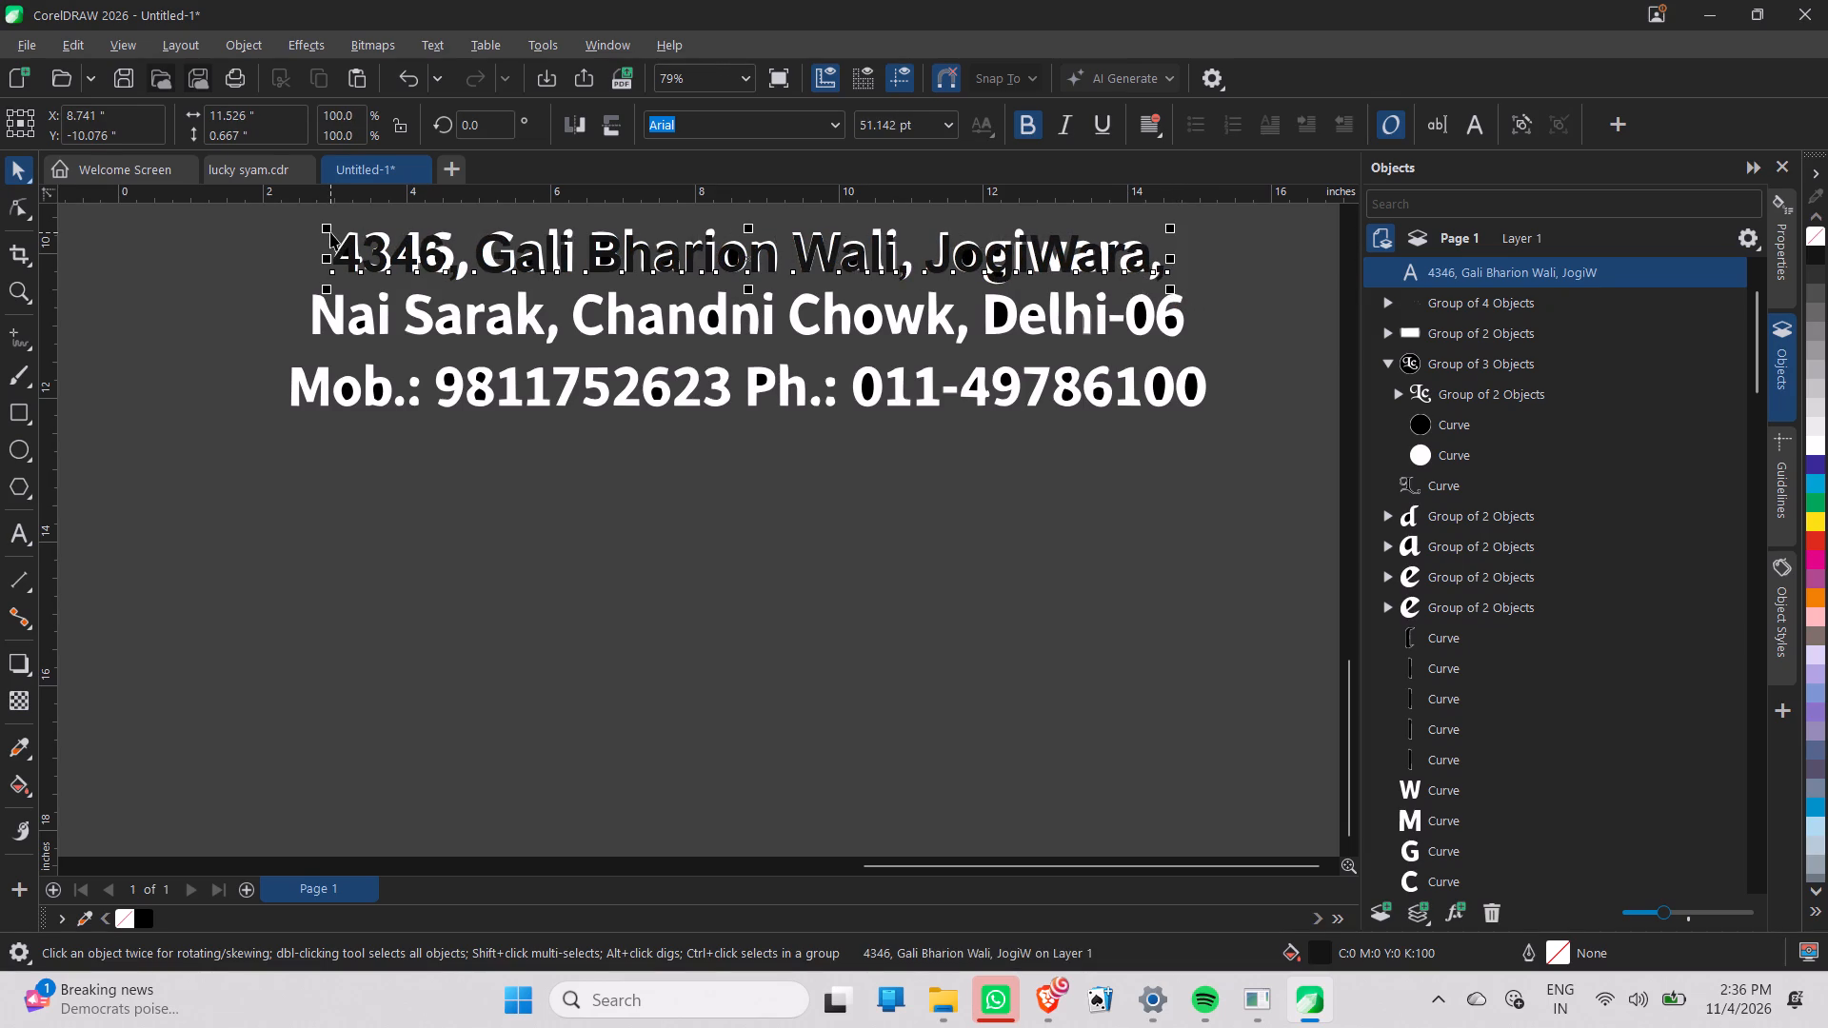
left_click(321, 220)
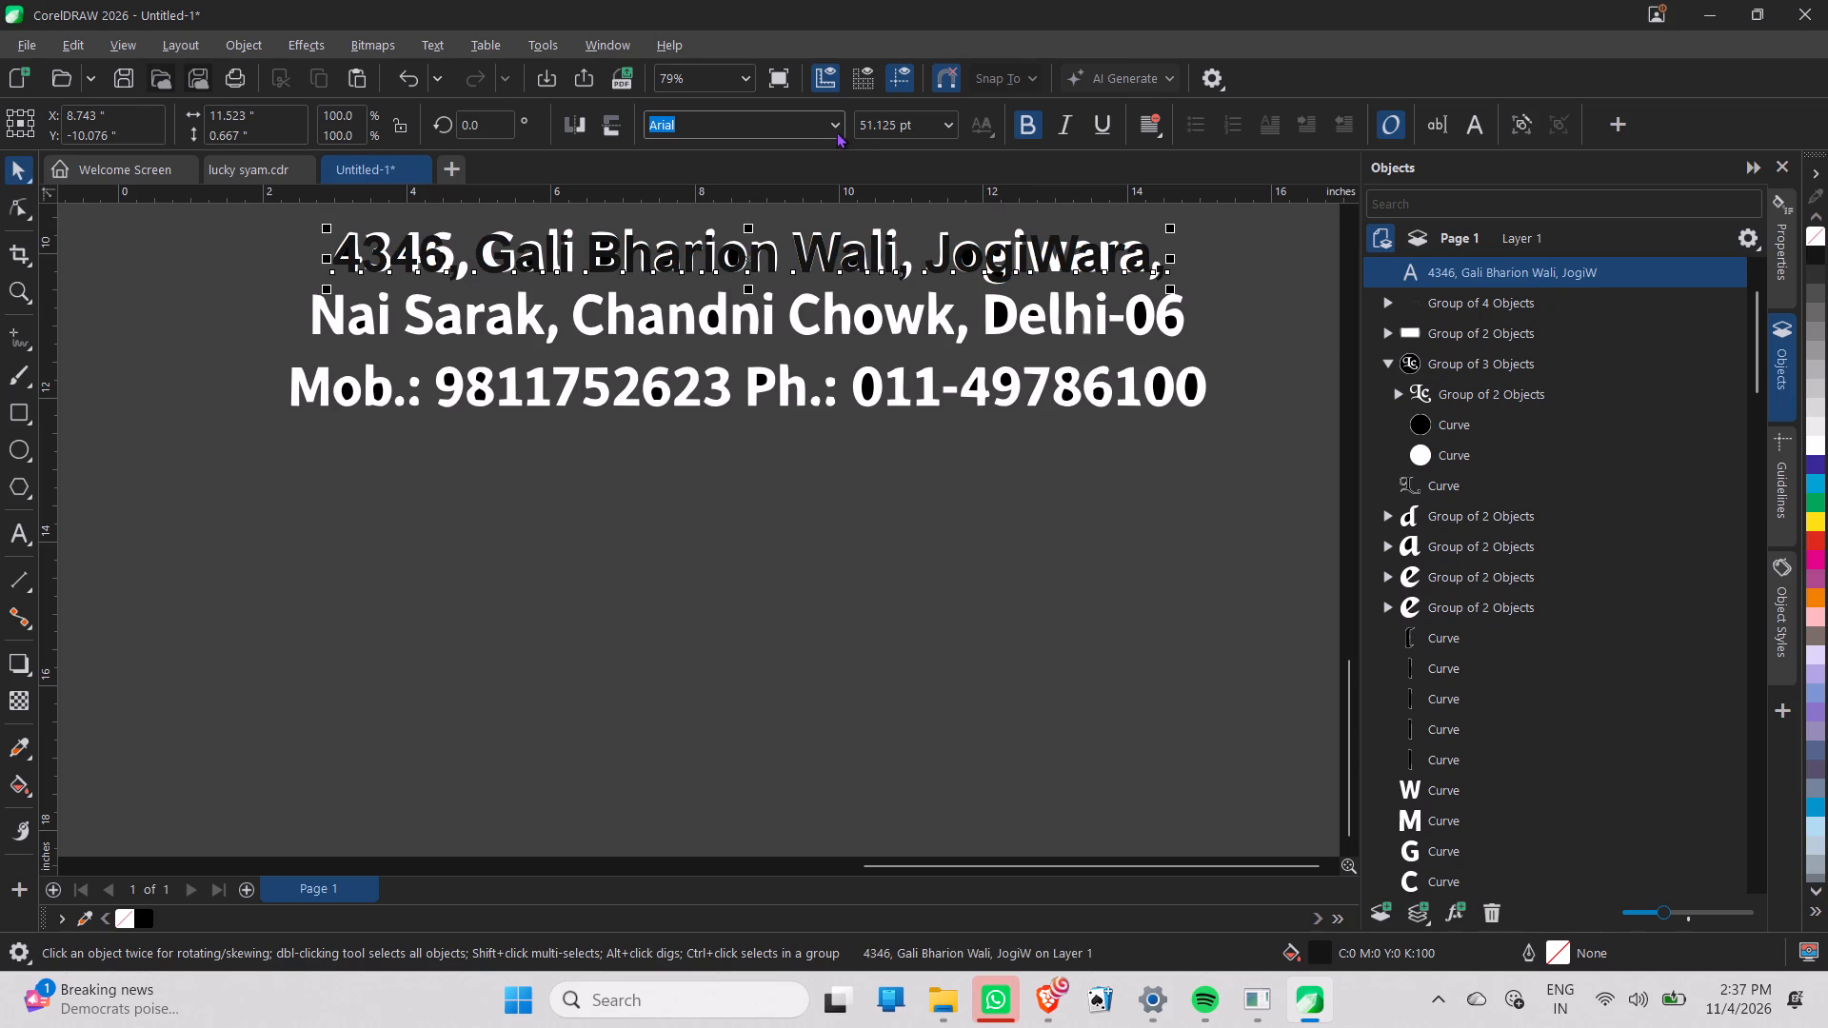
left_click(1011, 577)
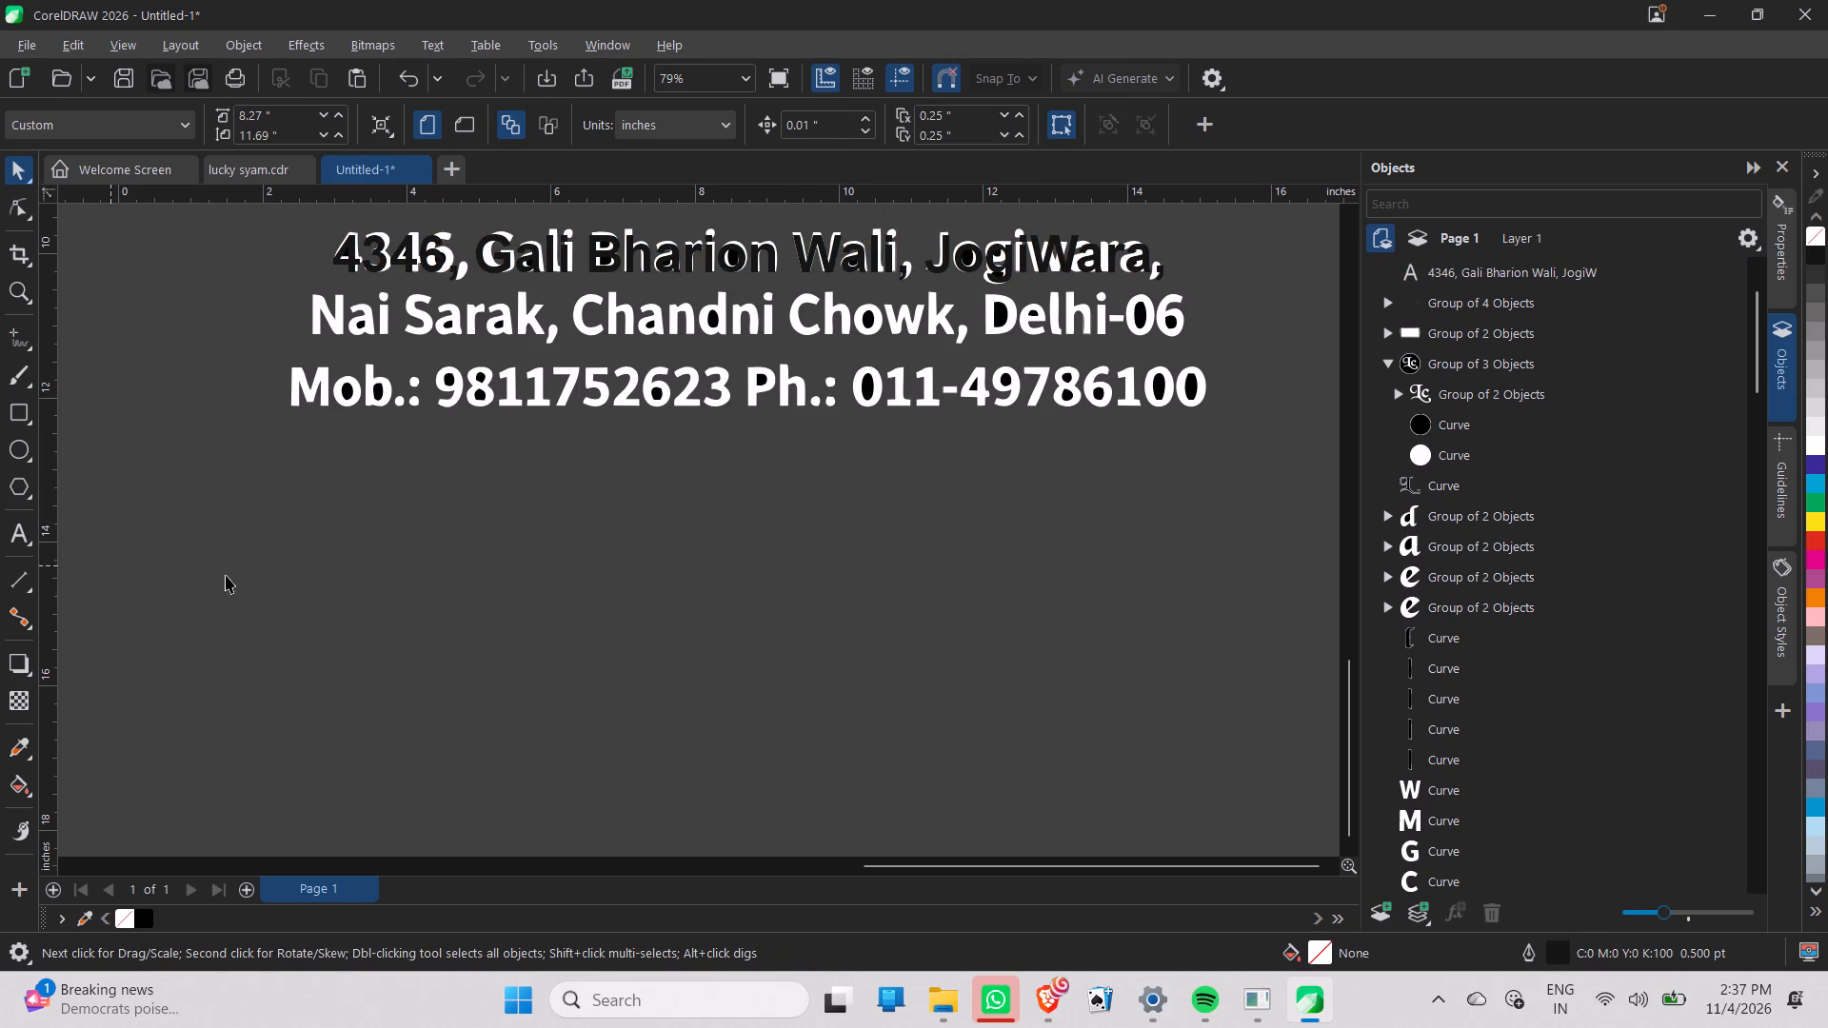
Duplicate the first address line into the empty area below the traced text and replace the copy's wording with the cut second line.
left_click(431, 249)
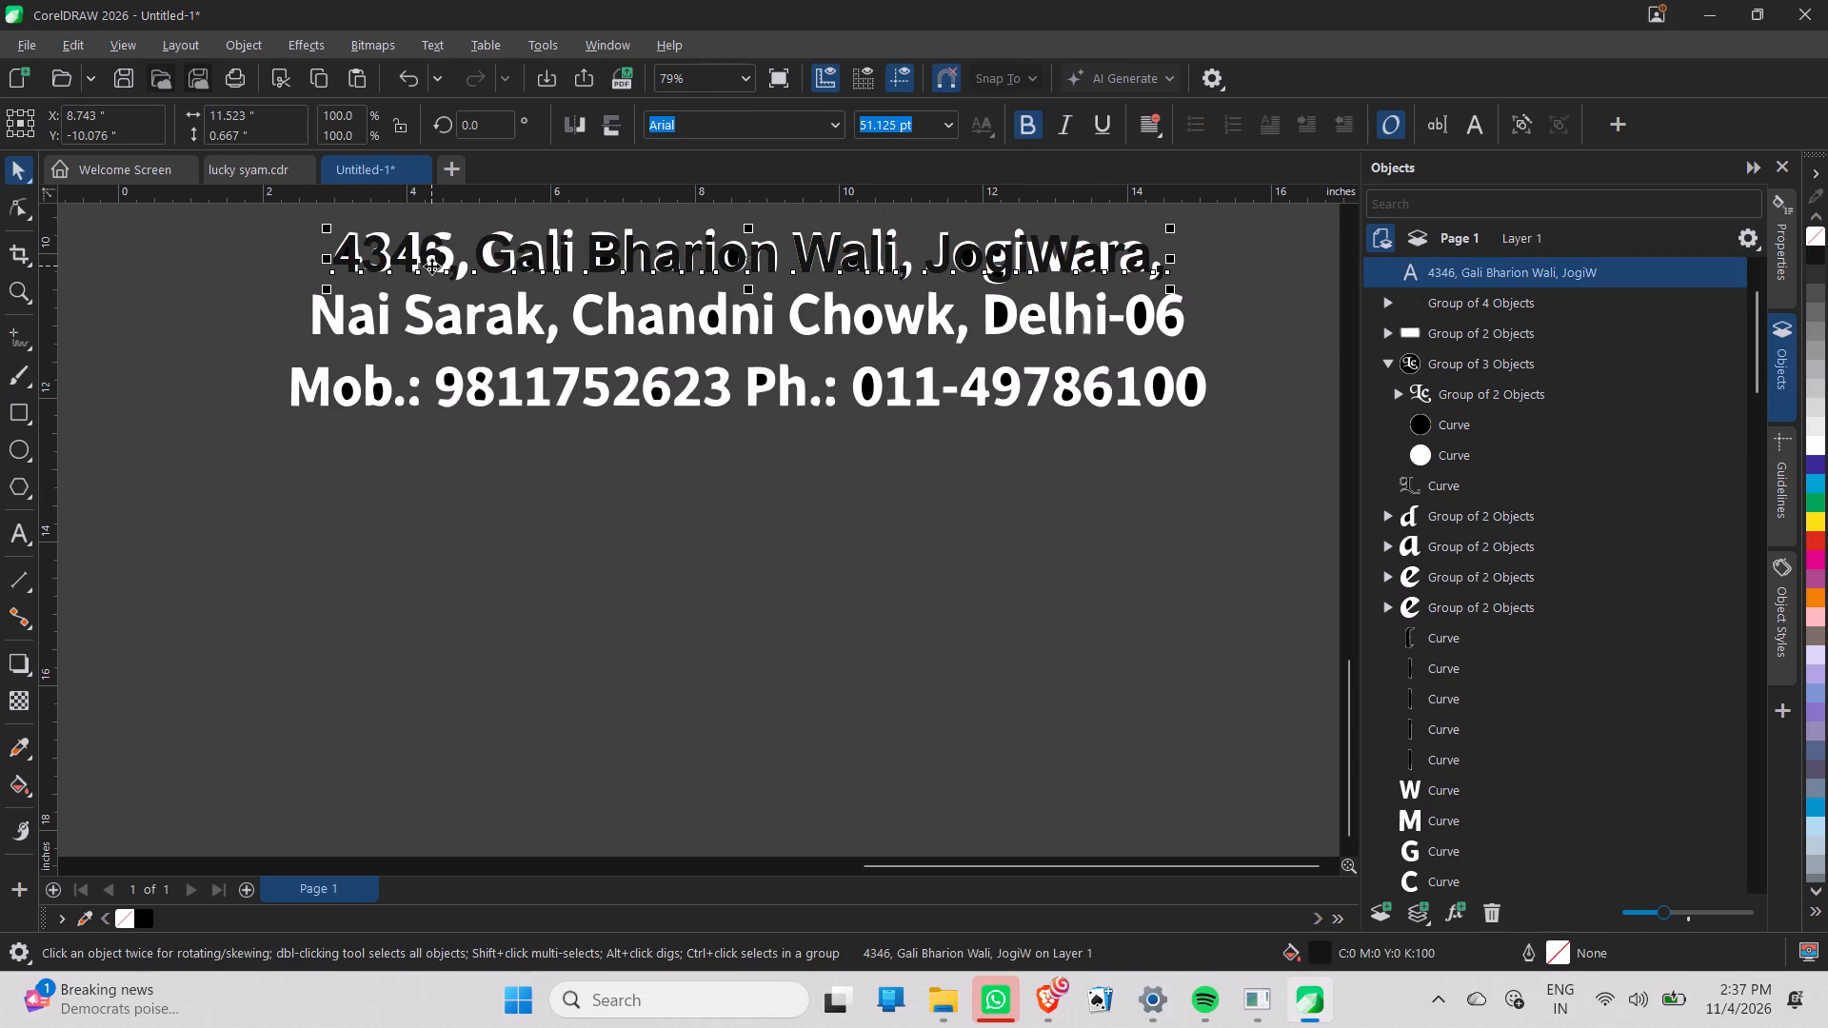
left_click_drag(431, 271, 556, 626)
right_click_drag(577, 614, 556, 626)
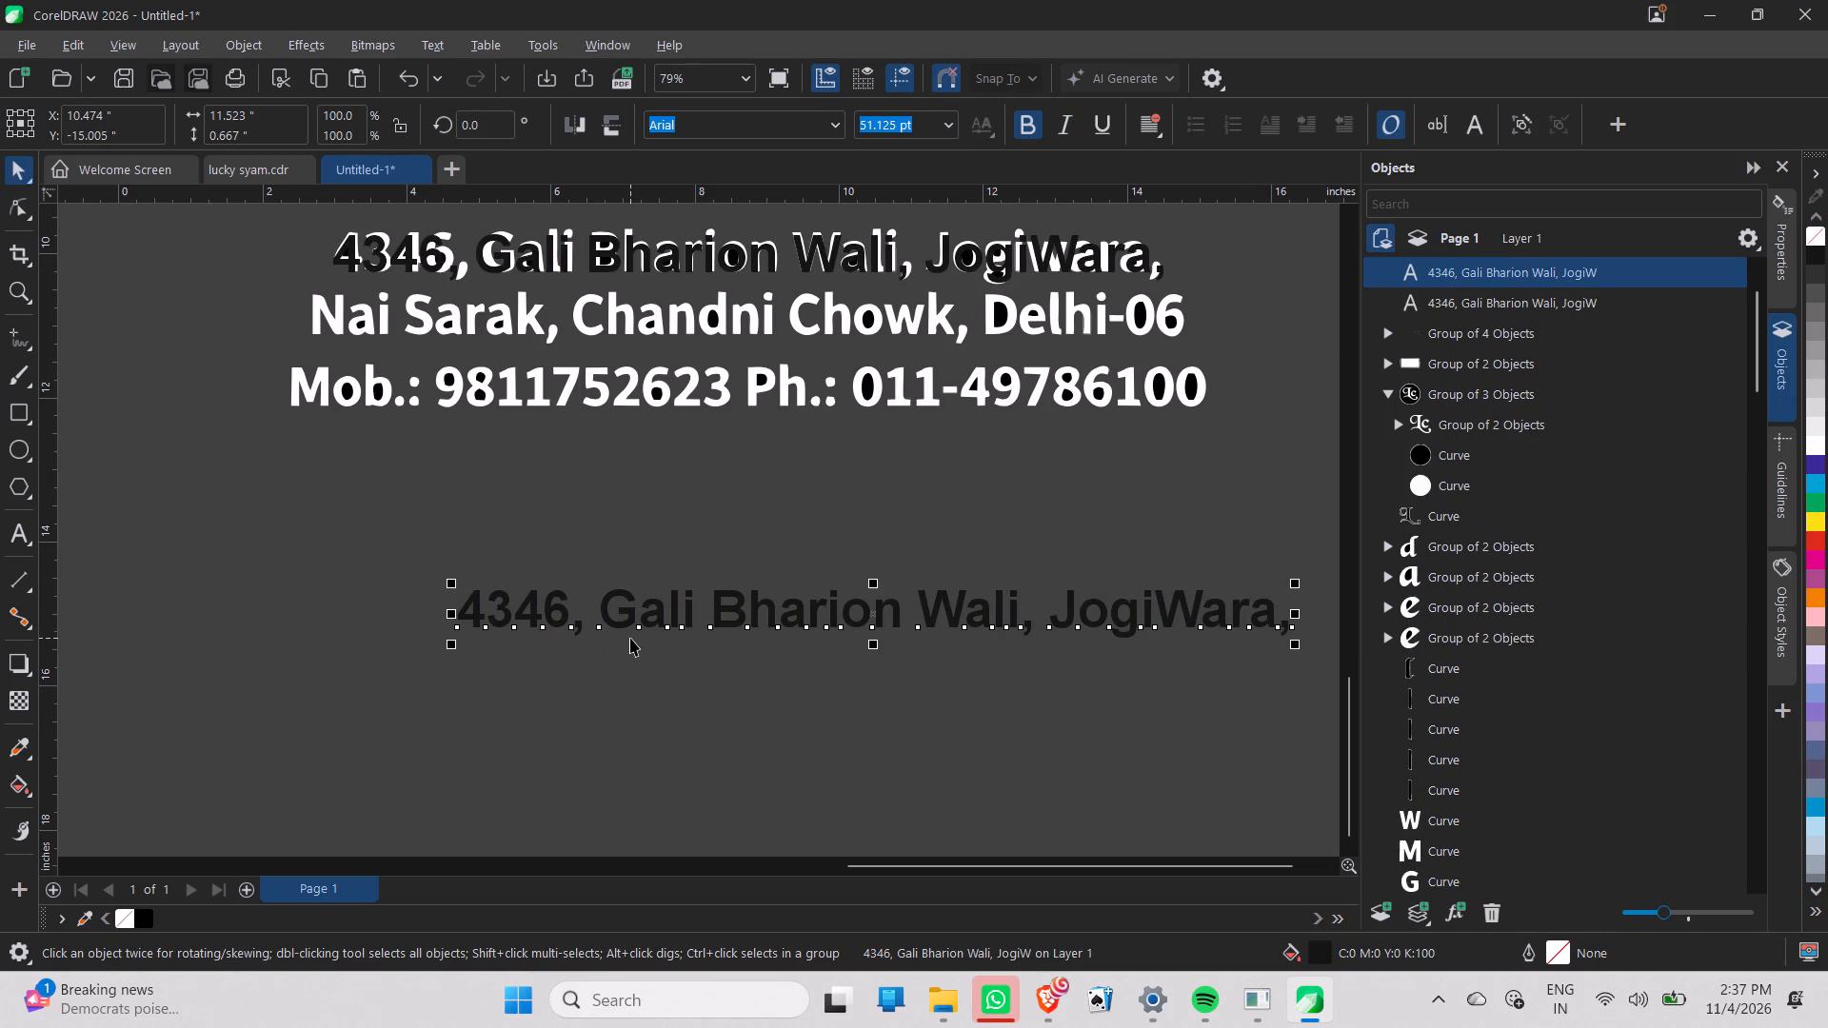
triple_click(636, 616)
double_click(636, 616)
triple_click(636, 616)
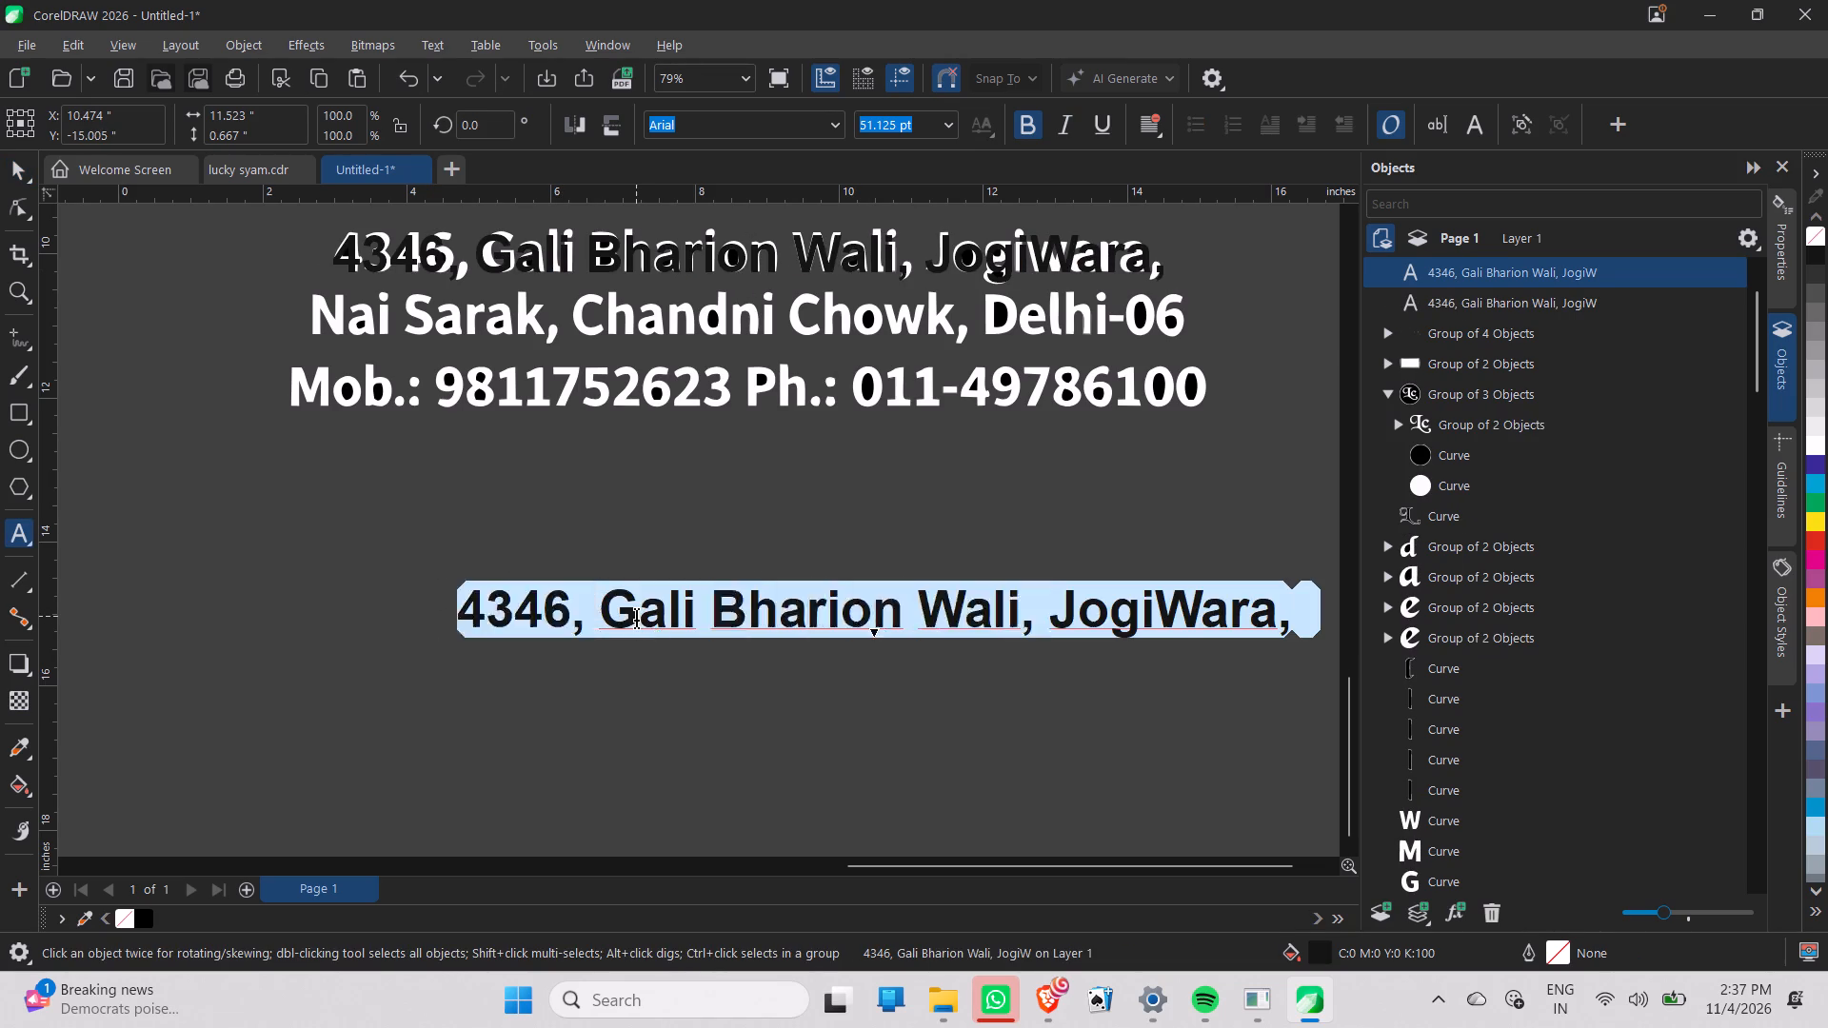
left_click(636, 616)
triple_click(636, 616)
double_click(636, 616)
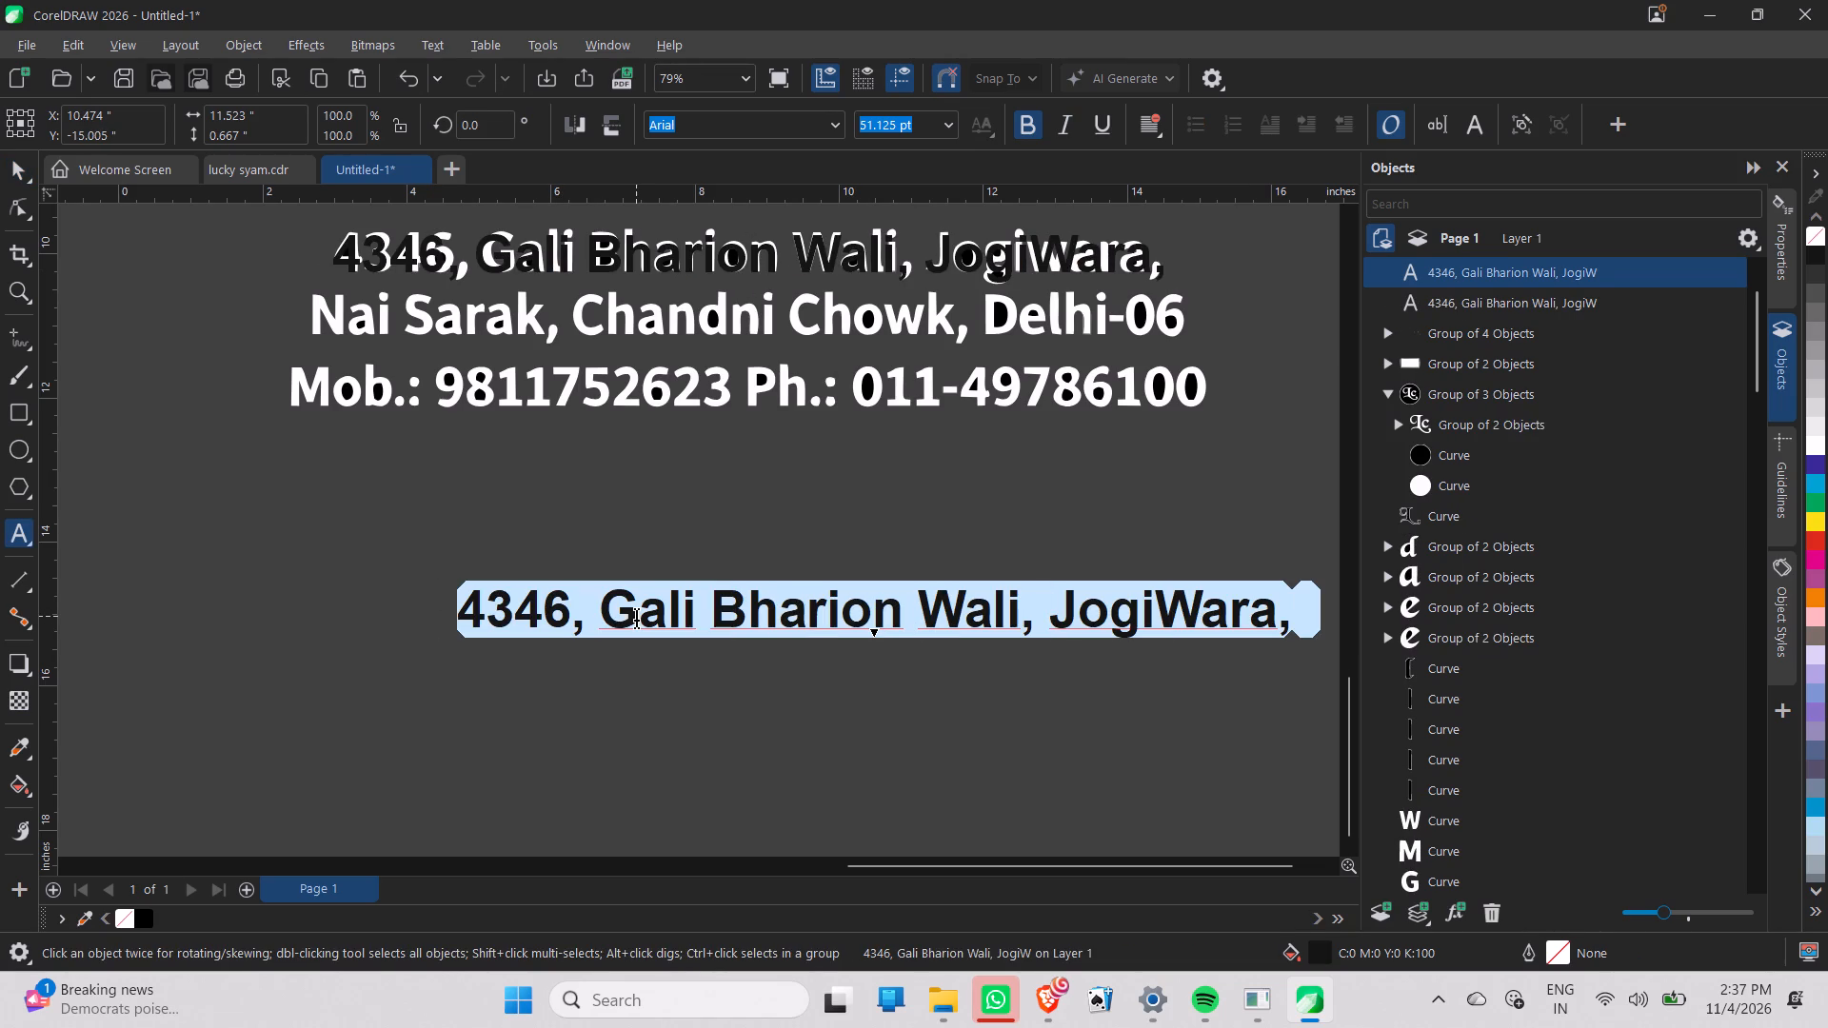
key("ctrl+v")
left_click(34, 161)
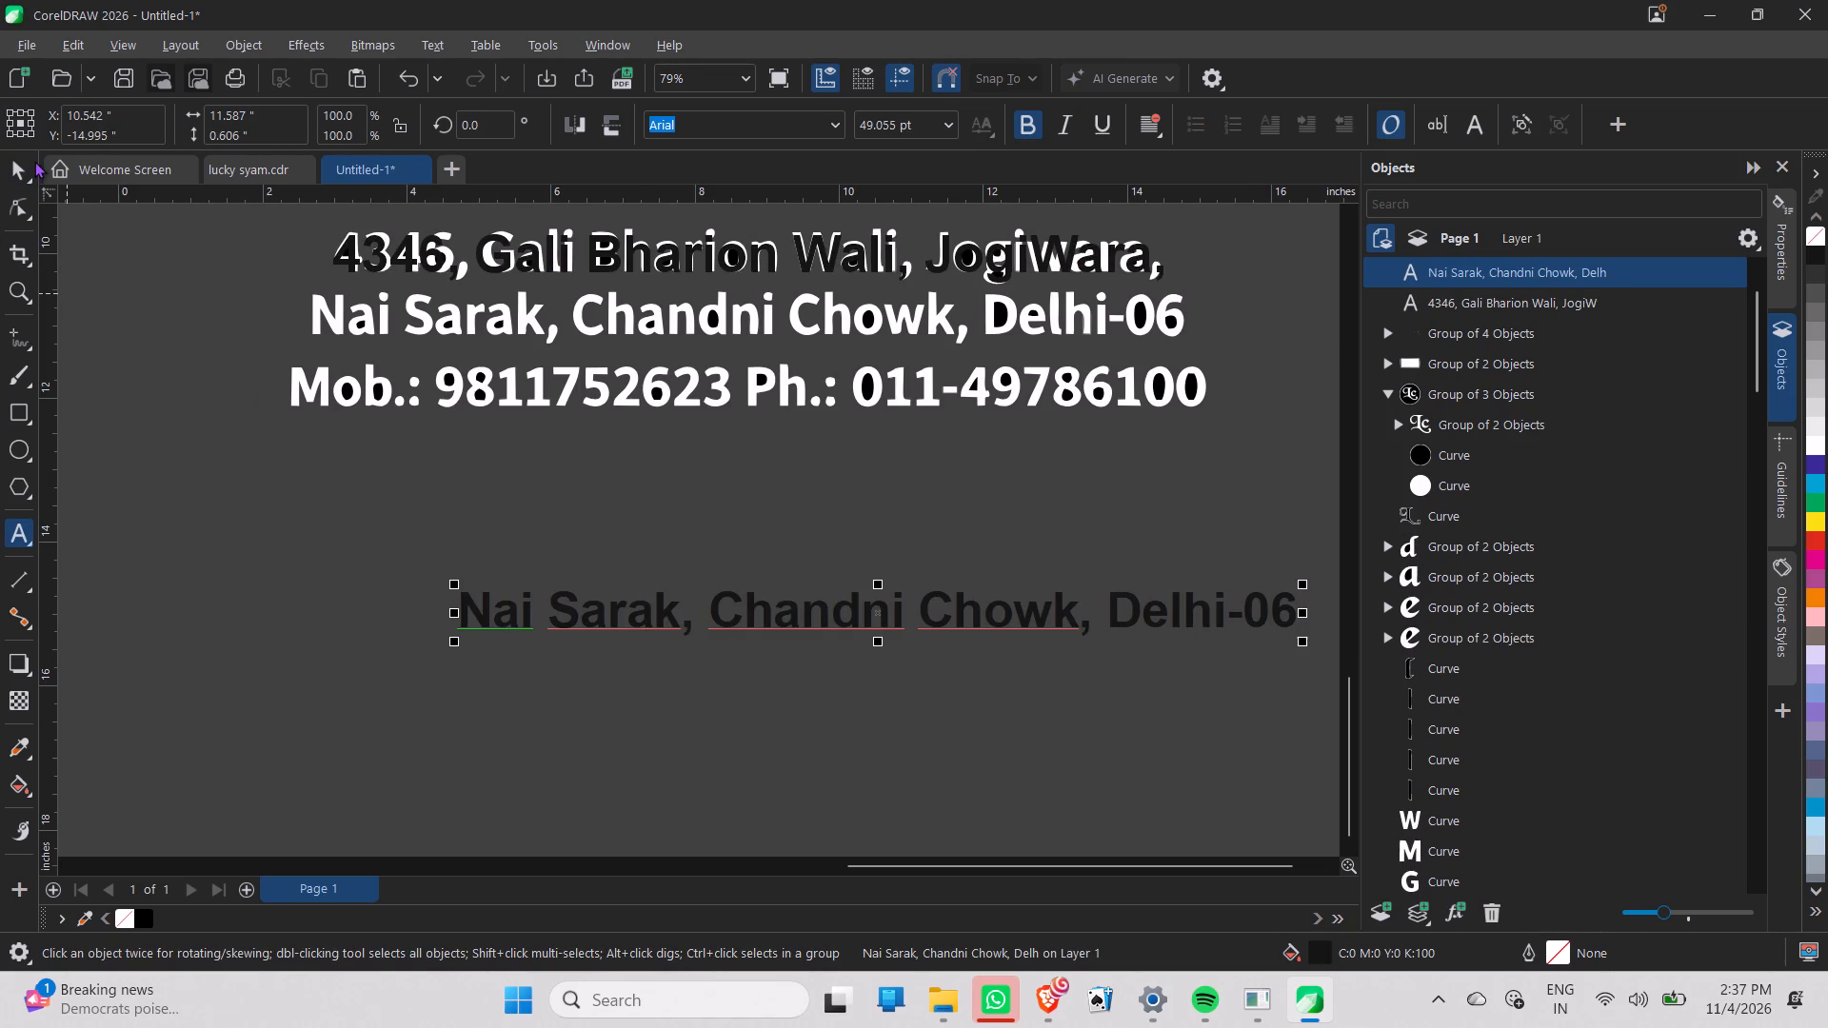
left_click(34, 161)
left_click(22, 166)
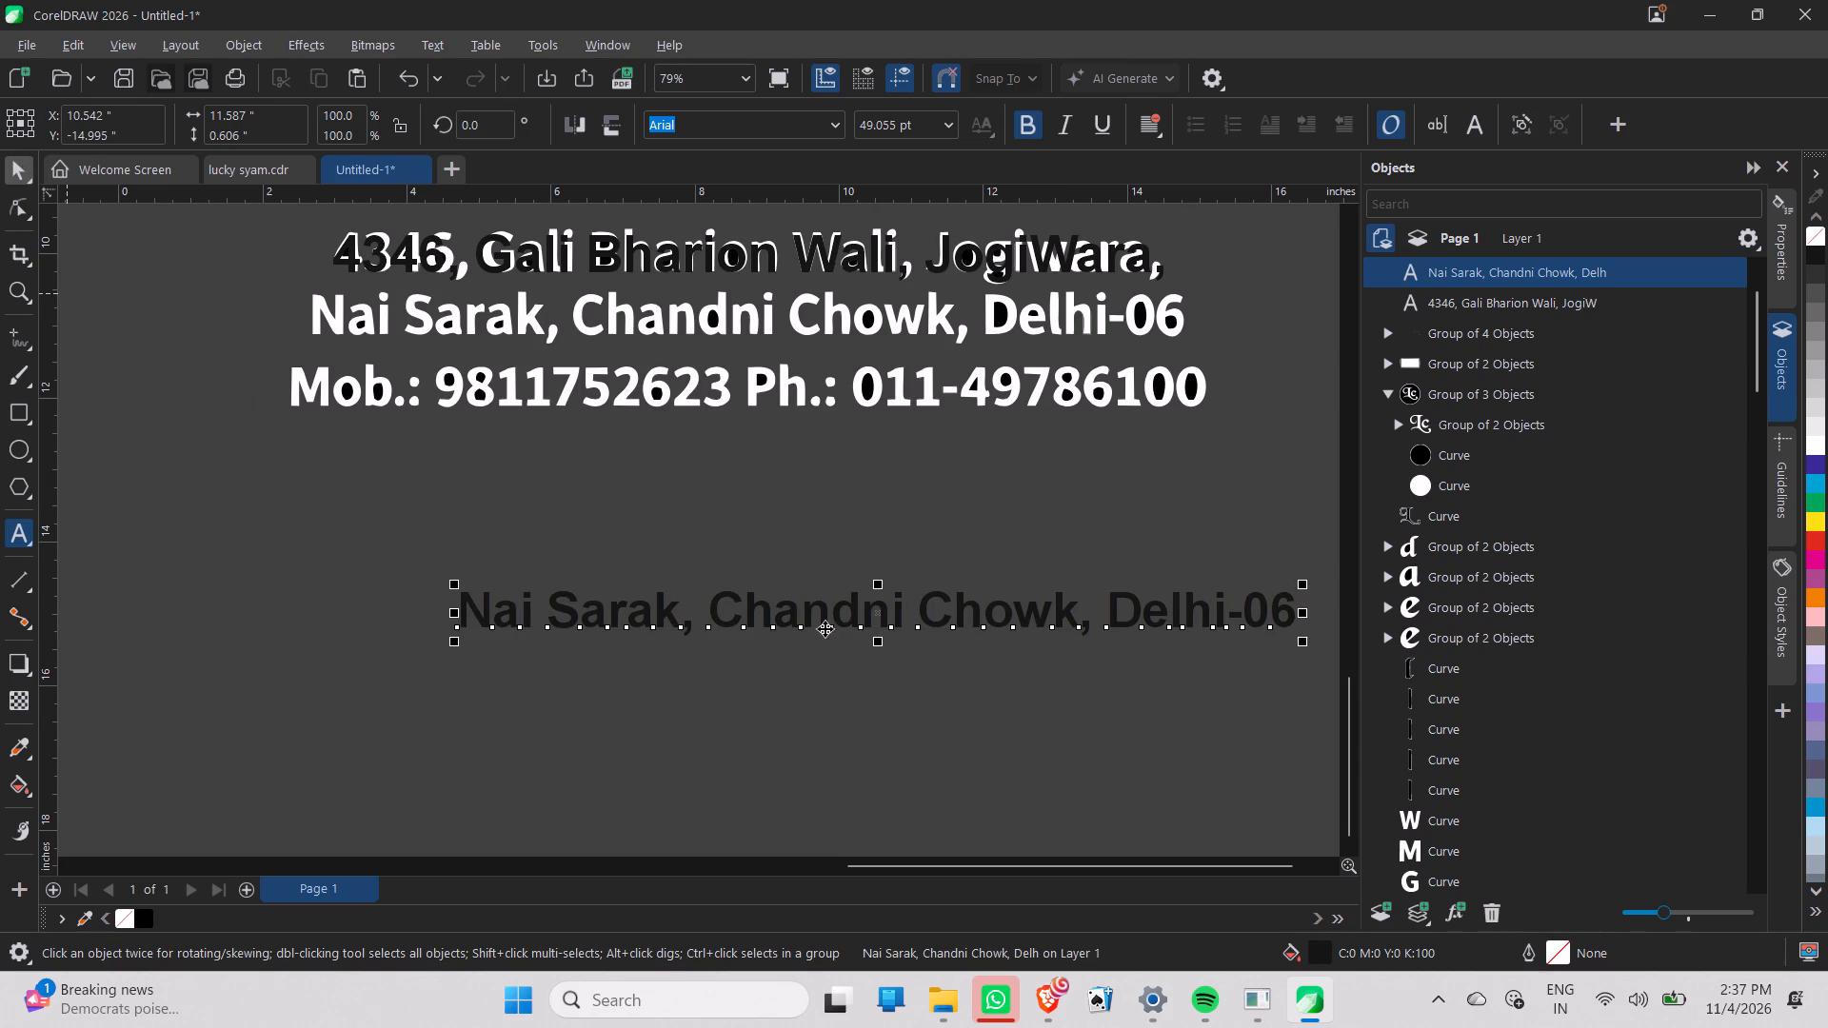
Move the separate second address line over its traced counterpart and scale it to about 103.6%.
left_click_drag(876, 614, 722, 318)
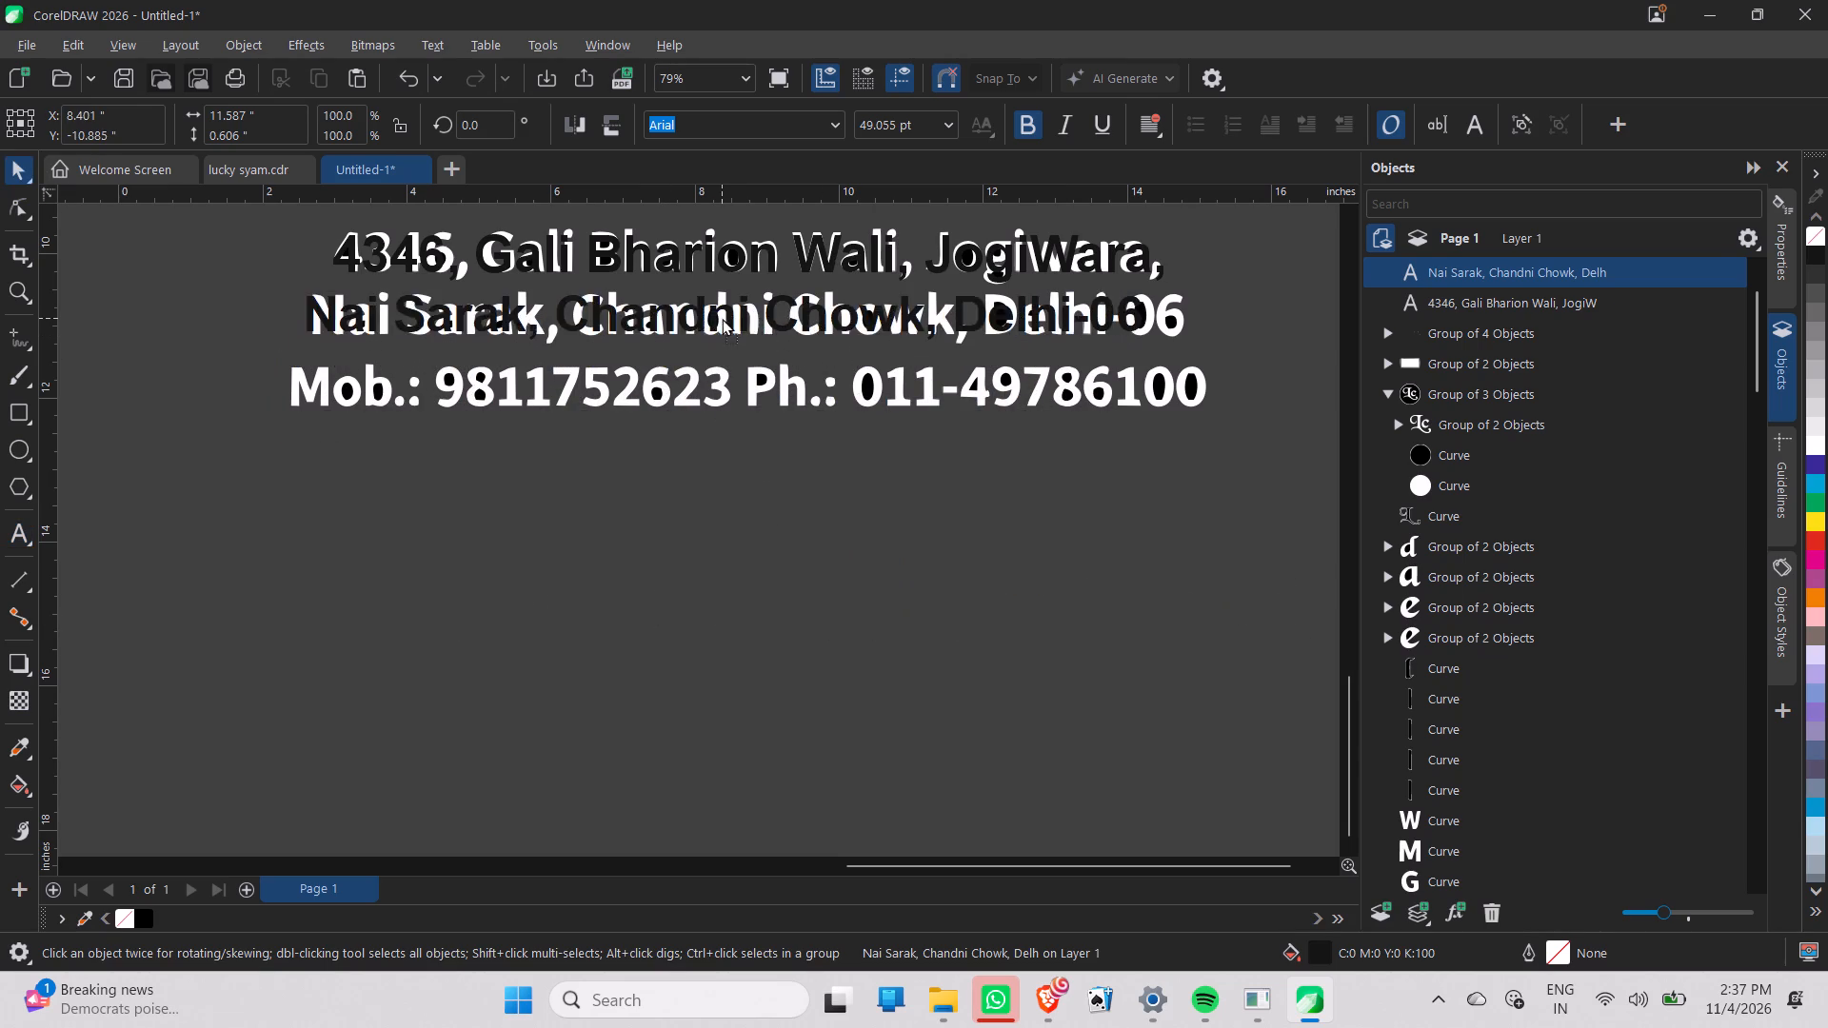
left_click_drag(722, 318, 731, 318)
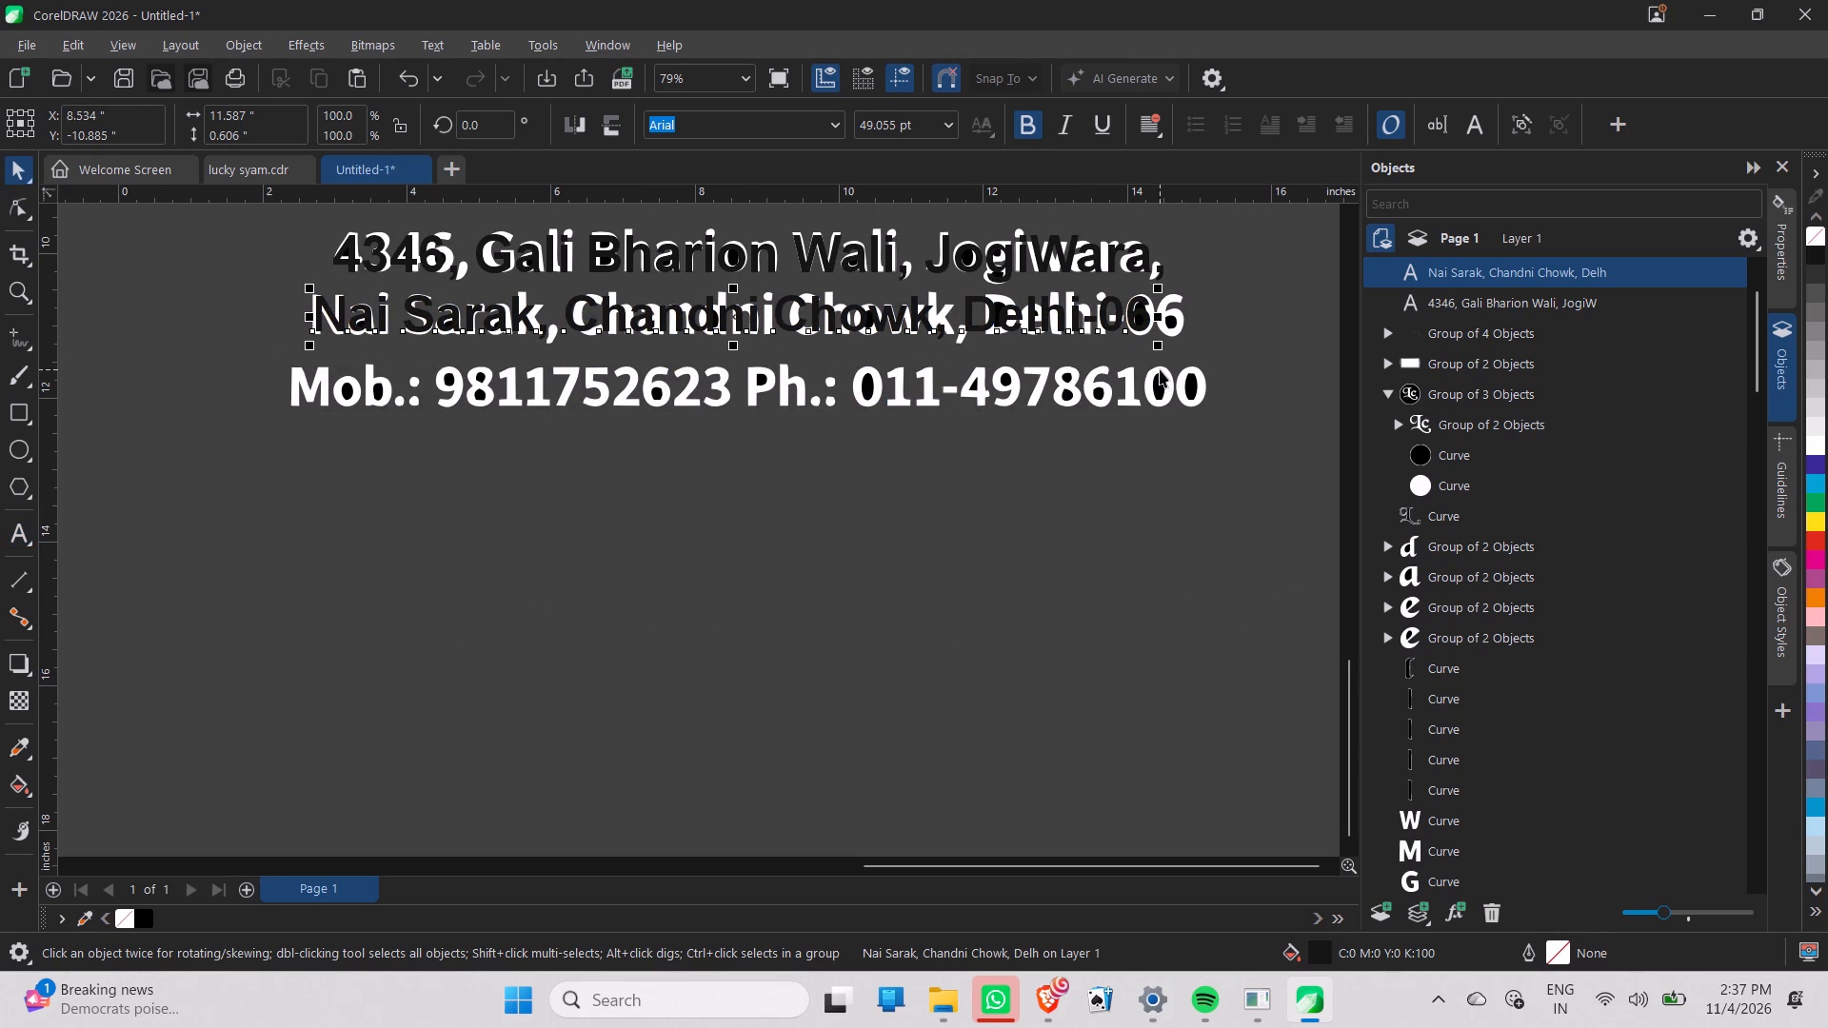
left_click_drag(1166, 350, 1200, 362)
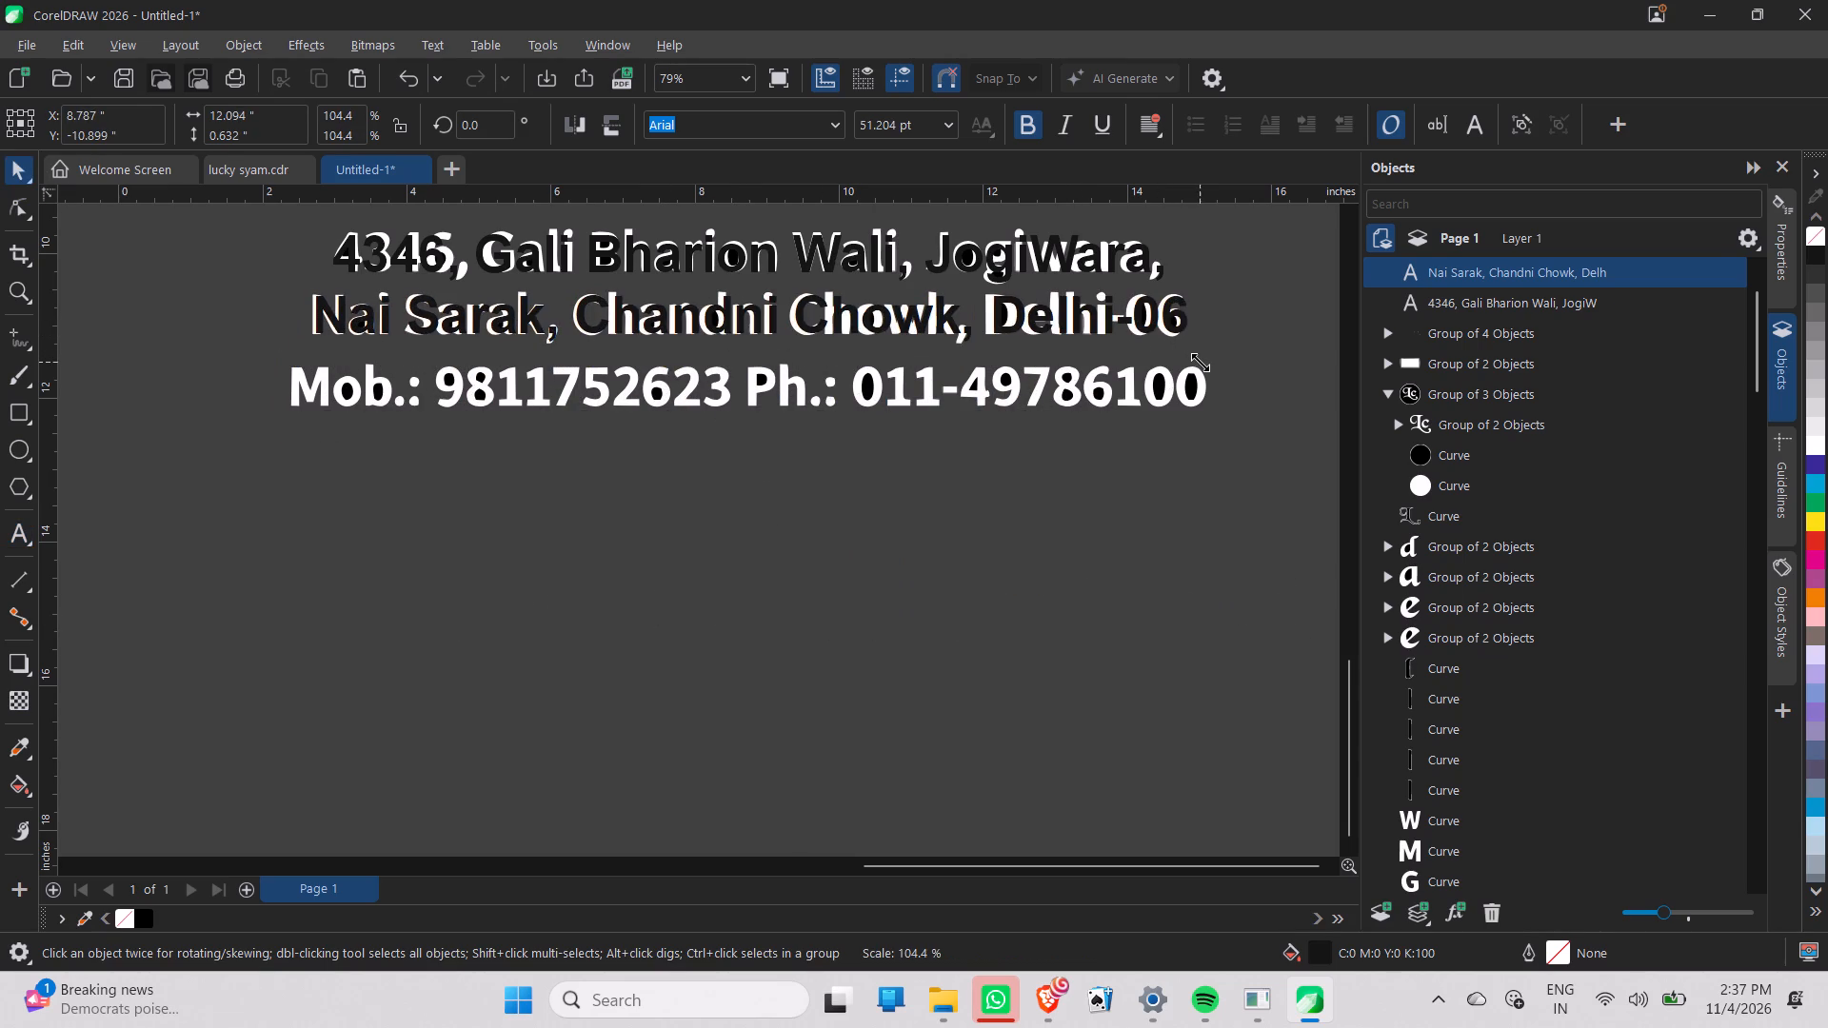
left_click_drag(1200, 362, 1196, 362)
left_click(1066, 696)
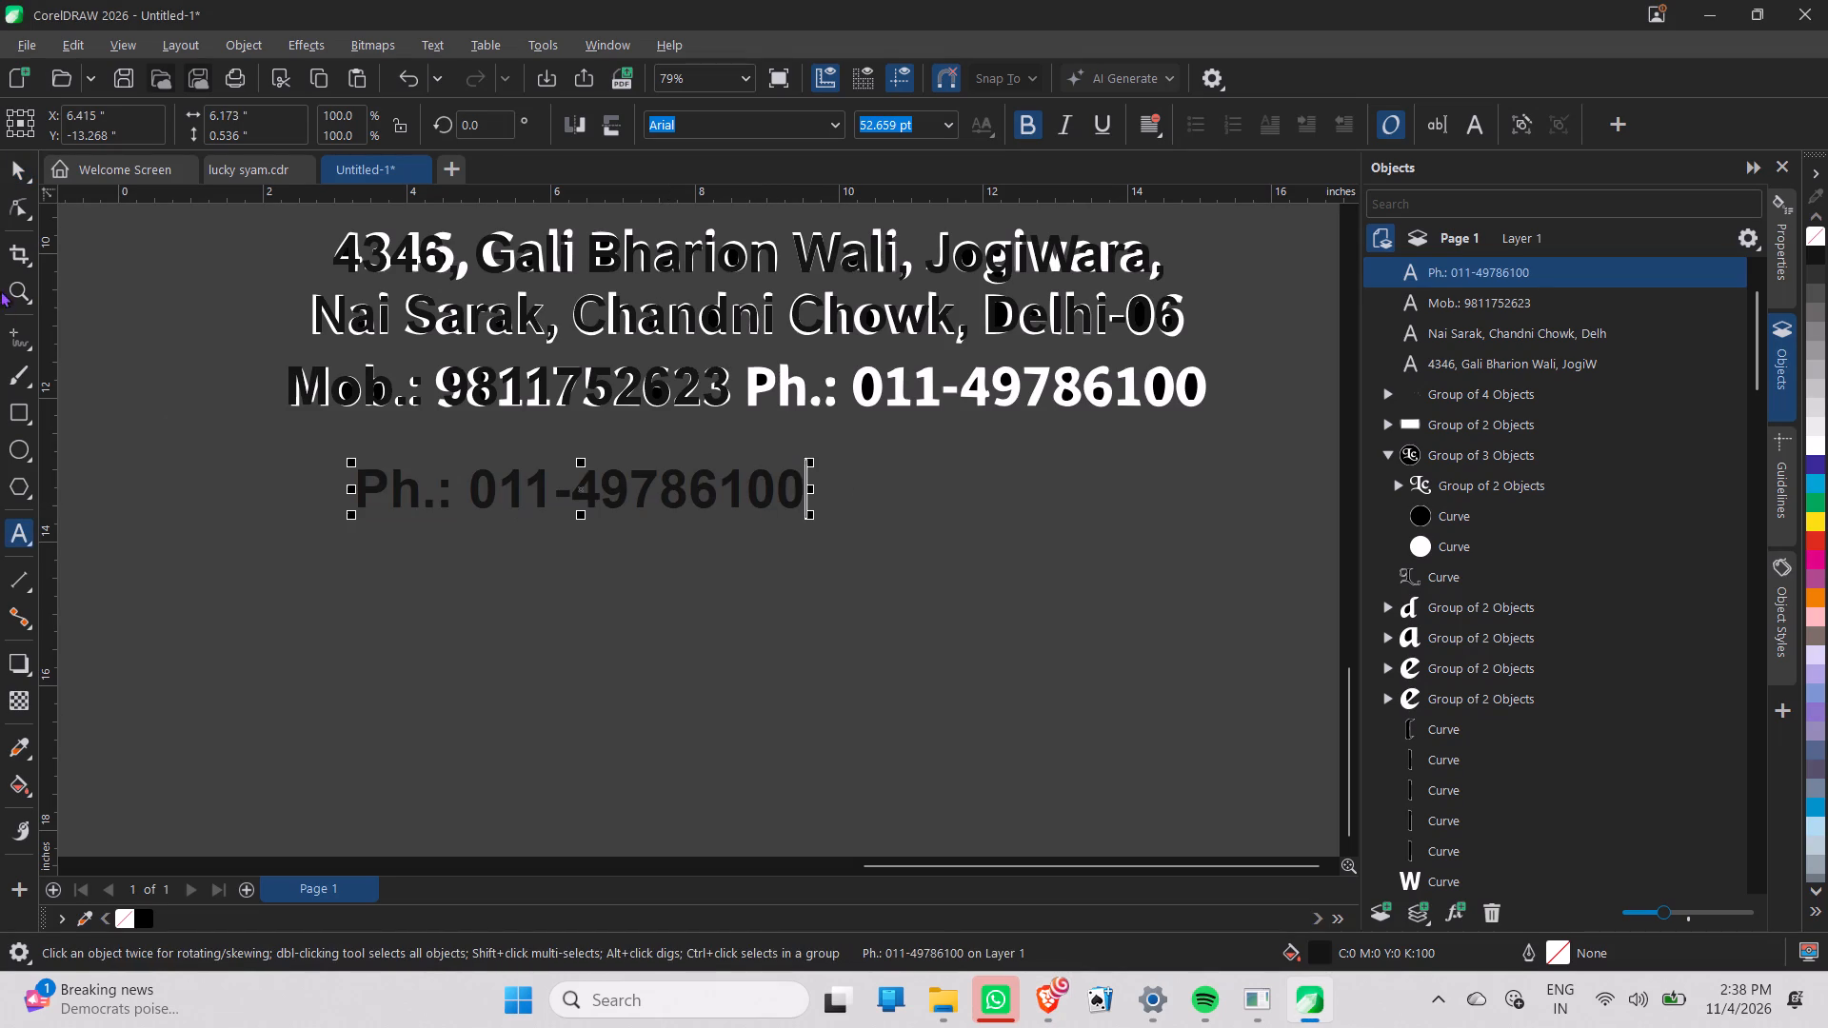
Align the "Ph." text over its traced counterpart beside the mobile number and enlarge it slightly to match the width.
left_click(18, 159)
left_click_drag(605, 477, 978, 398)
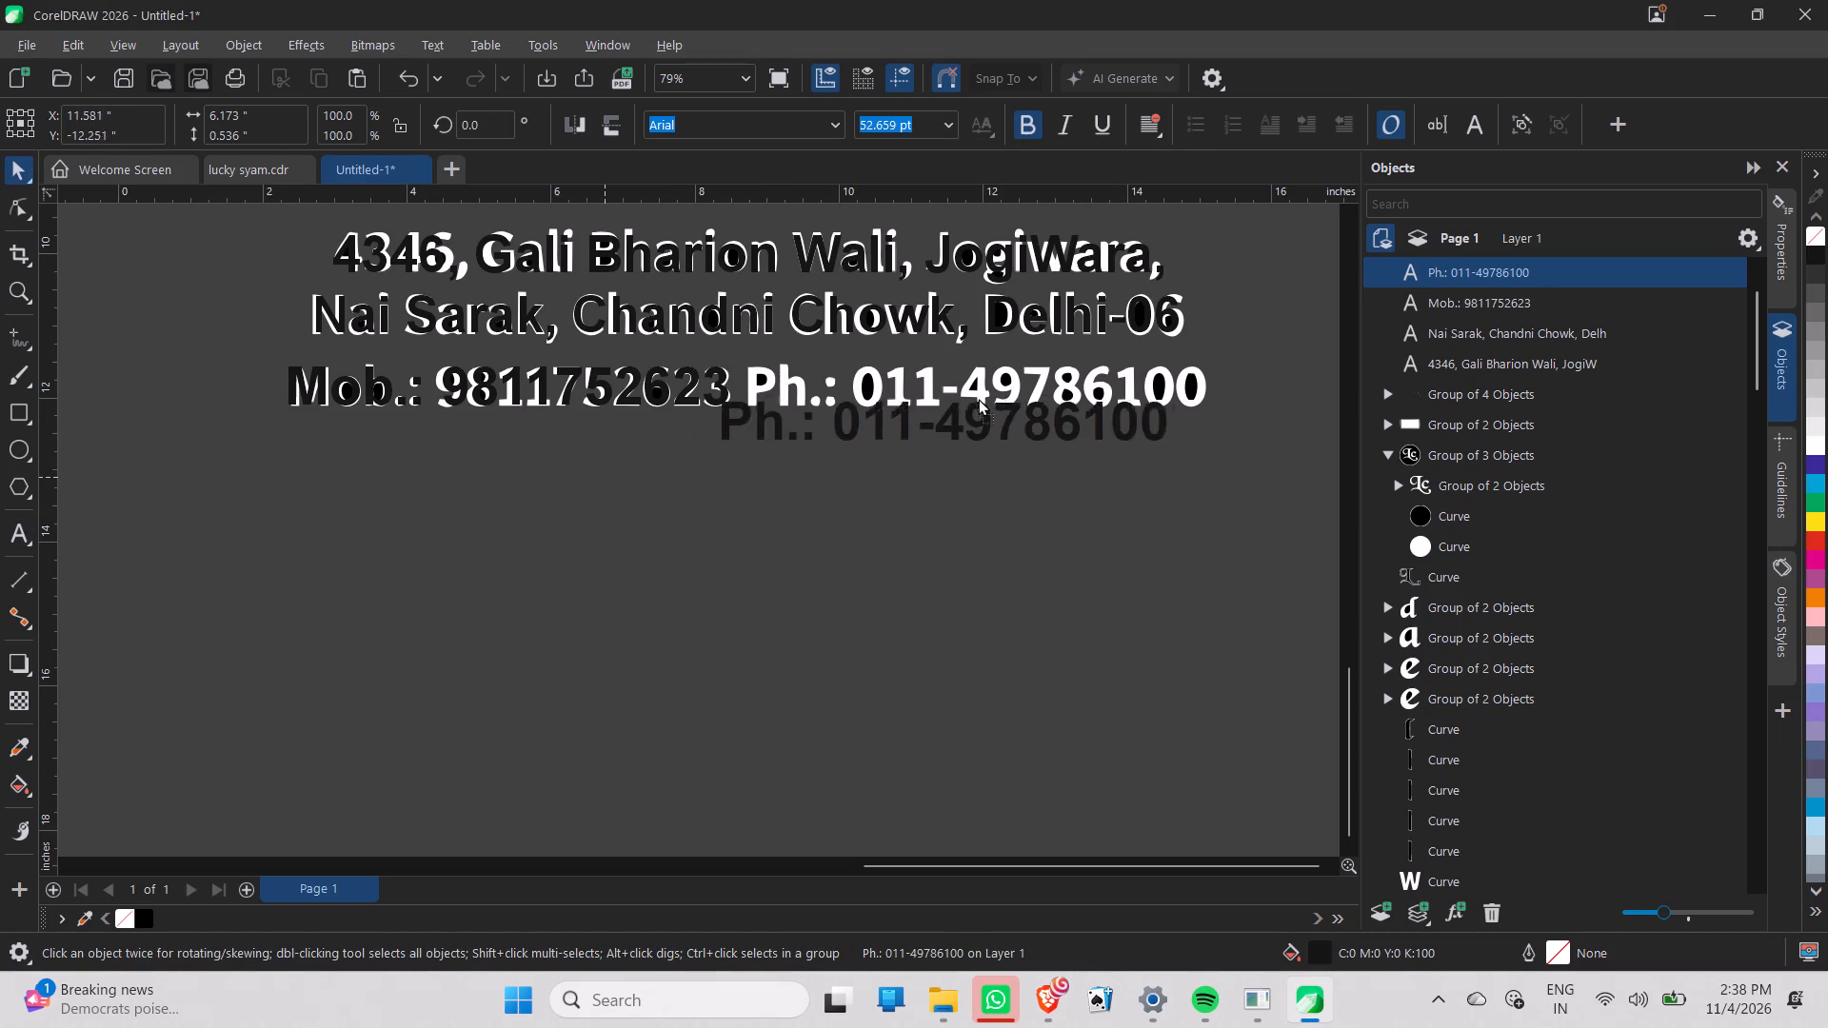
left_click_drag(978, 398, 1001, 375)
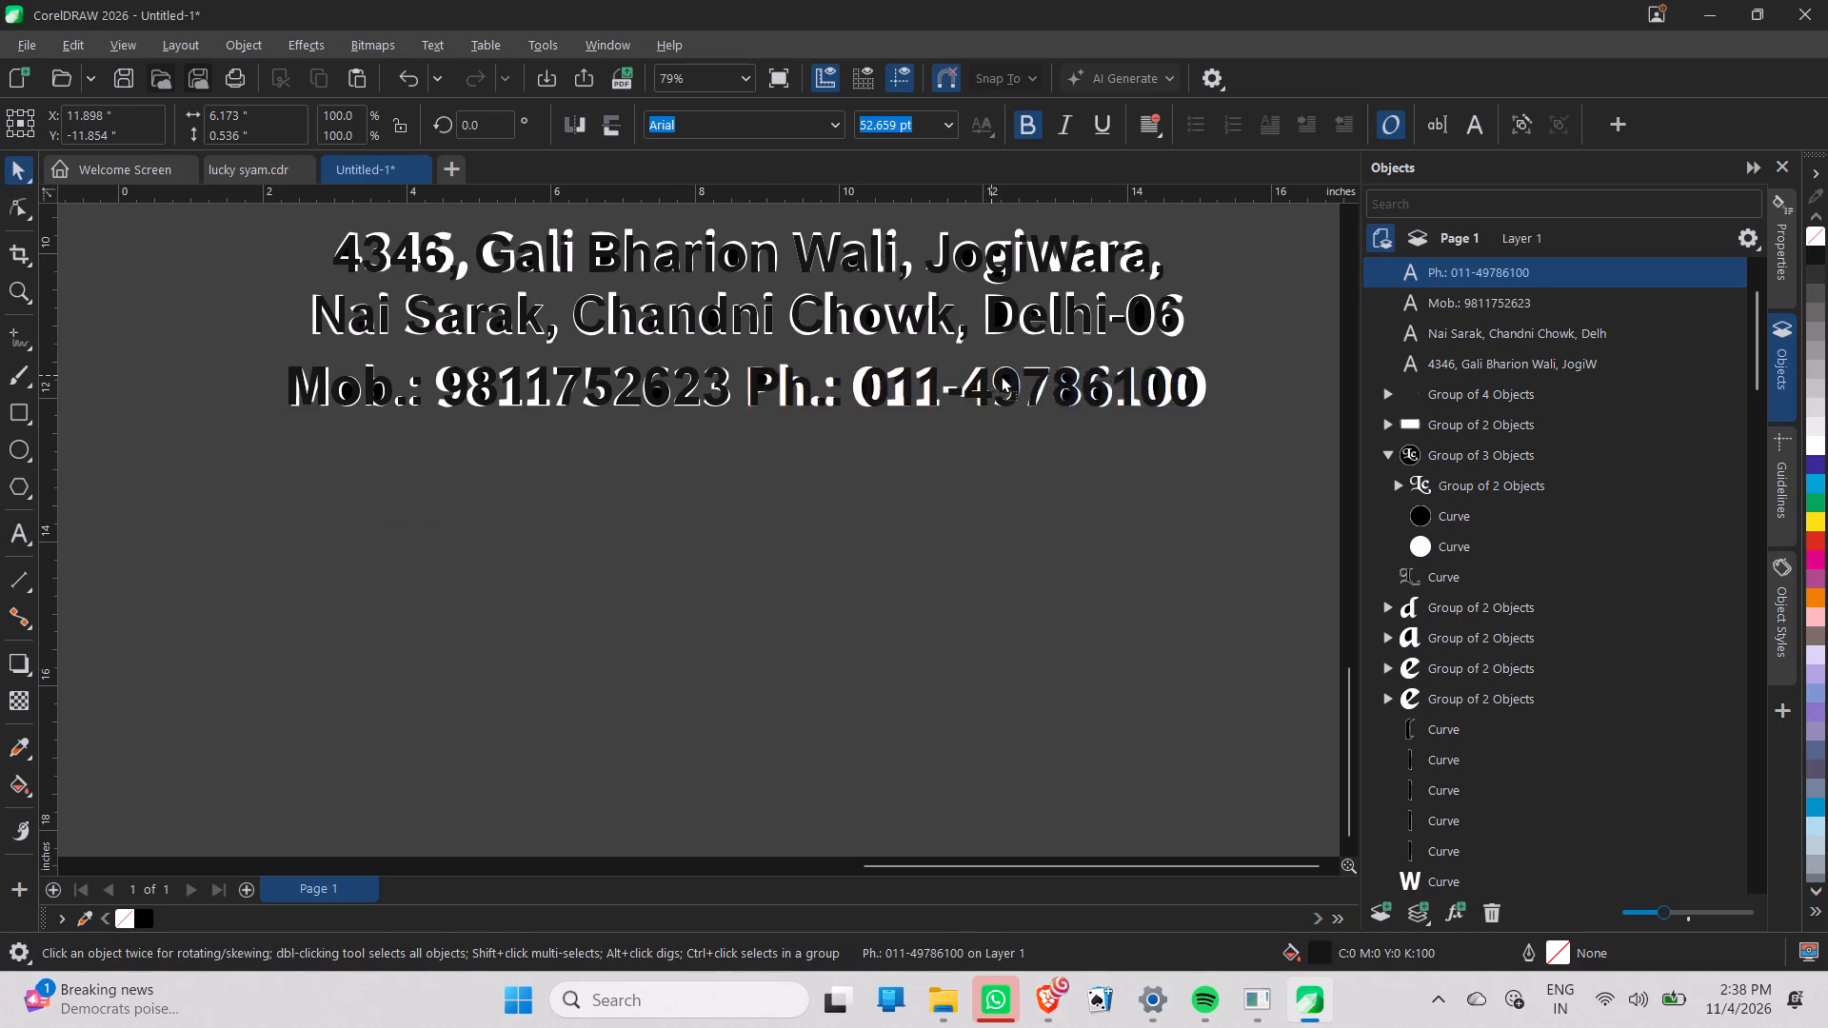
left_click_drag(1001, 375, 990, 375)
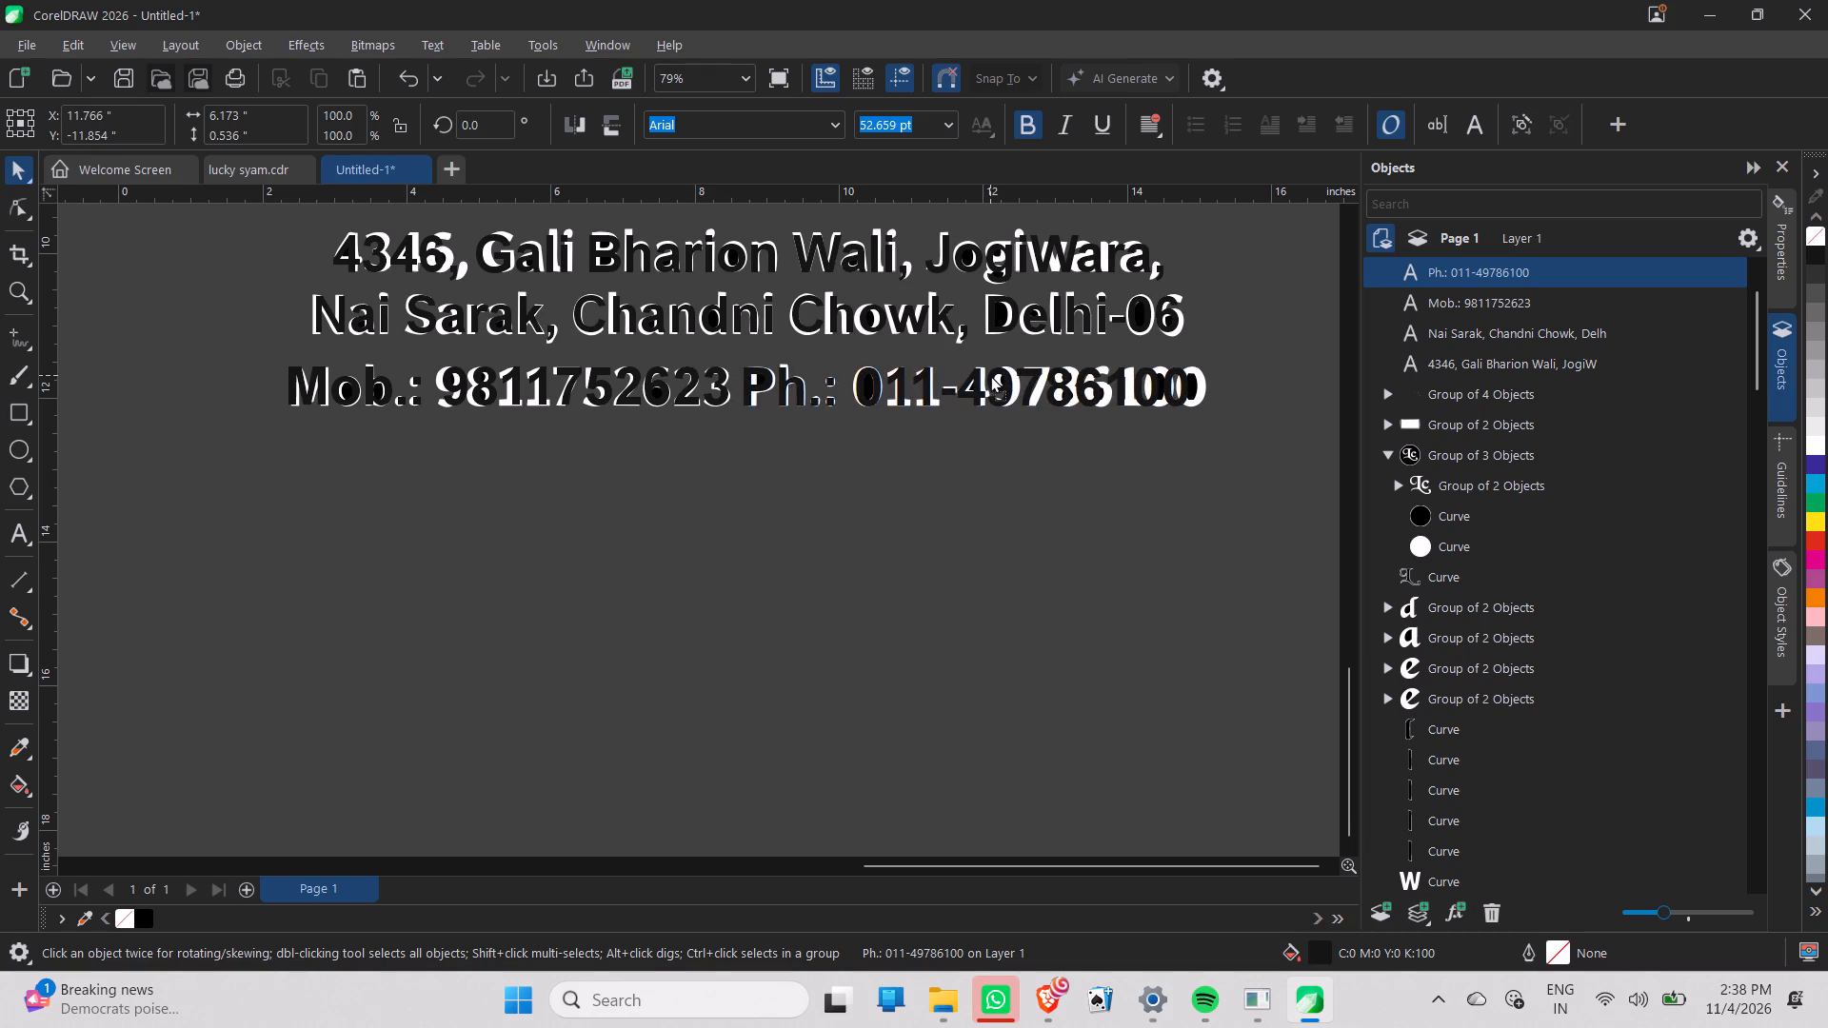
left_click_drag(990, 375, 993, 375)
left_click(980, 494)
left_click(1189, 386)
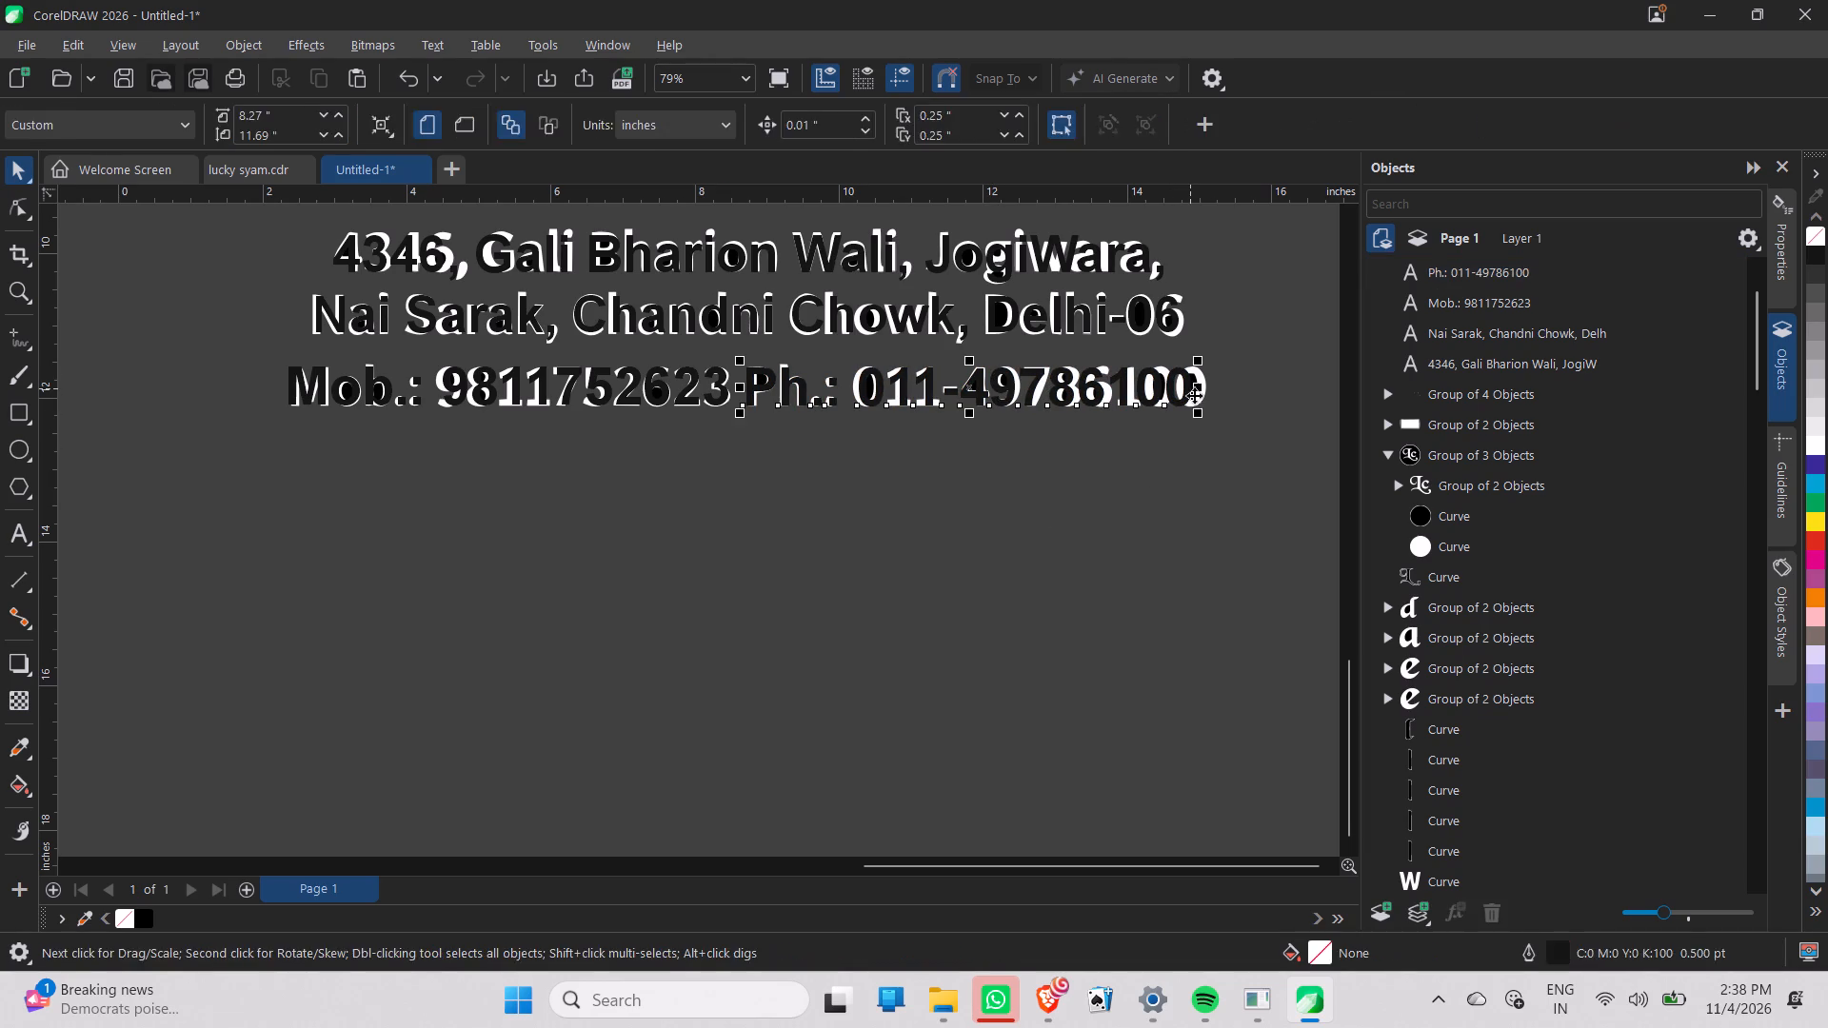
left_click_drag(1198, 411, 1210, 417)
left_click(1205, 473)
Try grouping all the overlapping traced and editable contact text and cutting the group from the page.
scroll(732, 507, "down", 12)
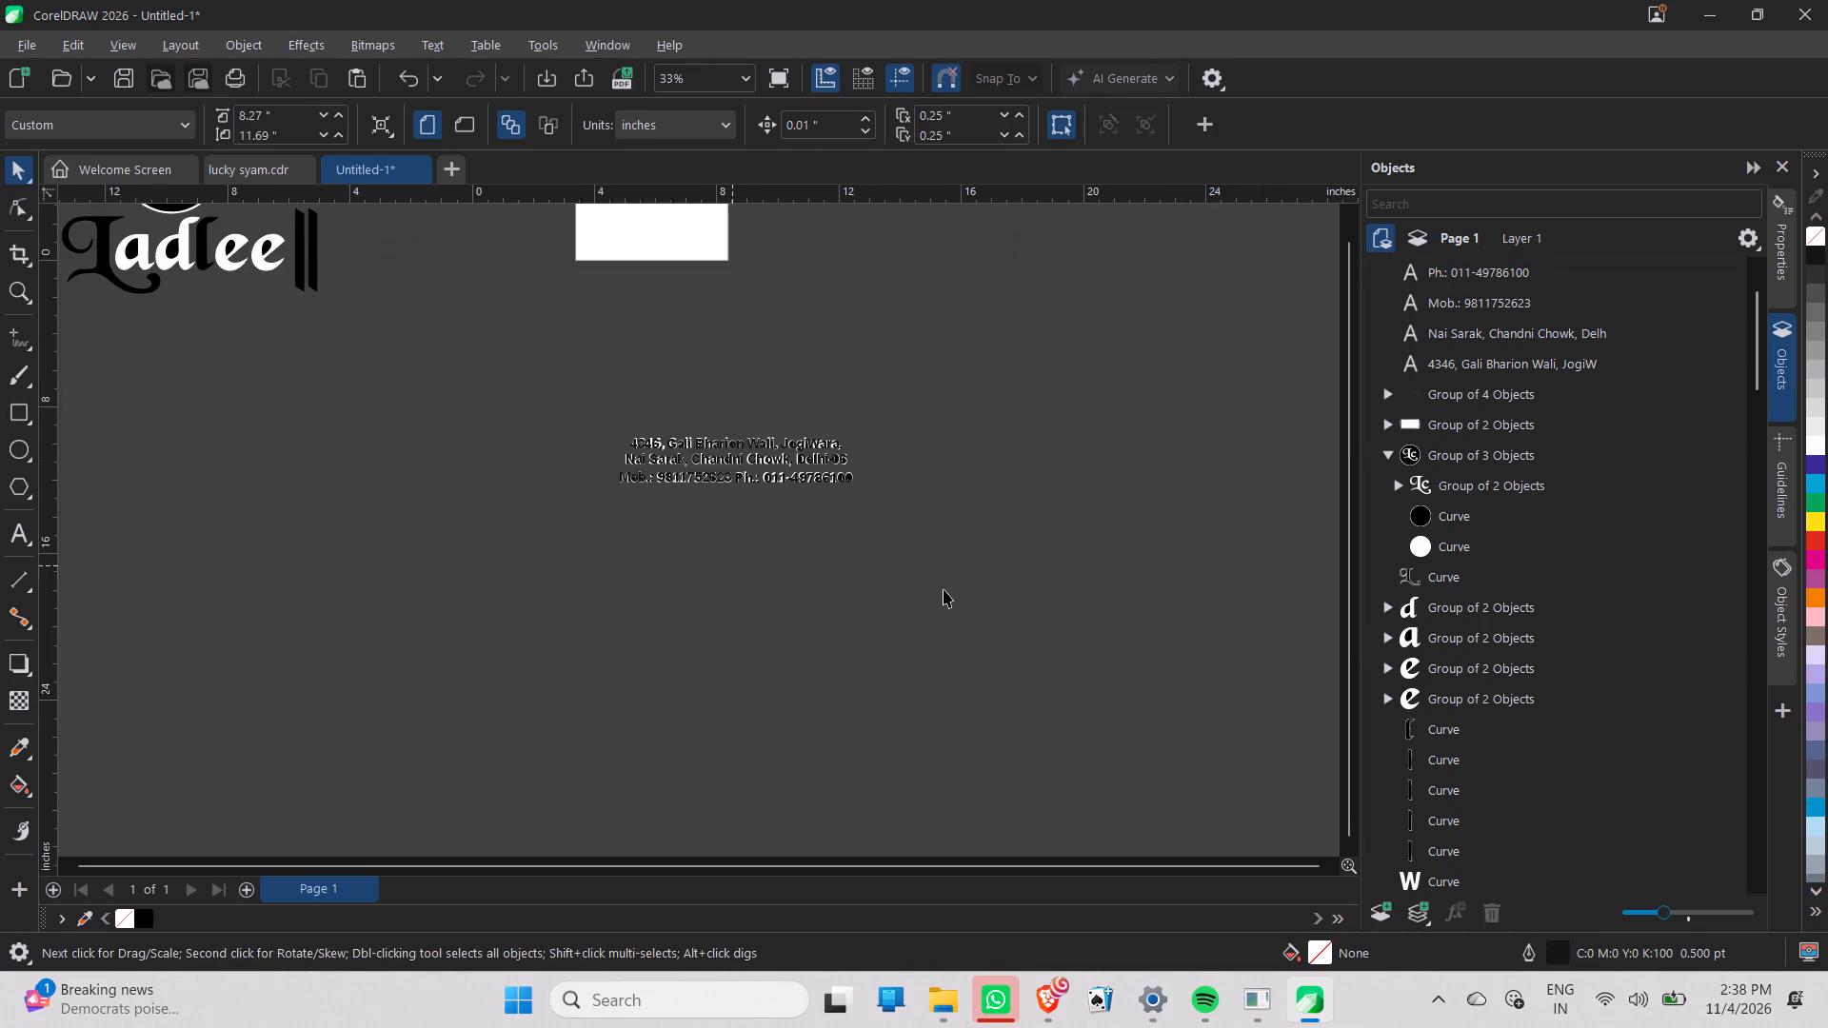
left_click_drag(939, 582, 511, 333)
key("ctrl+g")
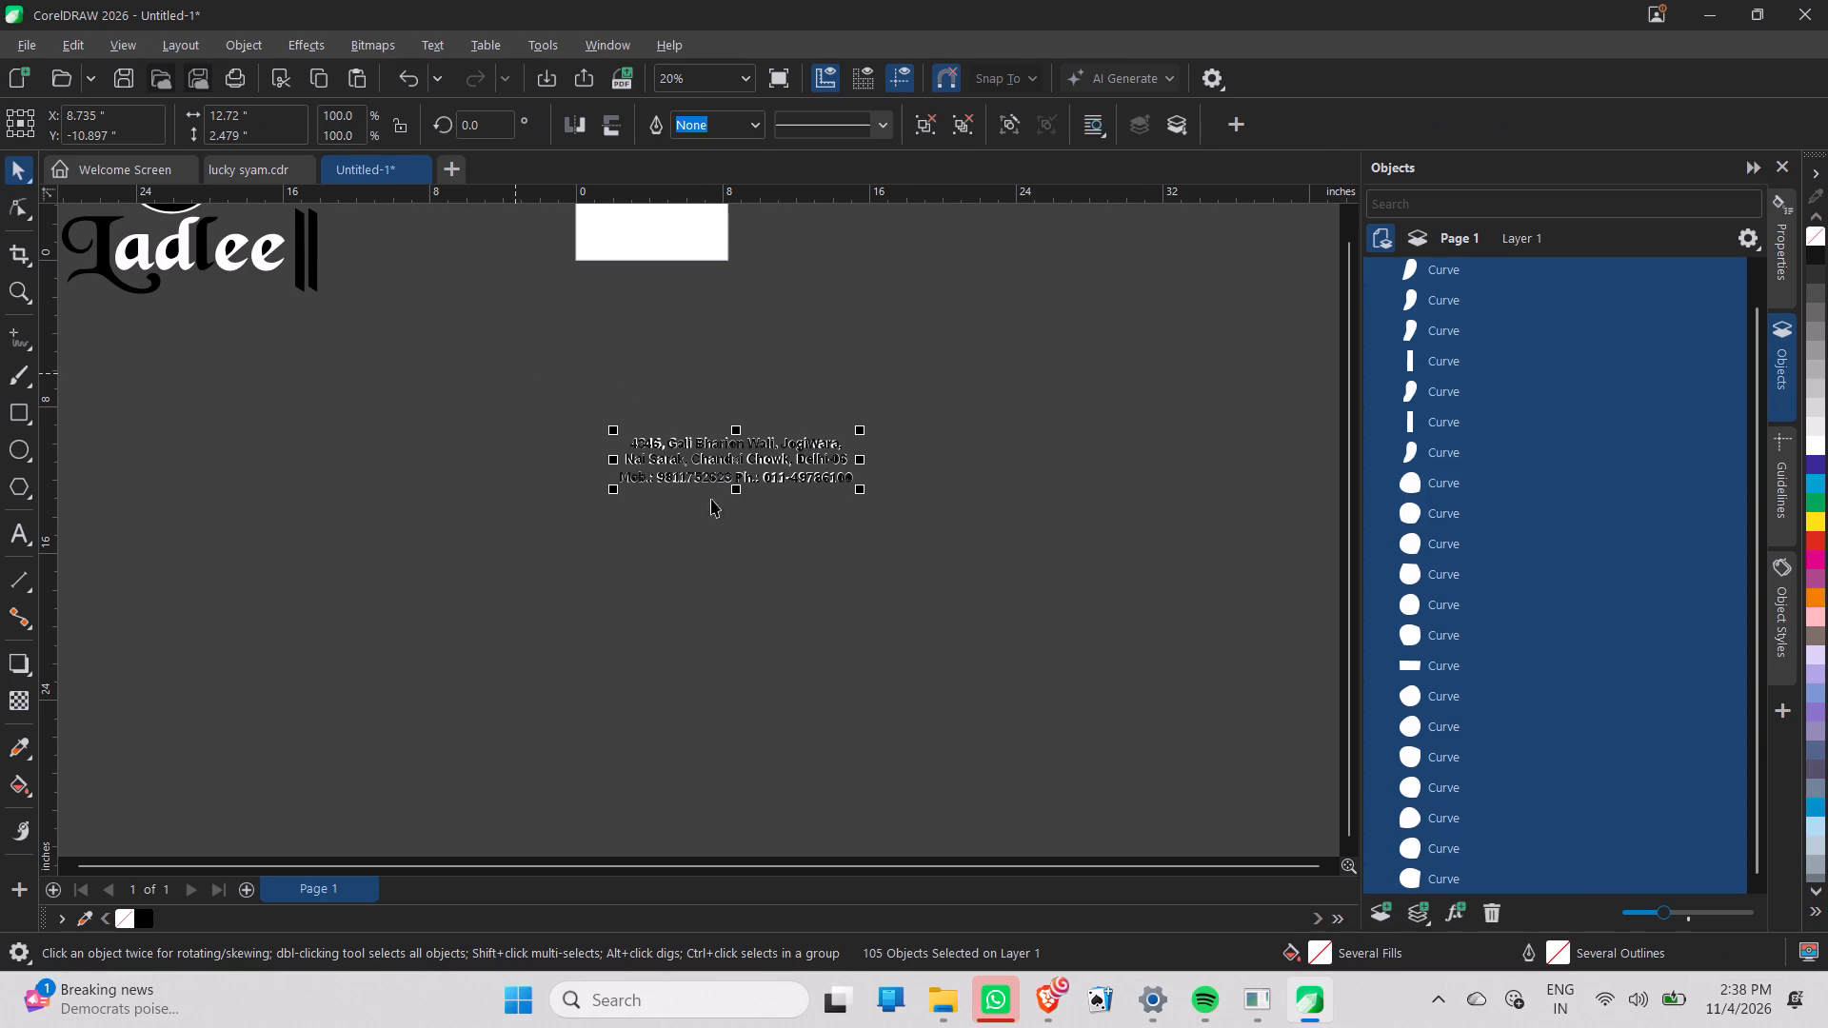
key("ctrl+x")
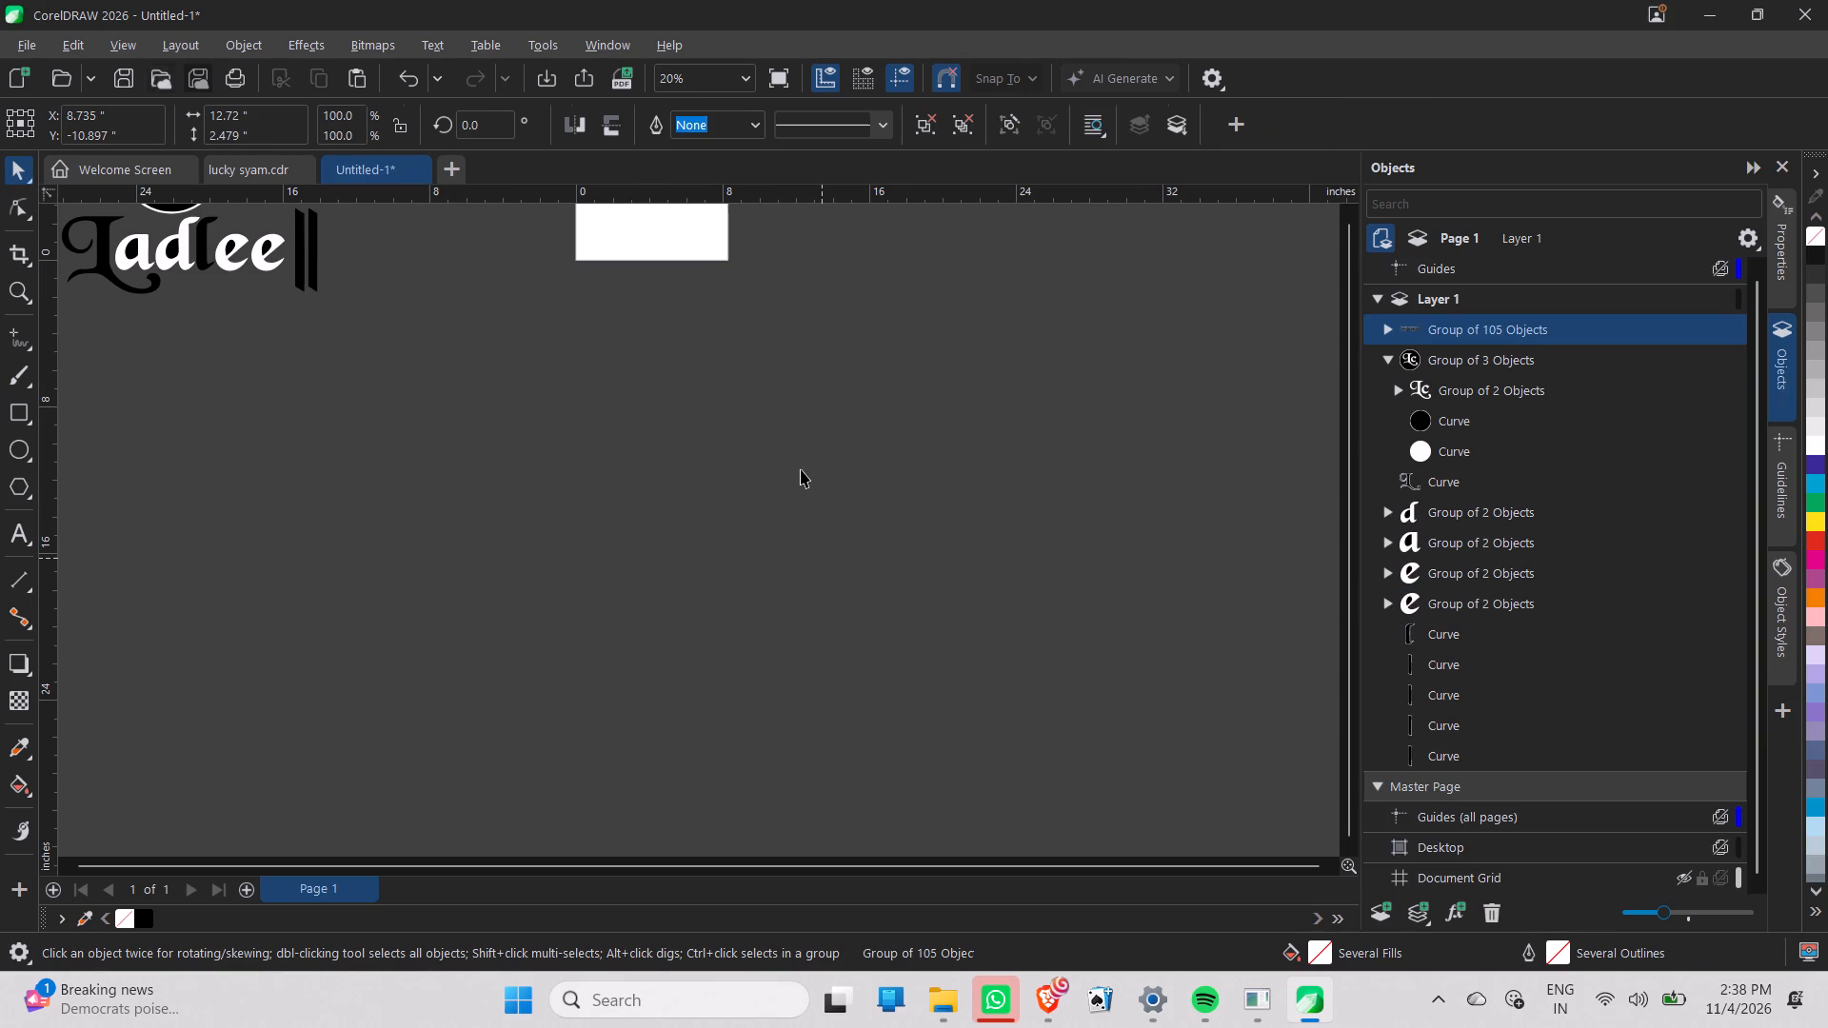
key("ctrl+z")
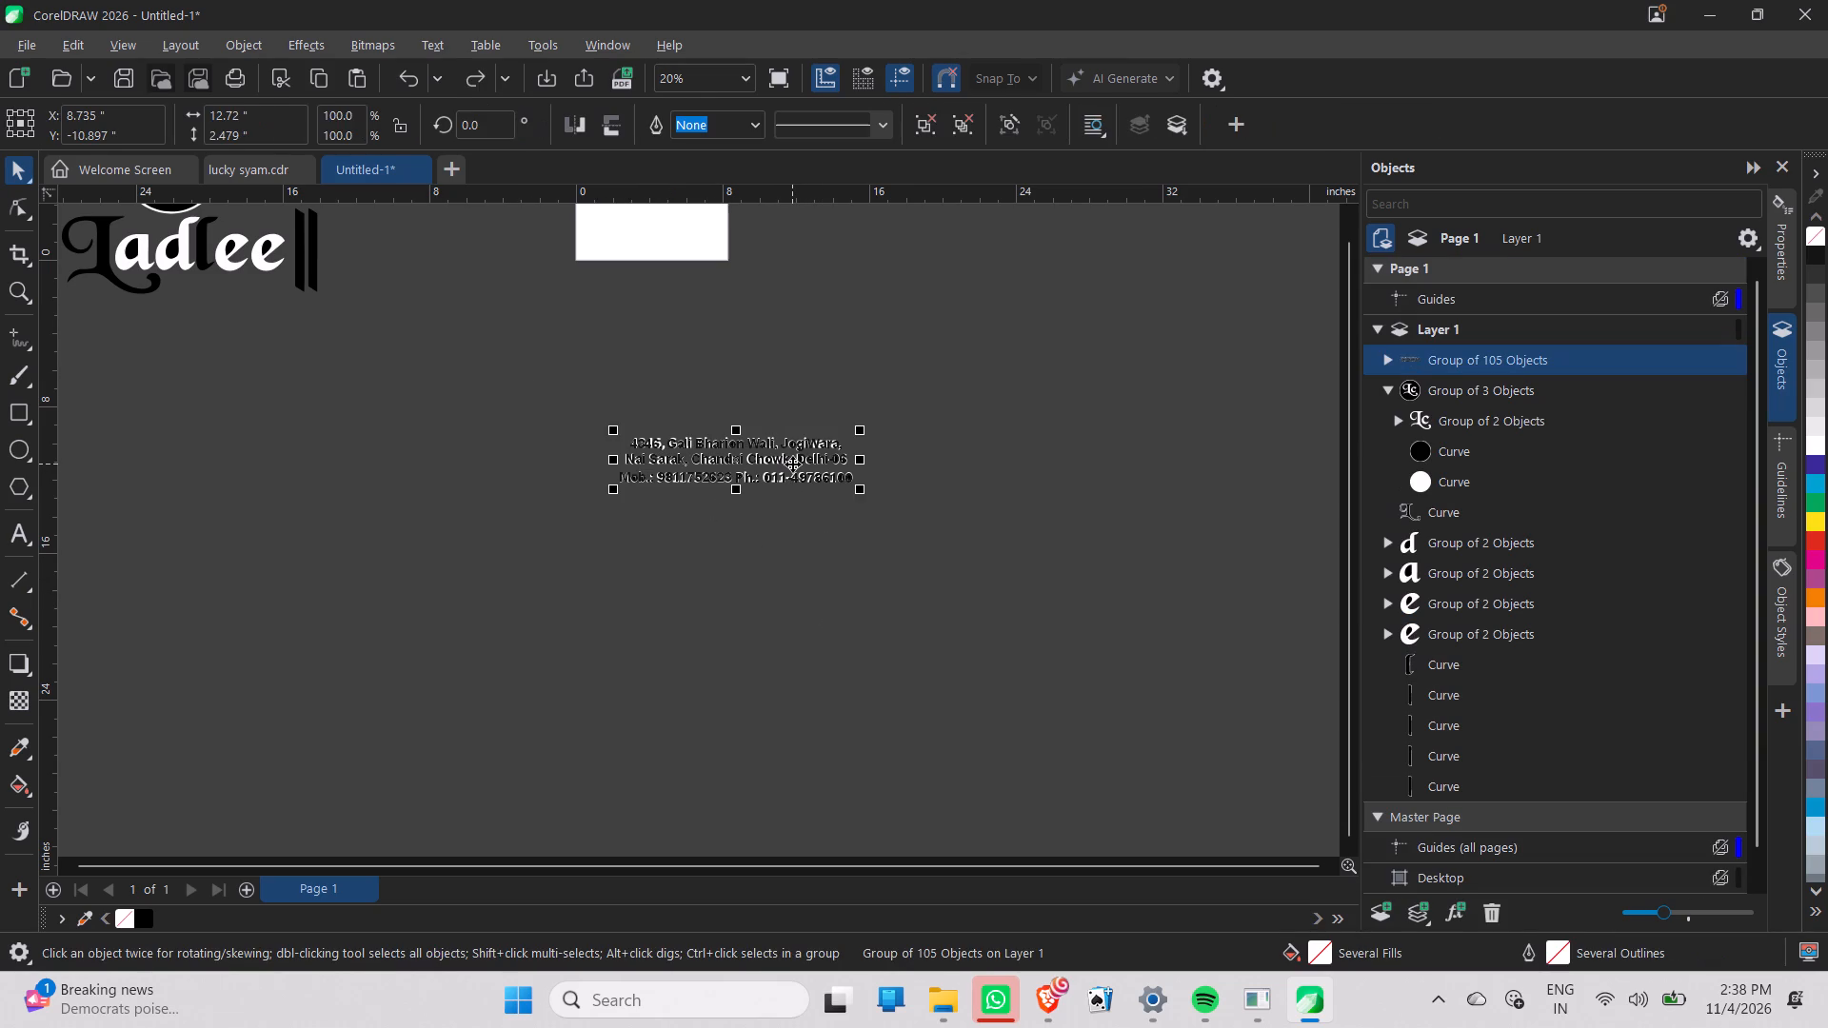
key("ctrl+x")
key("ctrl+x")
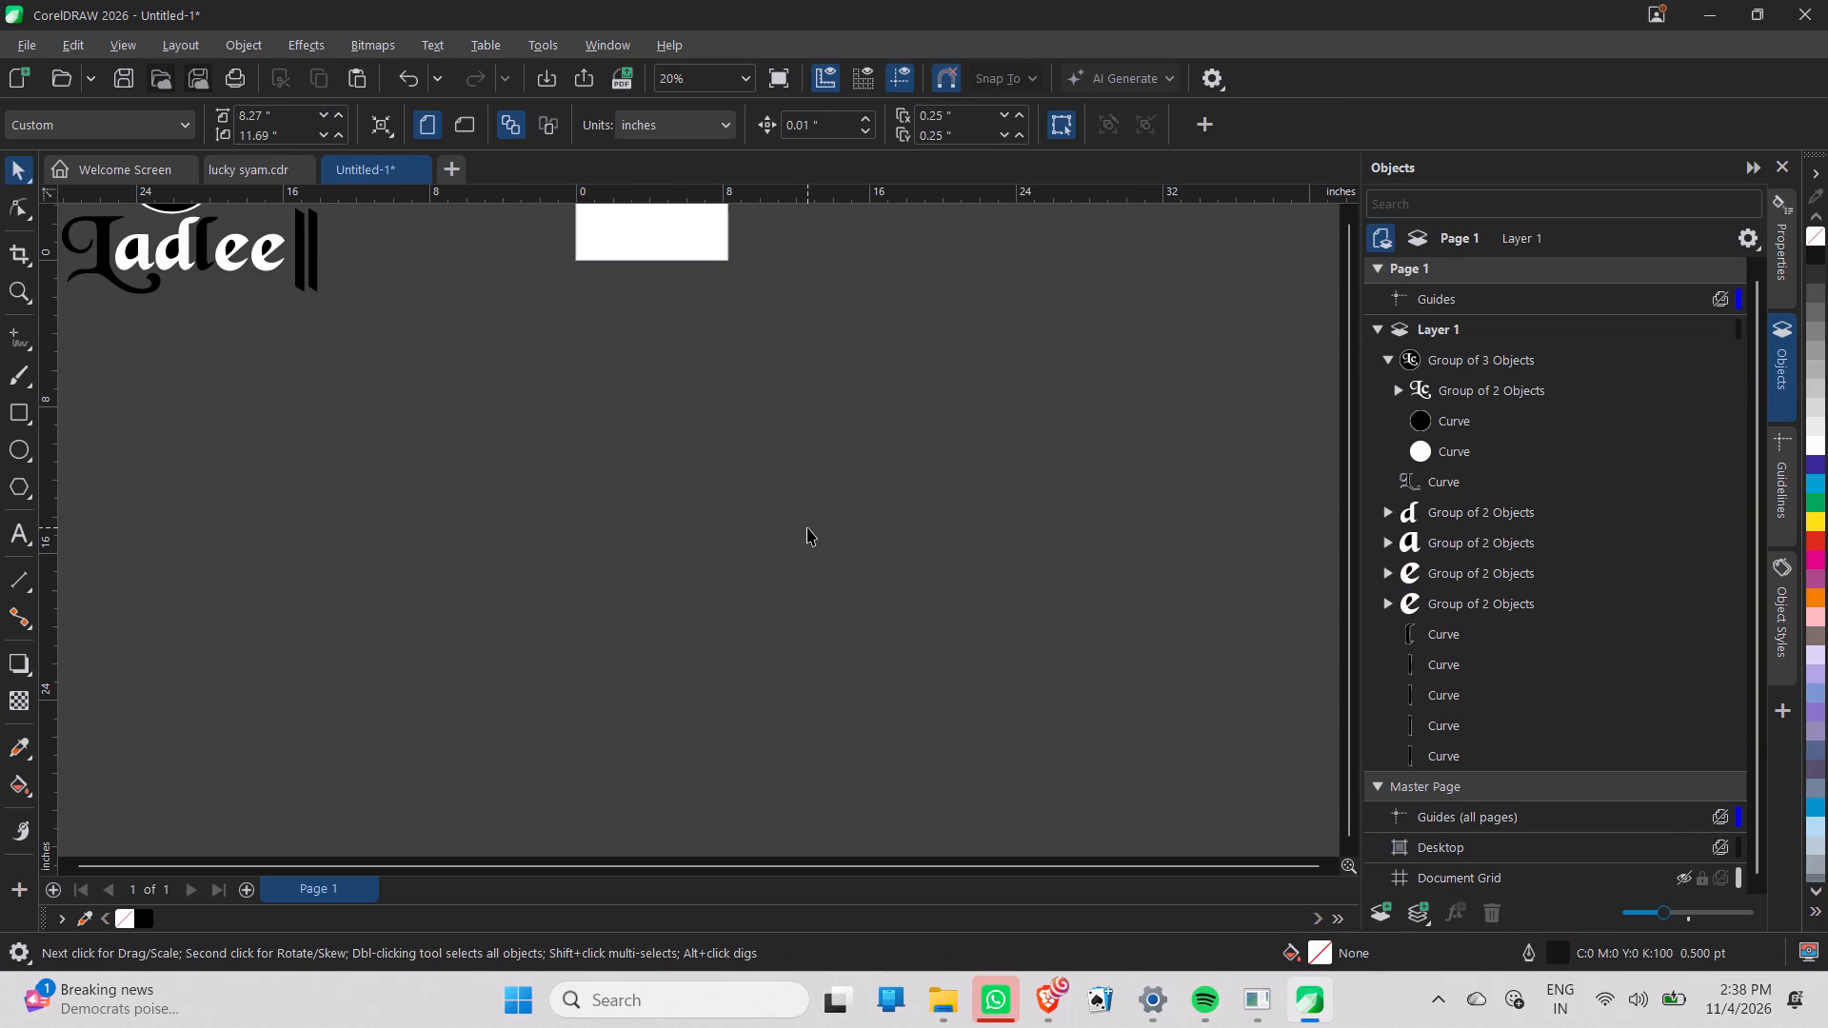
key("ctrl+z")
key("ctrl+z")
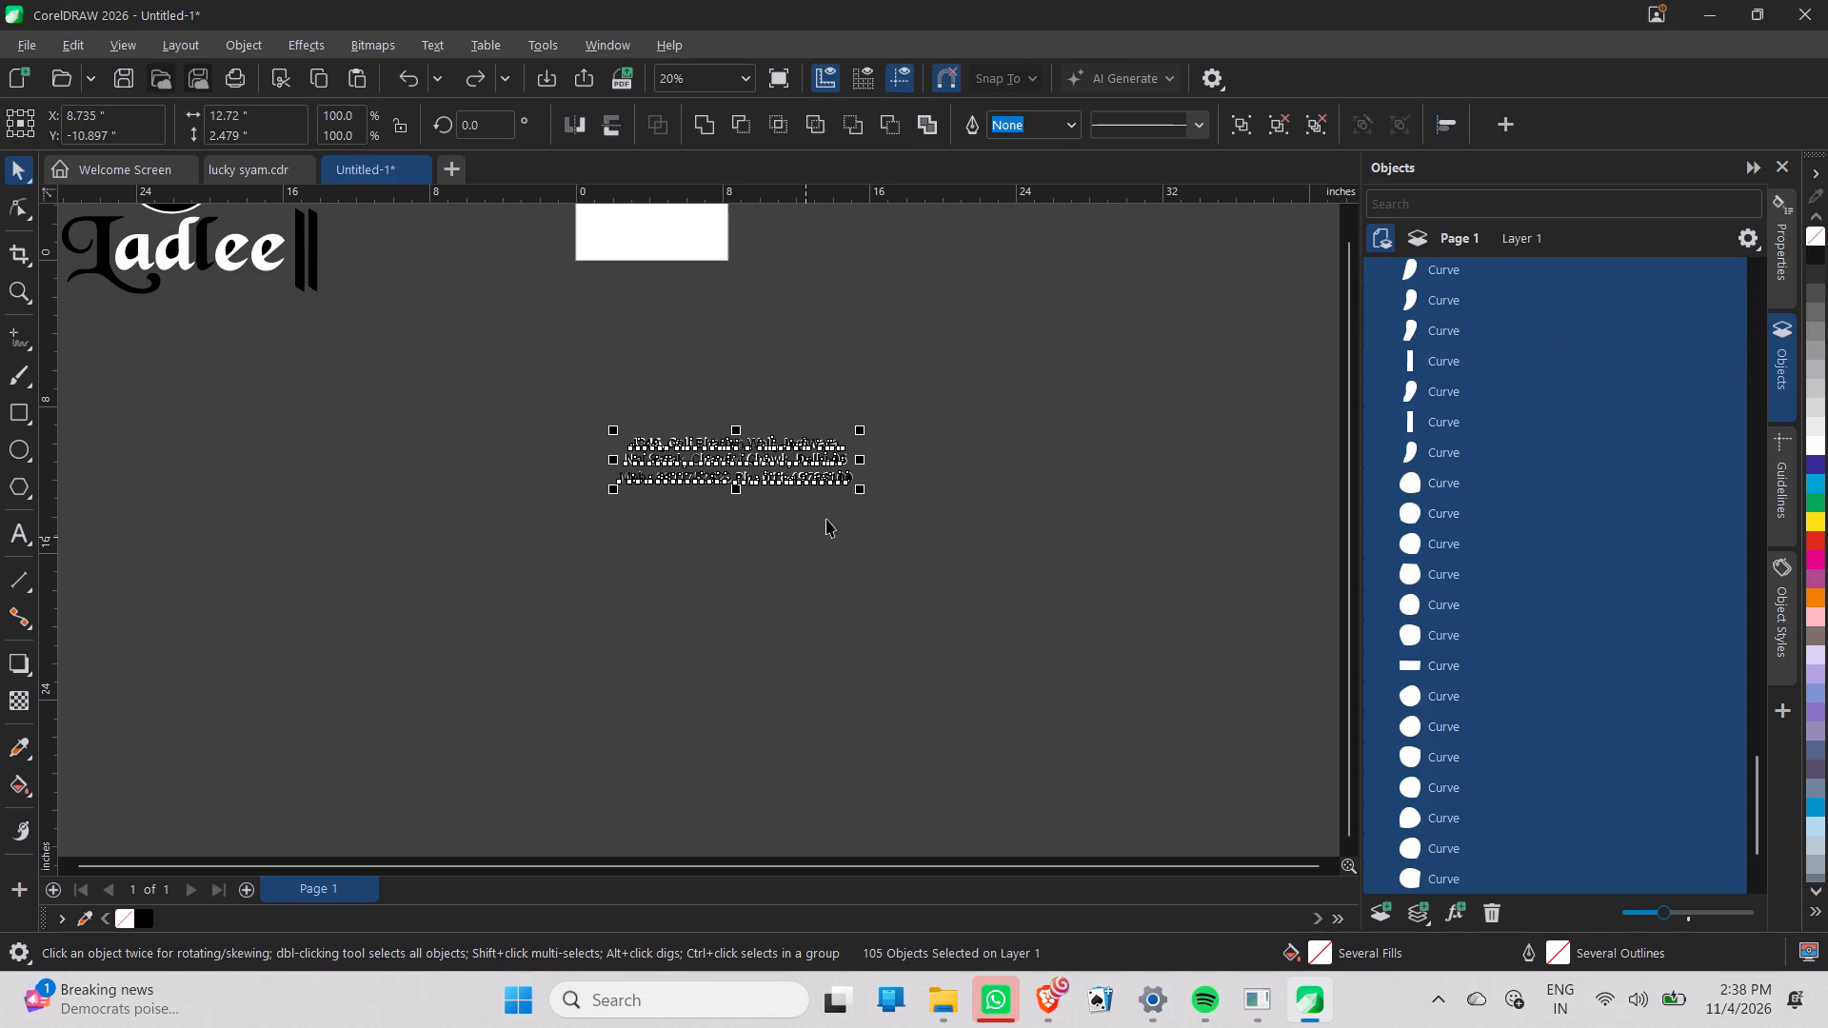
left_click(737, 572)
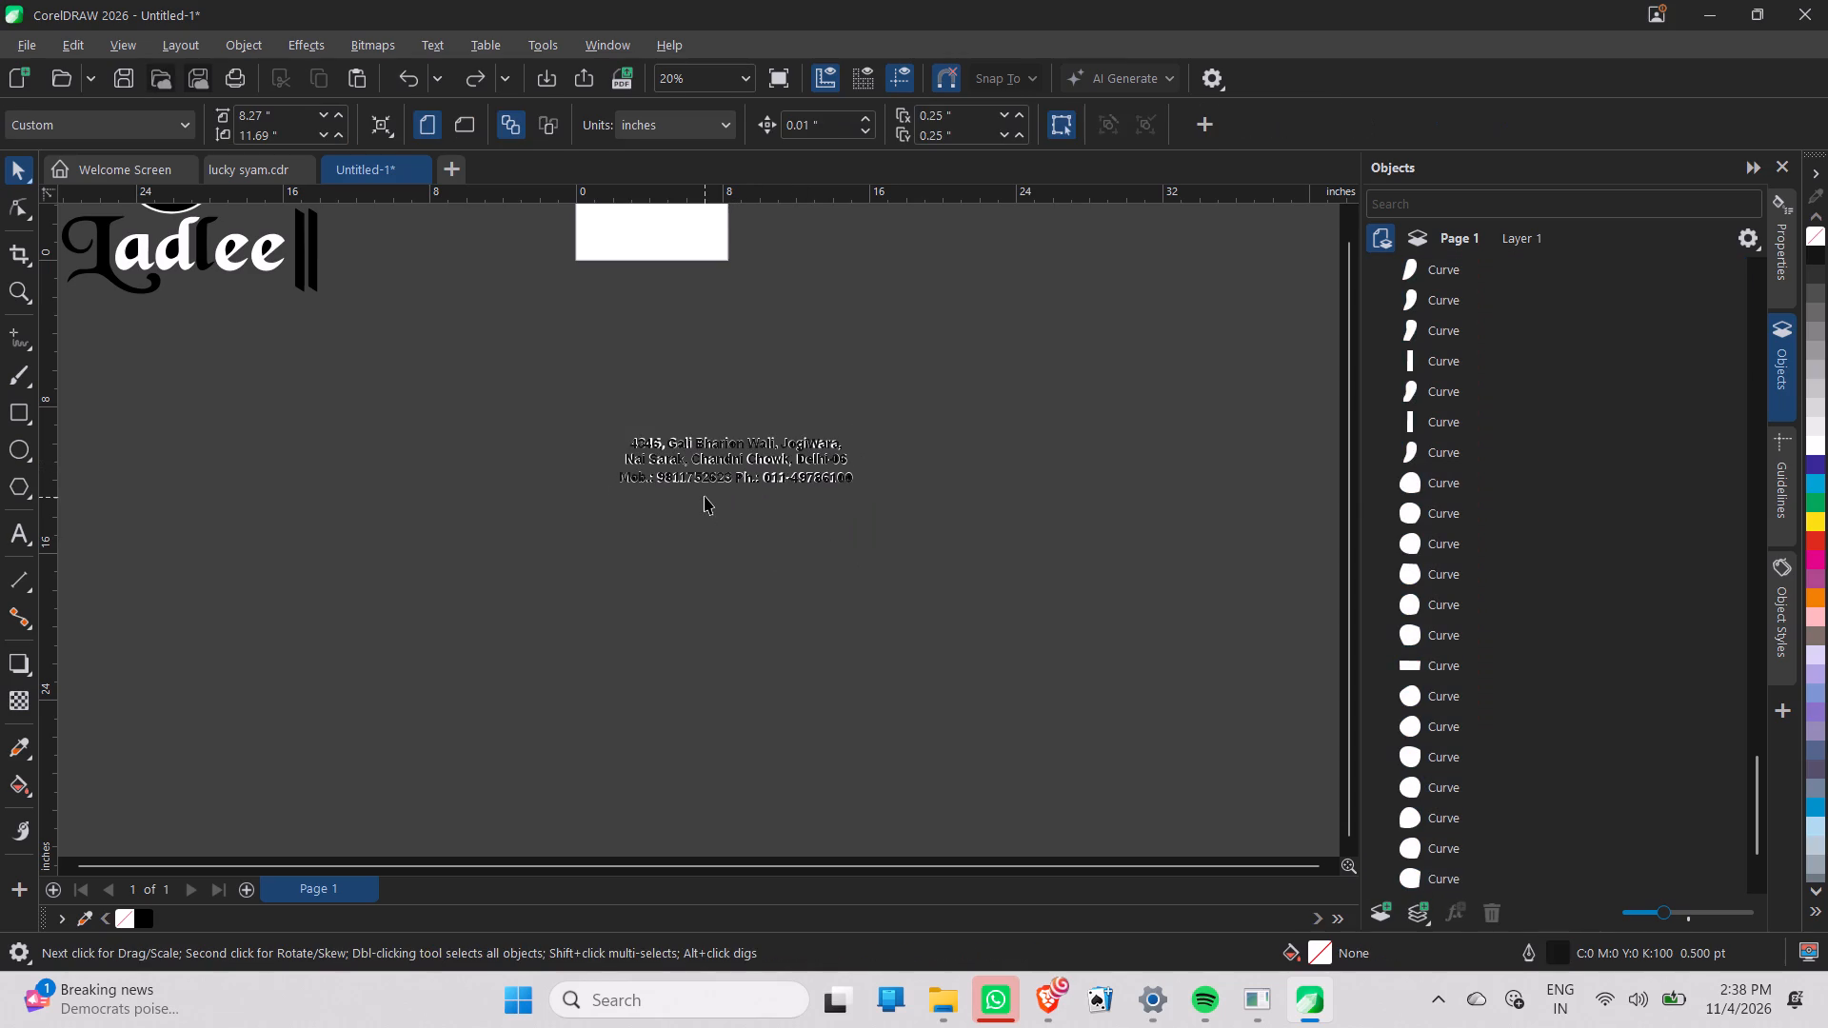
Select only the four editable text lines (mobile, phone and both address lines) and group them.
scroll(705, 496, "up", 6)
scroll(516, 471, "up", 4)
left_click(582, 452)
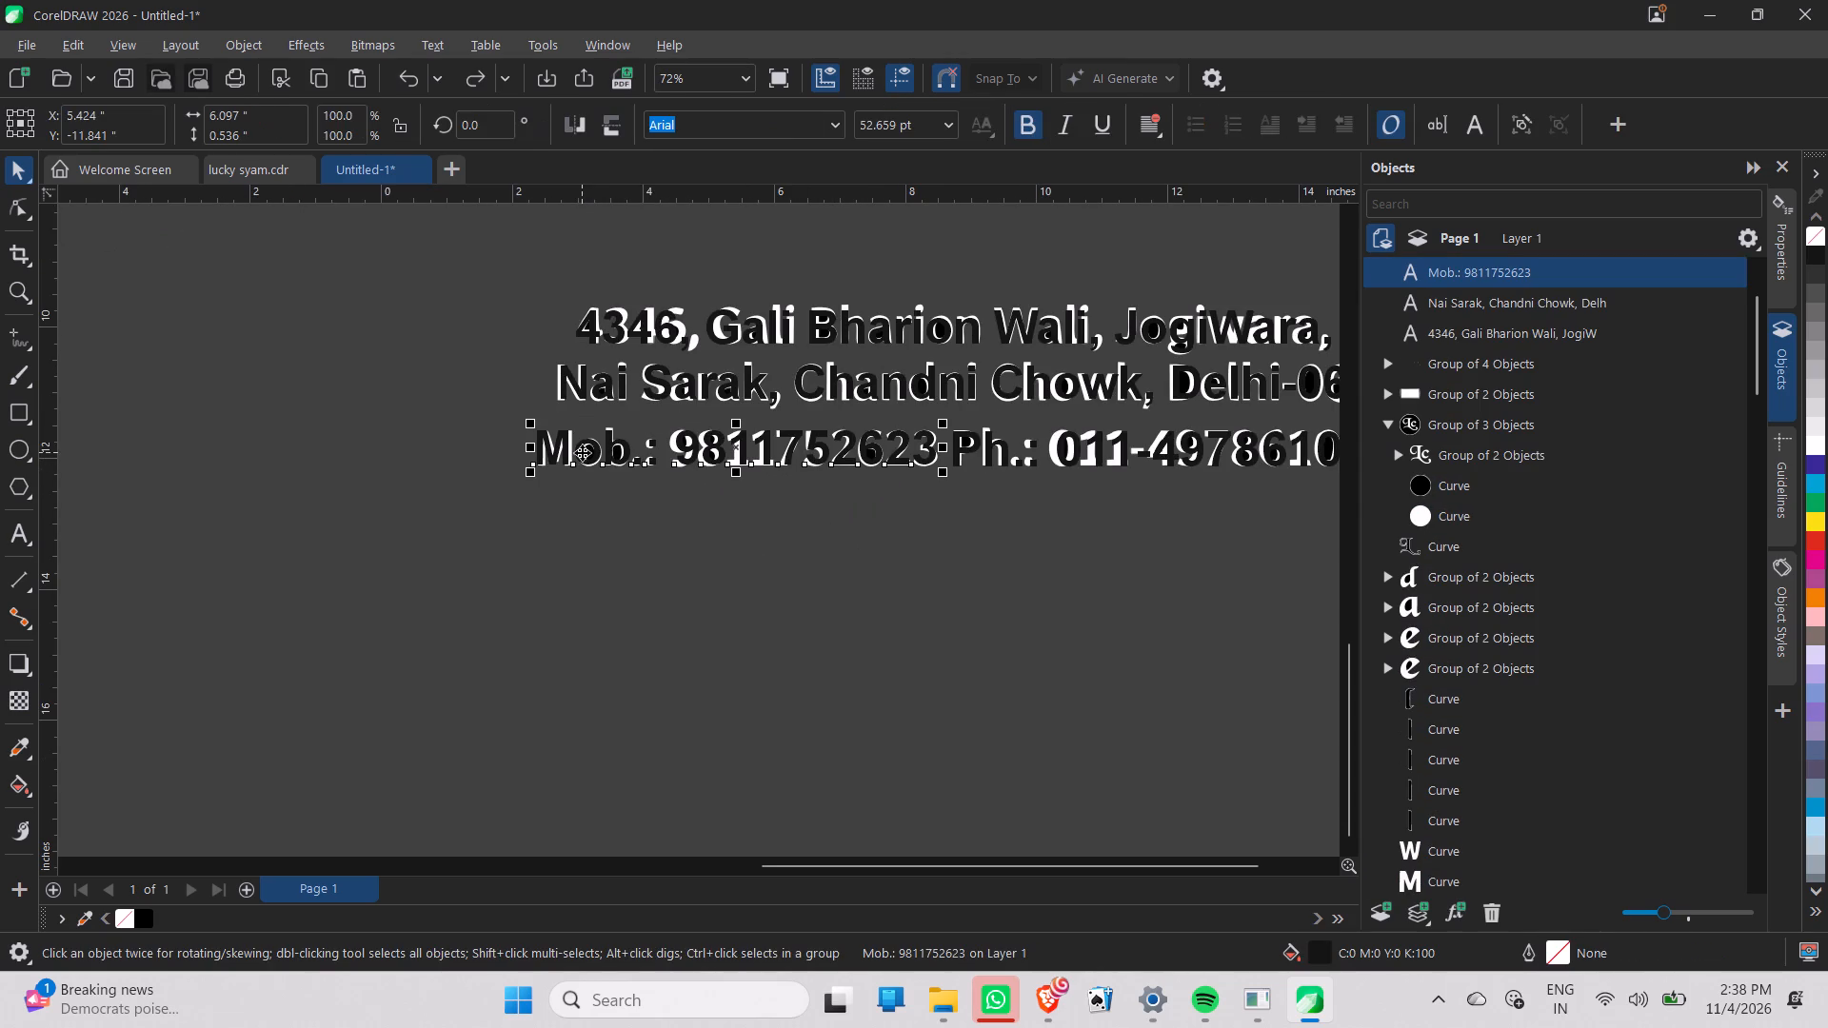
scroll(826, 407, "up", 5)
scroll(959, 605, "up", 3)
middle_click_drag(979, 597, 531, 578)
scroll(566, 578, "up", 1)
left_click(671, 408, "shift")
scroll(704, 402, "down", 5)
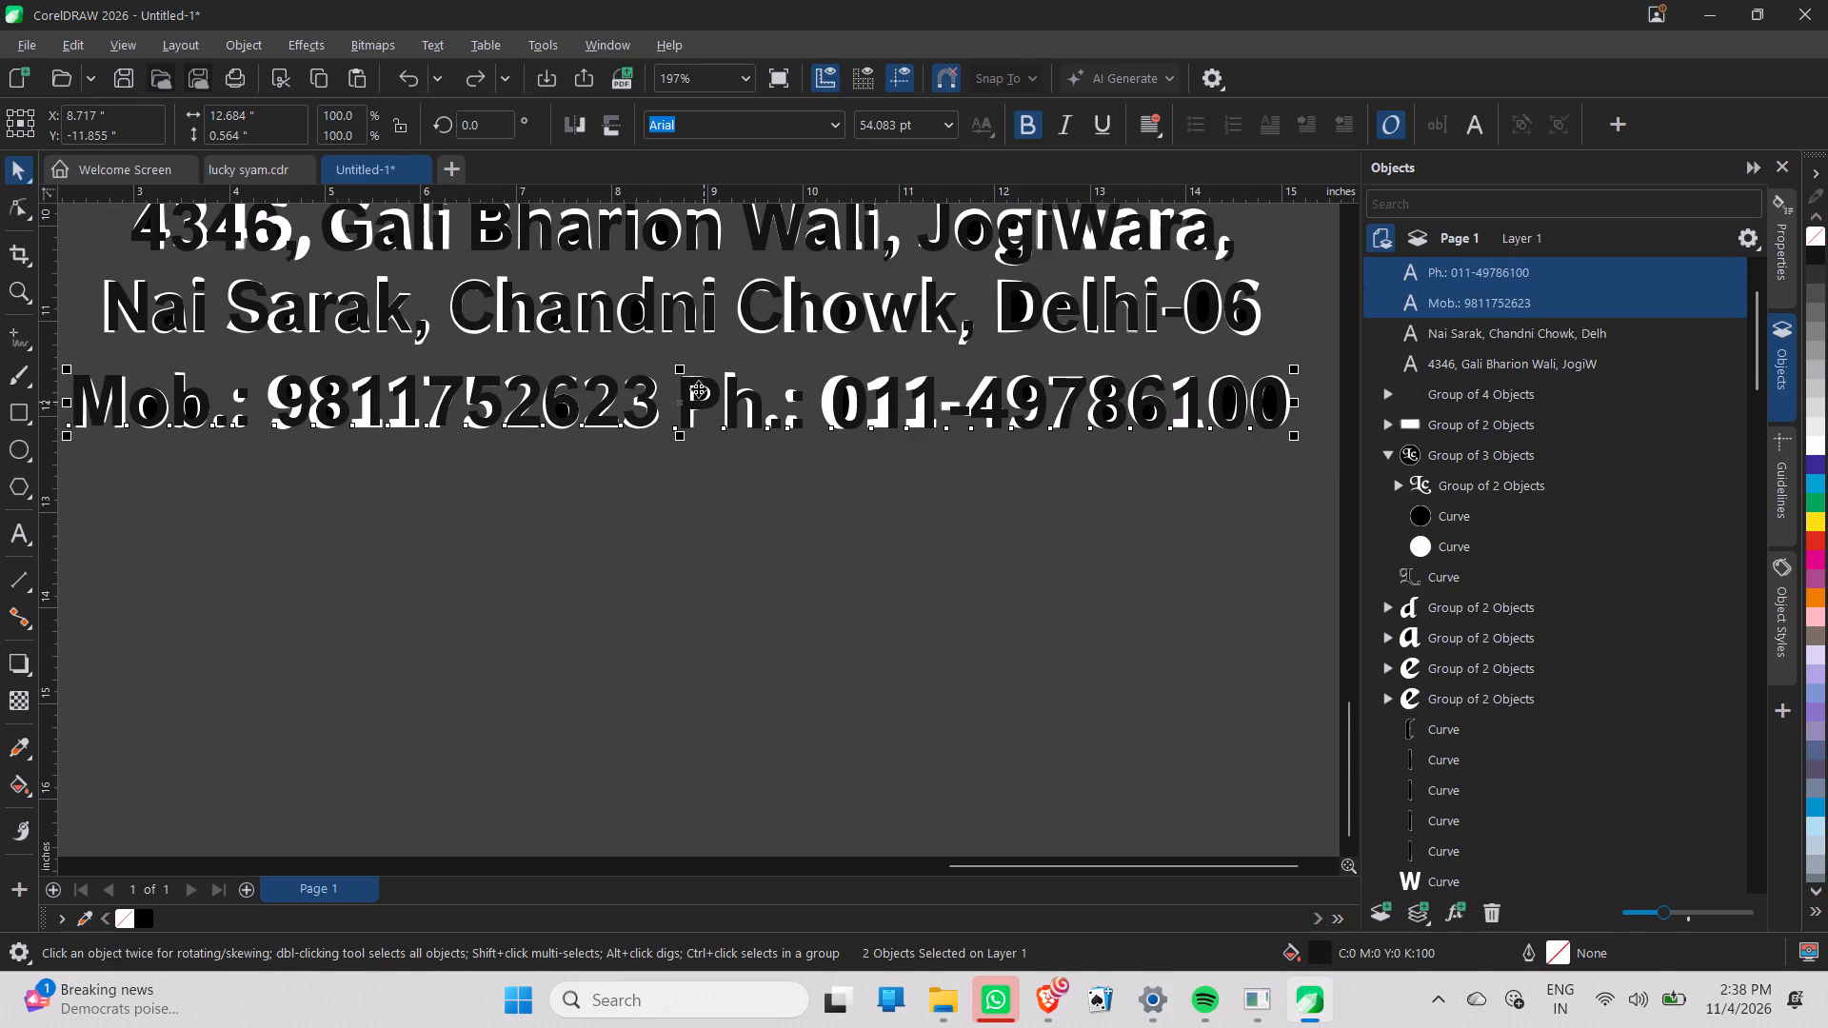
left_click(748, 294, "shift")
scroll(425, 342, "down", 5)
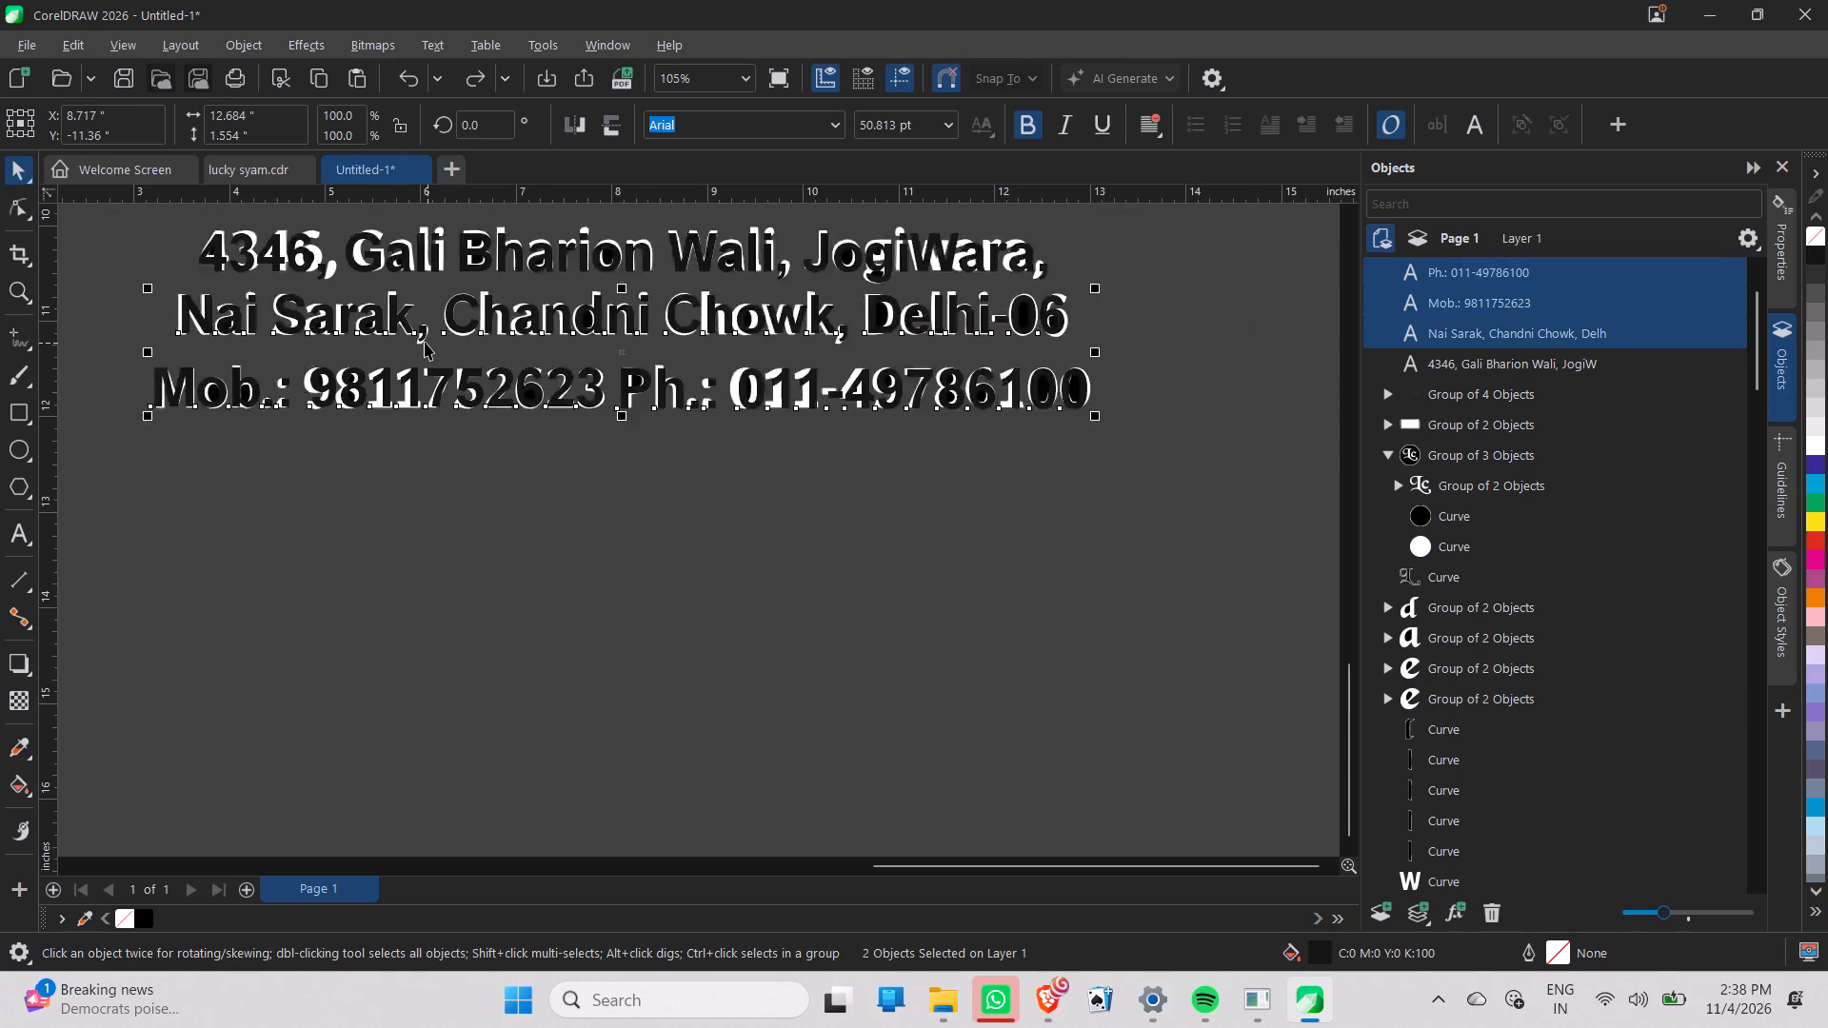
middle_click(422, 342)
middle_click_drag(418, 344, 403, 521)
scroll(403, 521, "up", 9)
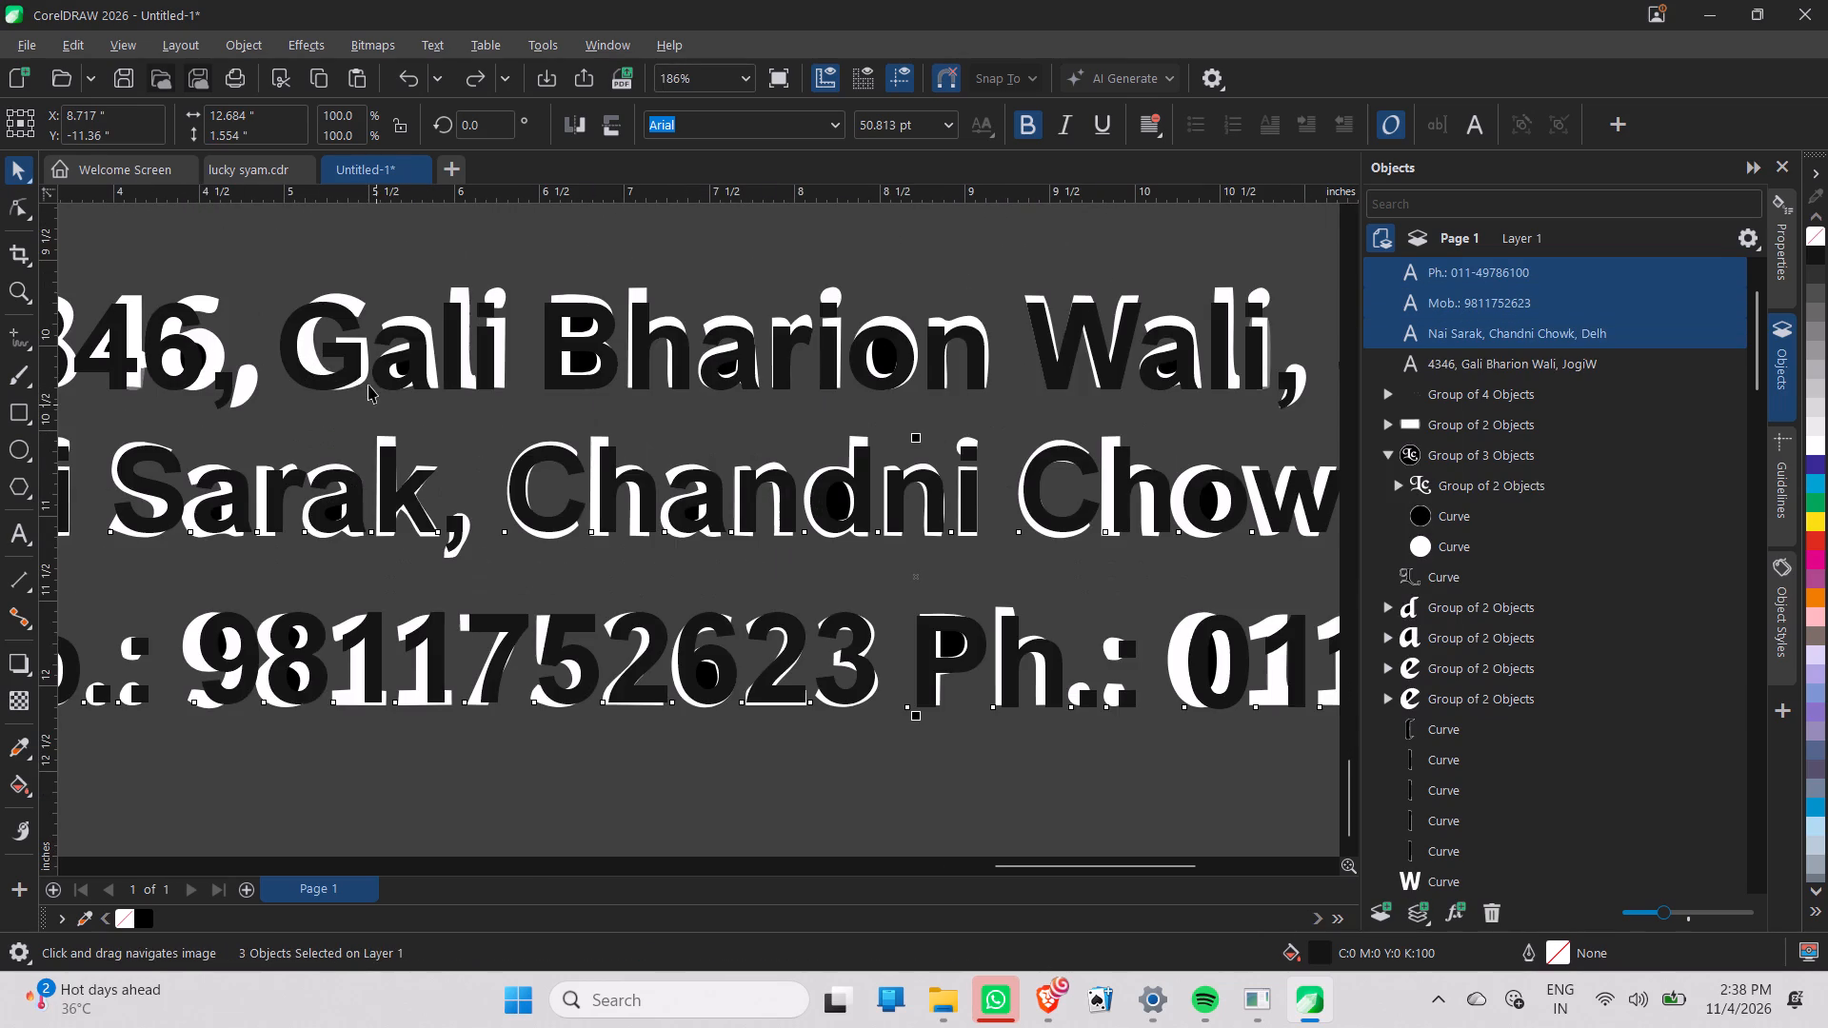
left_click(357, 375, "shift")
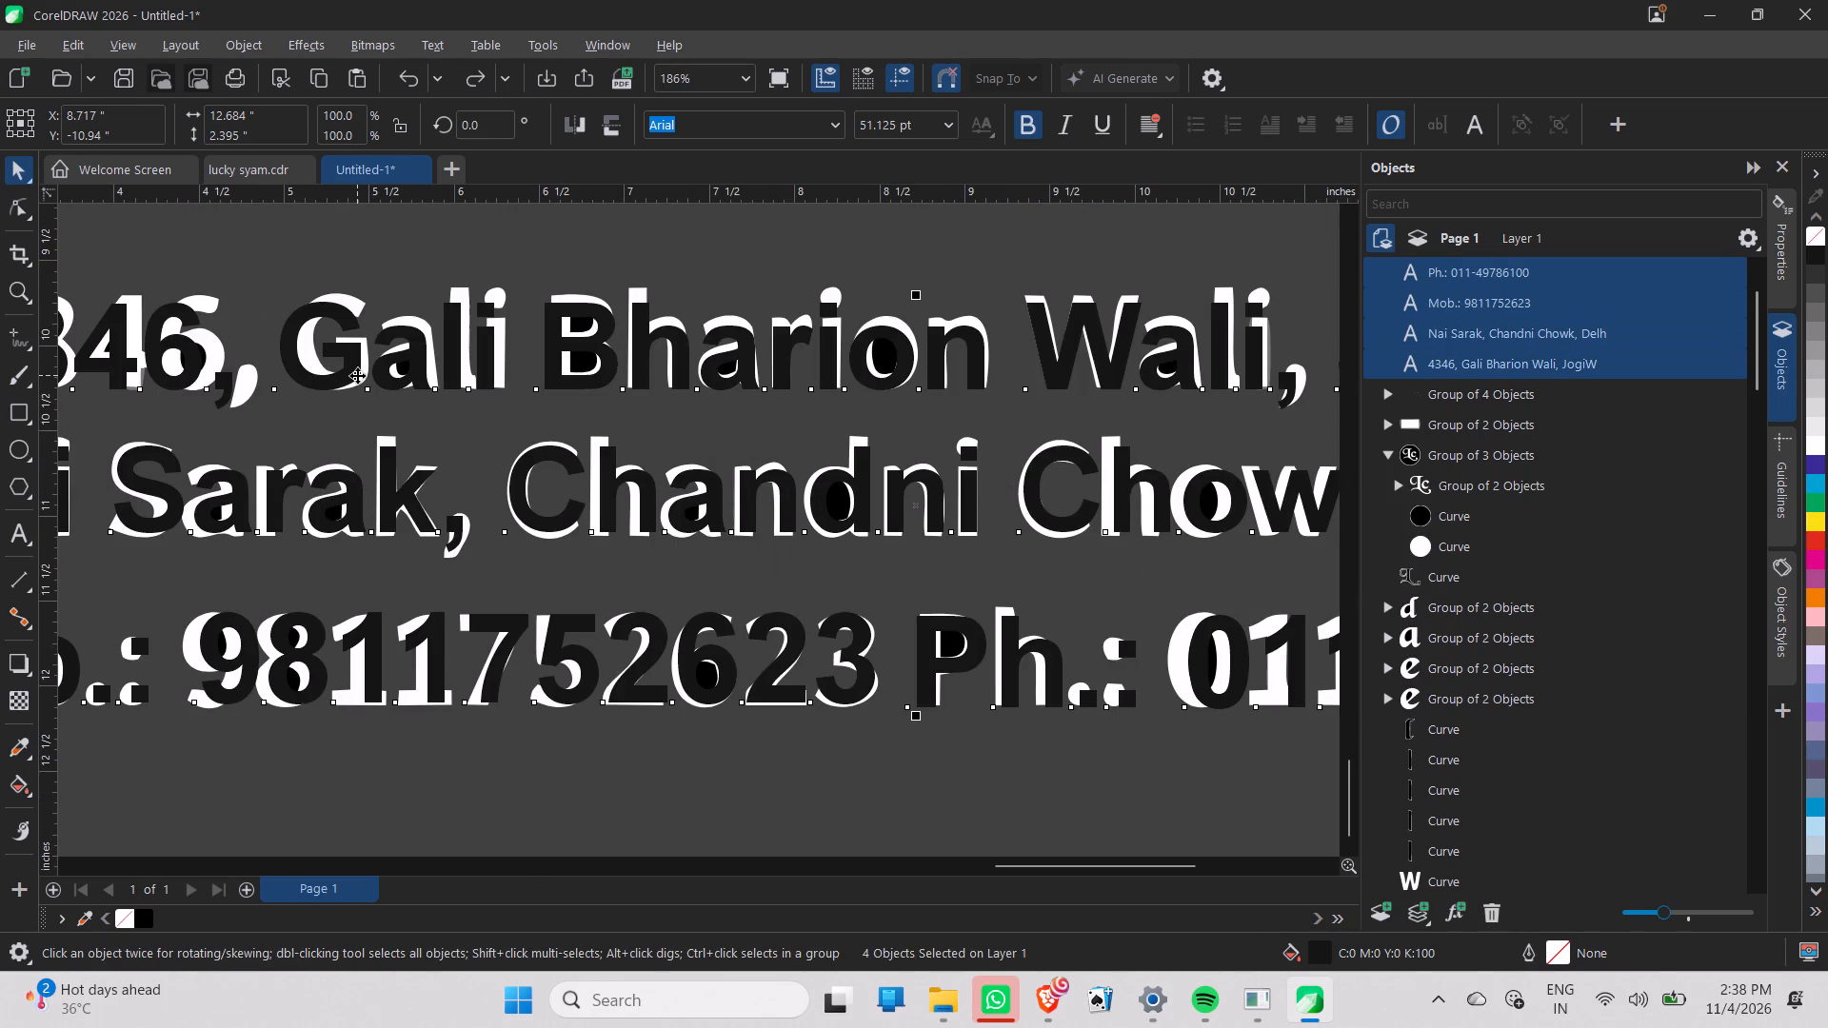
key("ctrl+g")
Move the group of editable contact lines off the traced text and centre it beneath the Ladlee wordmark.
scroll(357, 375, "down", 17)
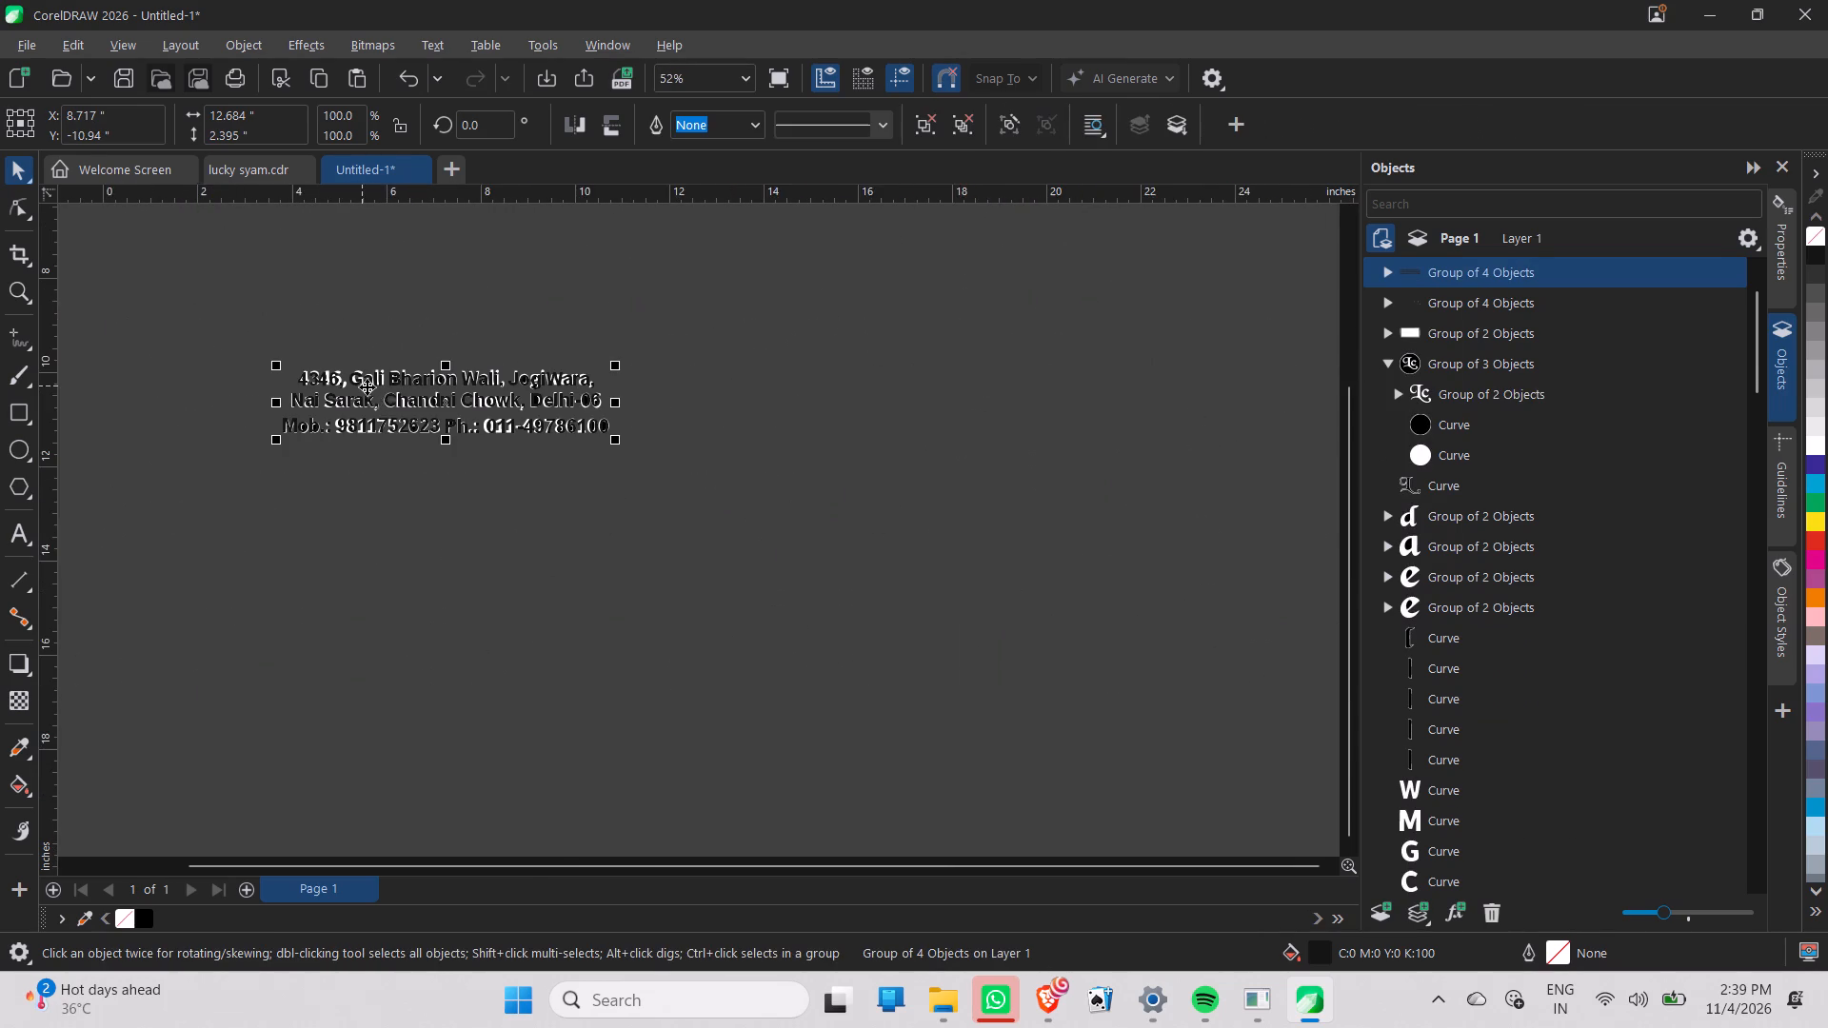
left_click_drag(392, 392, 304, 551)
scroll(304, 551, "down", 11)
left_click_drag(324, 561, 171, 482)
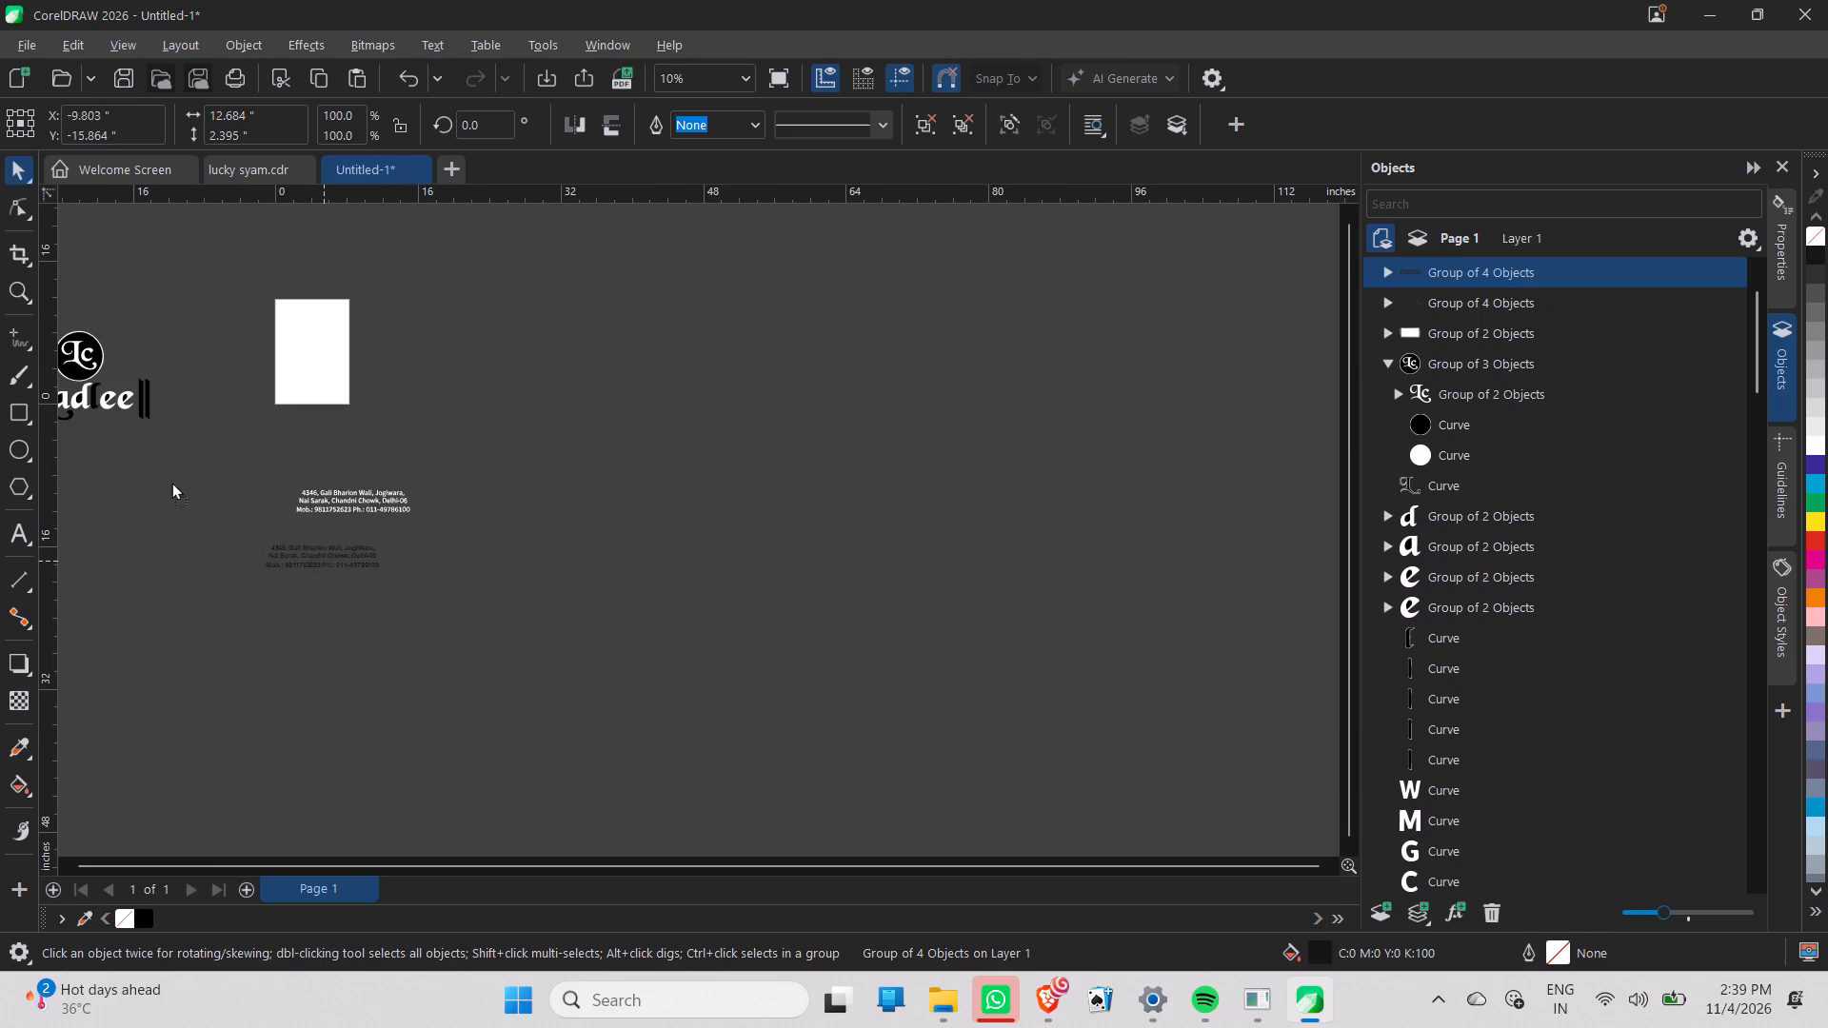
left_click_drag(171, 482, 80, 439)
scroll(109, 455, "down", 9)
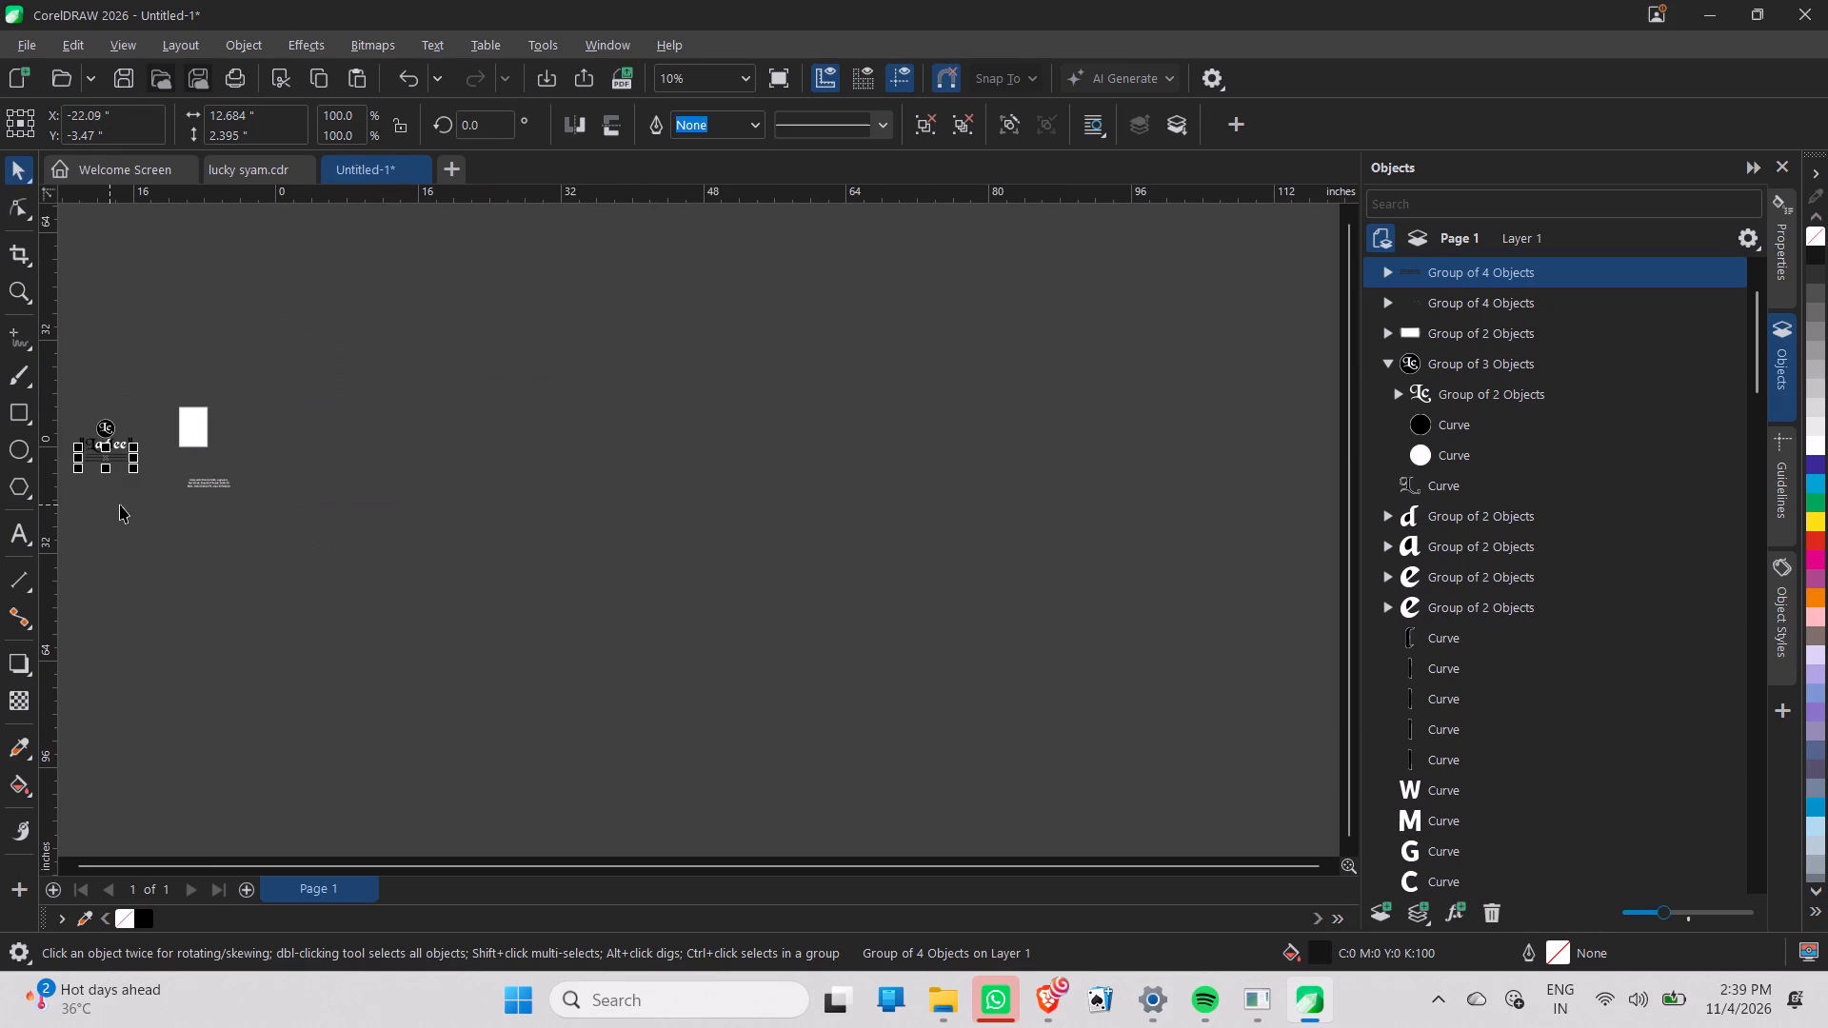
middle_click(454, 536)
middle_click_drag(240, 534, 703, 713)
scroll(729, 725, "up", 10)
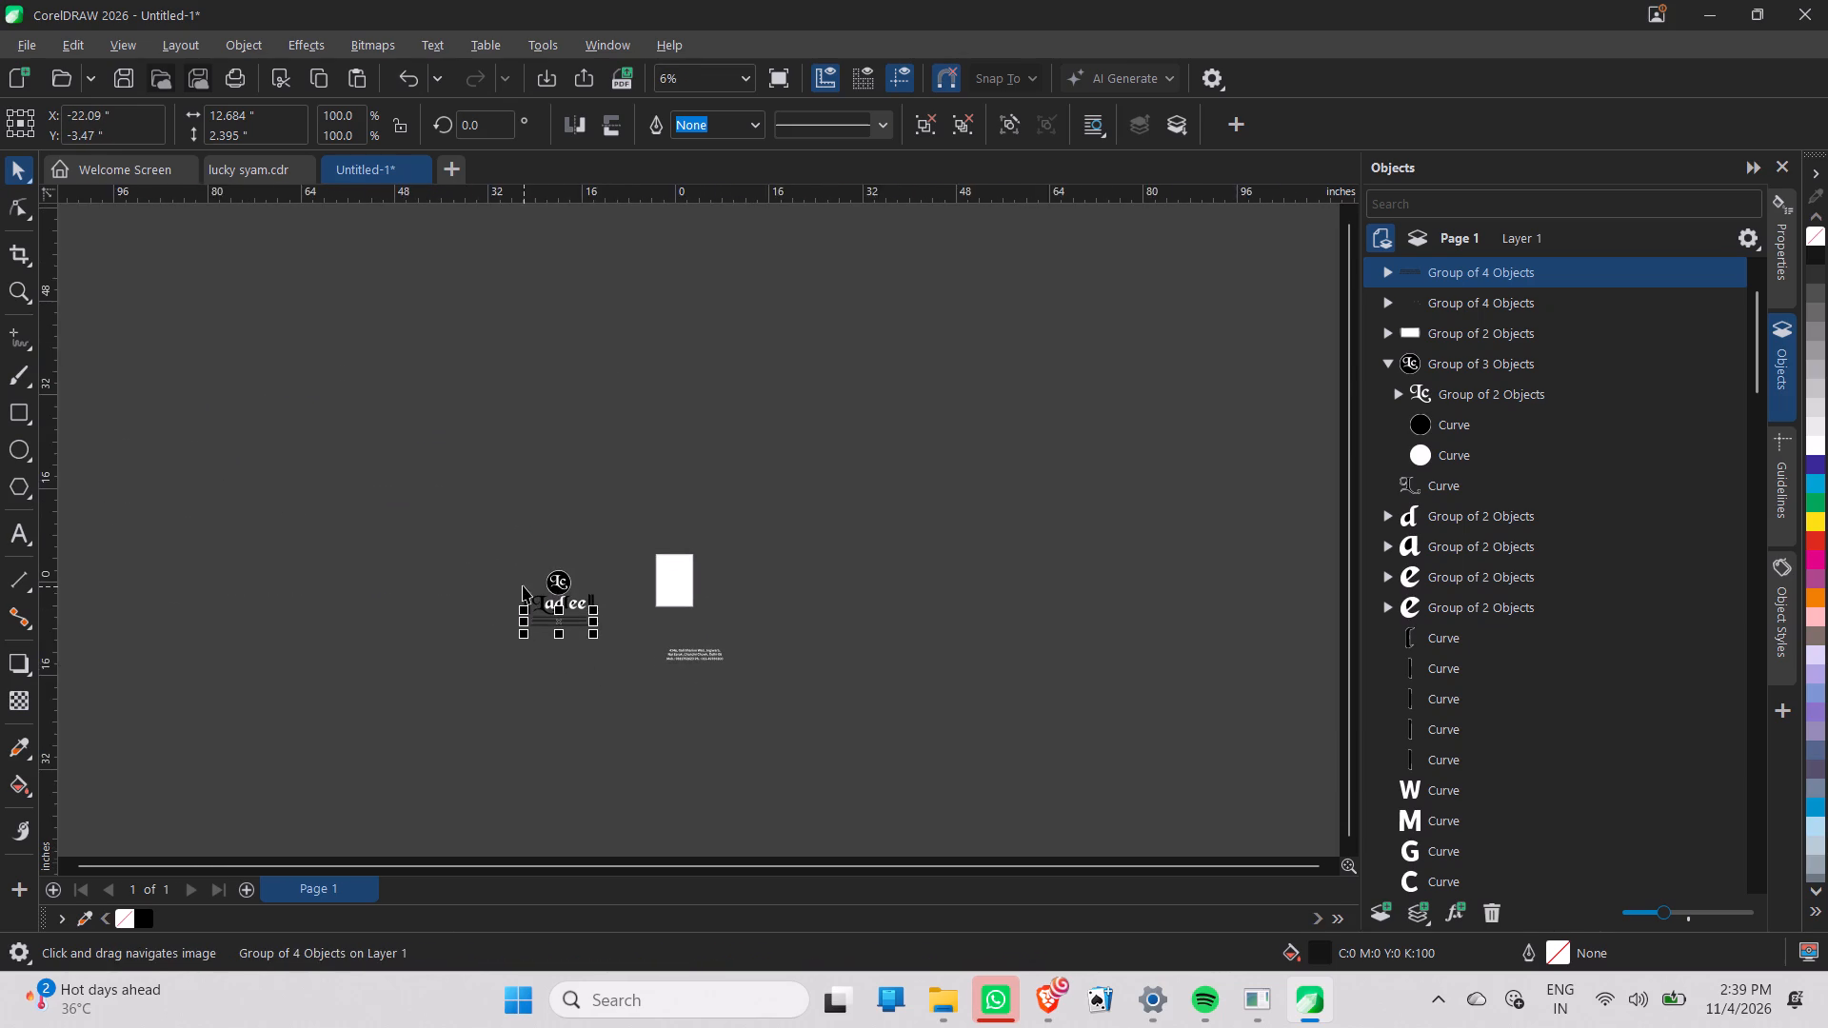
scroll(523, 585, "up", 9)
left_click_drag(582, 587, 582, 593)
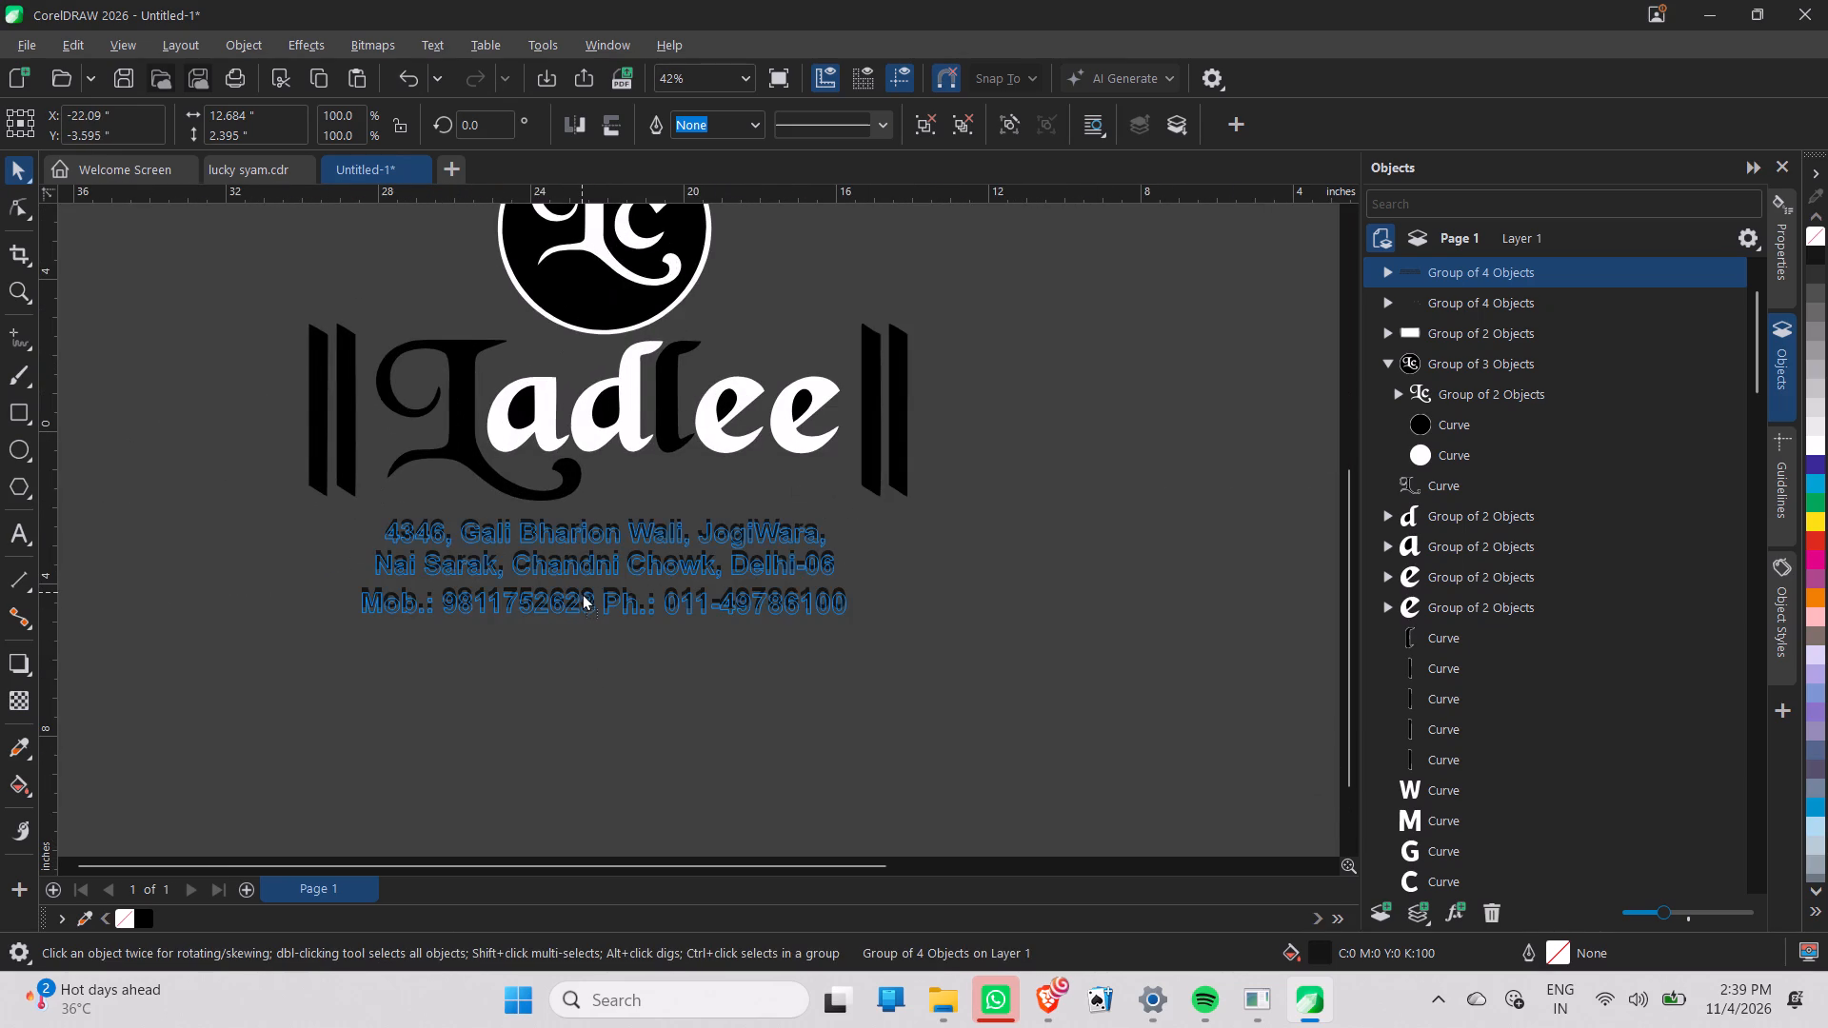
left_click_drag(582, 593, 576, 615)
Switch to the ChatGPT conversation in Brave and copy the generated white-on-black Ladlee logo image.
key("alt+Tab")
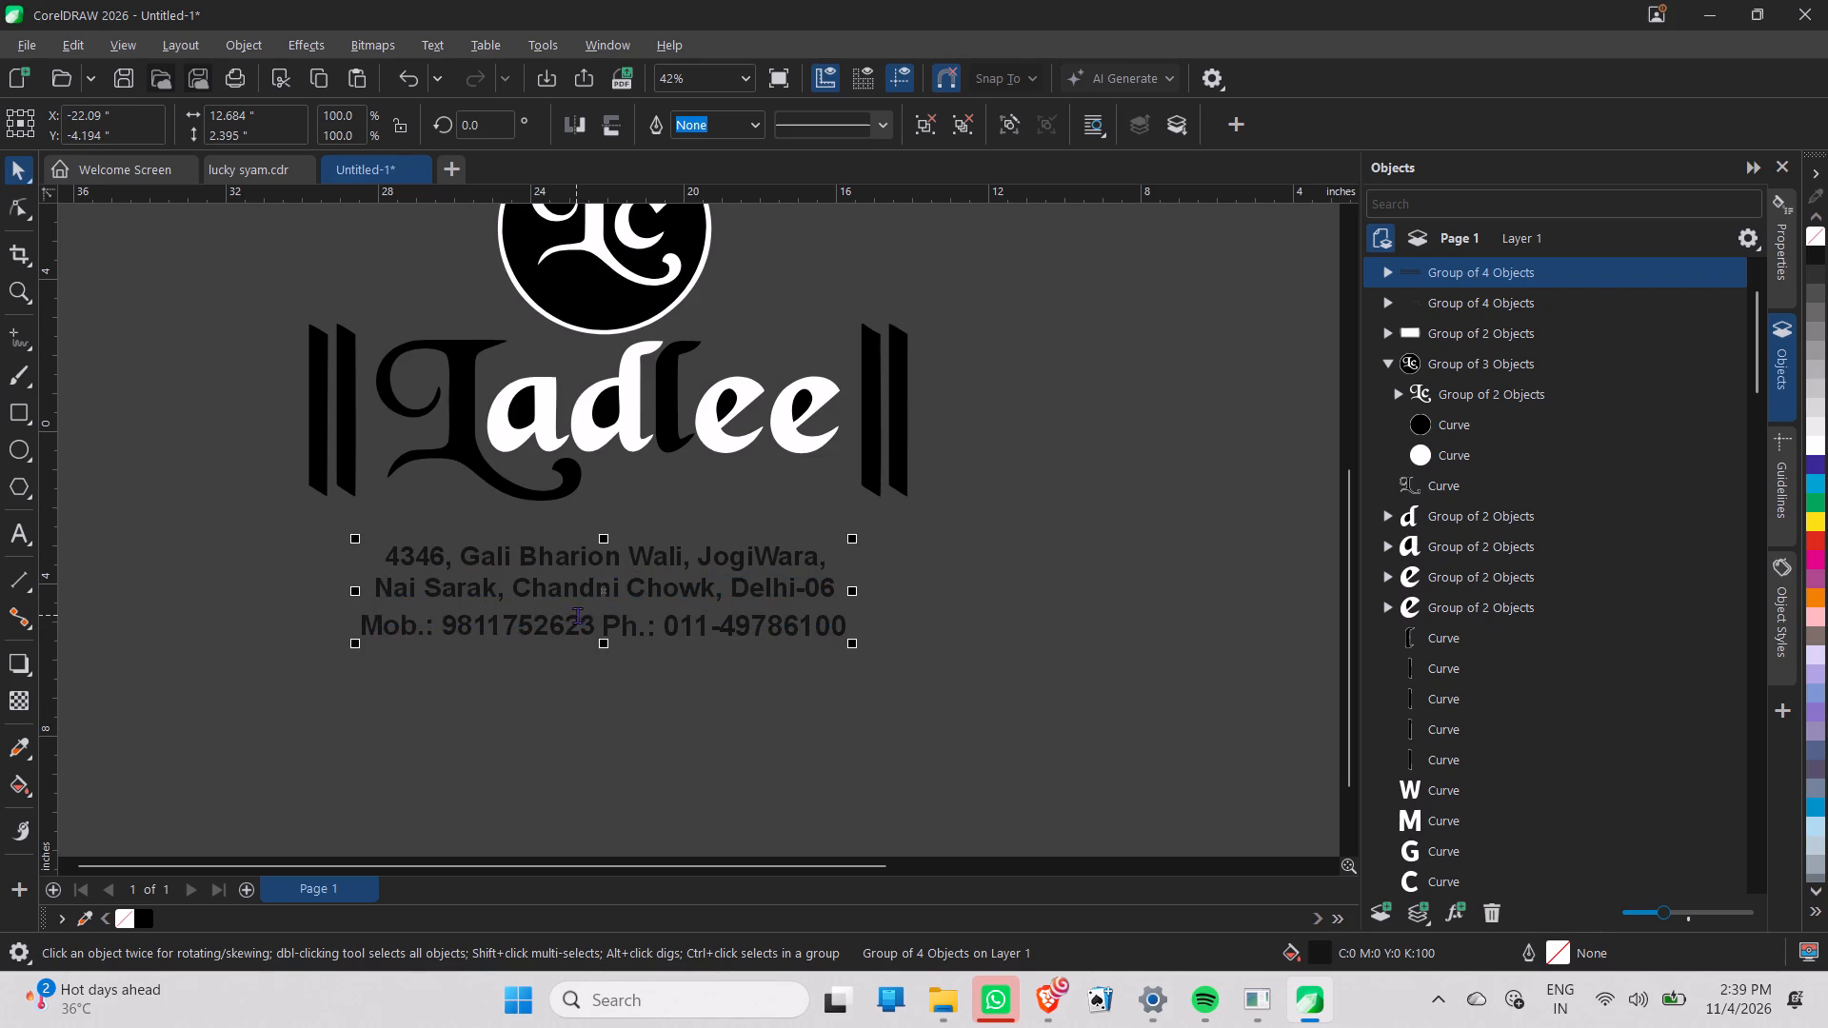
scroll(727, 580, "down", 5)
scroll(1207, 644, "up", 3)
scroll(1207, 644, "down", 1)
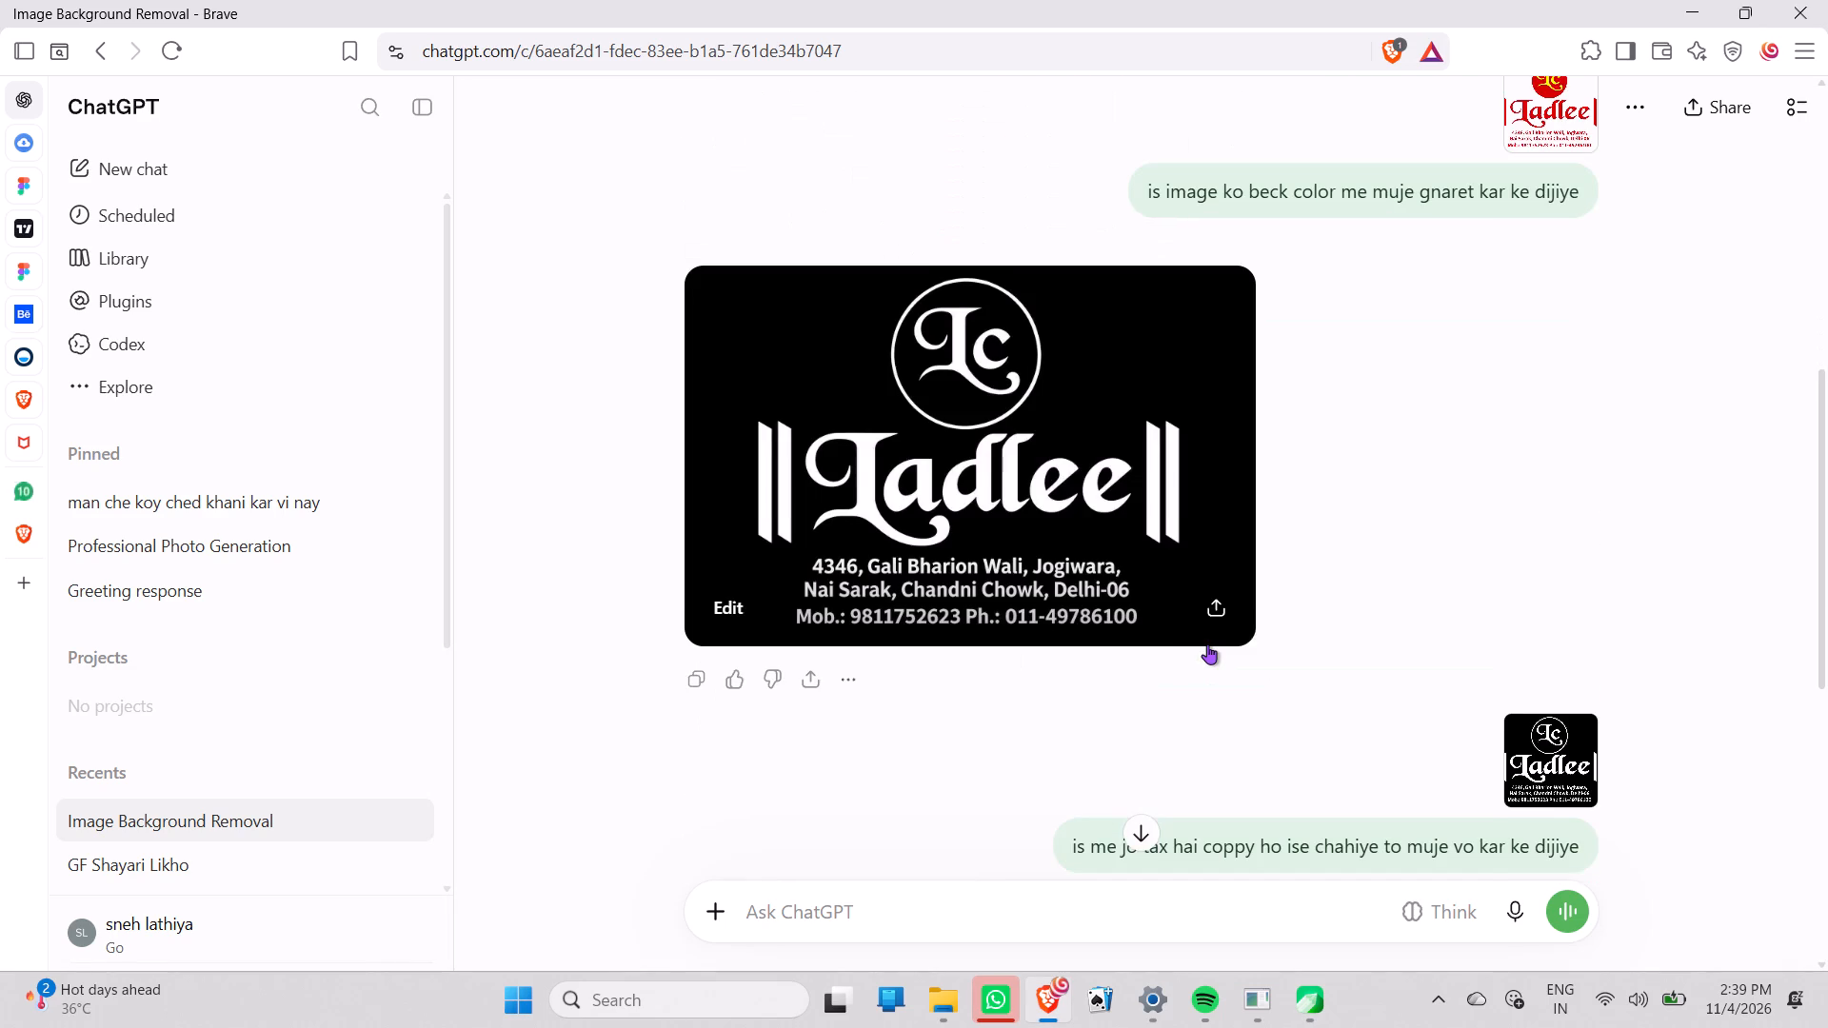
right_click(994, 452)
left_click(1075, 533)
Back in CorelDRAW, paste the white-on-black Ladlee image and place it in the empty space left of the vector logo.
key("alt+Tab")
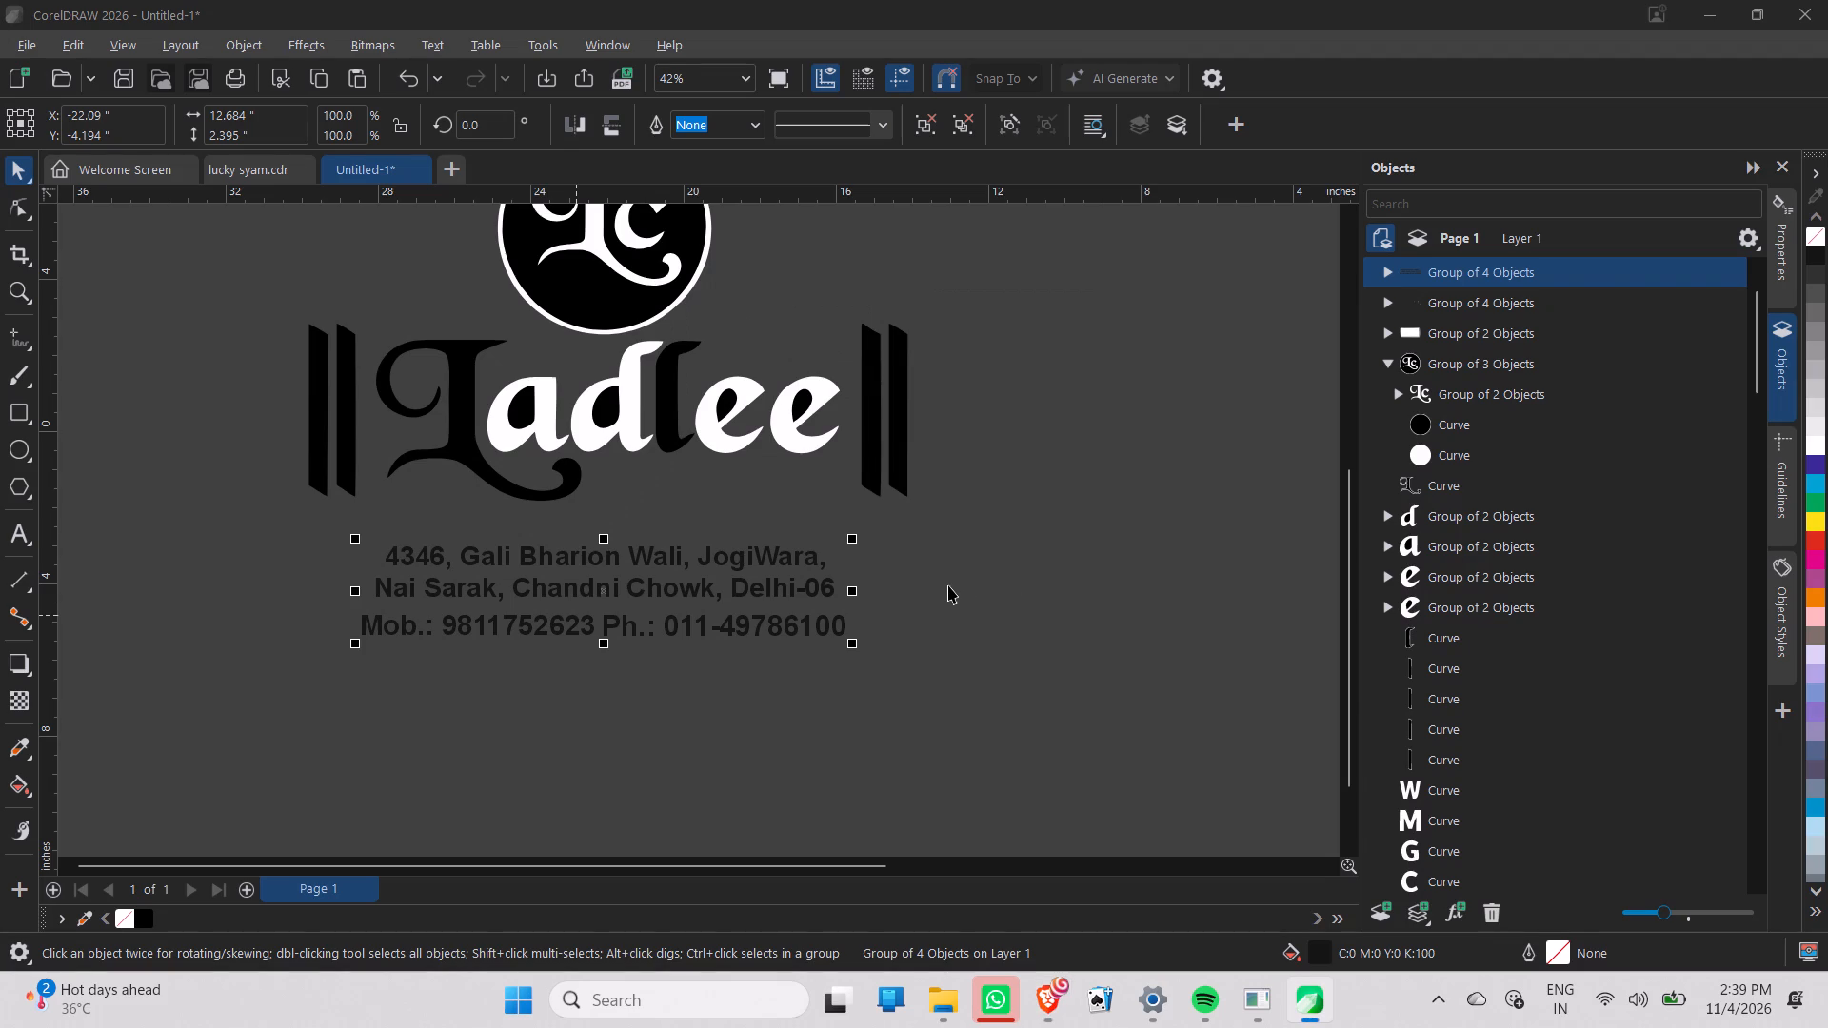
key("ctrl+b")
key("ctrl+v")
left_click(1082, 640)
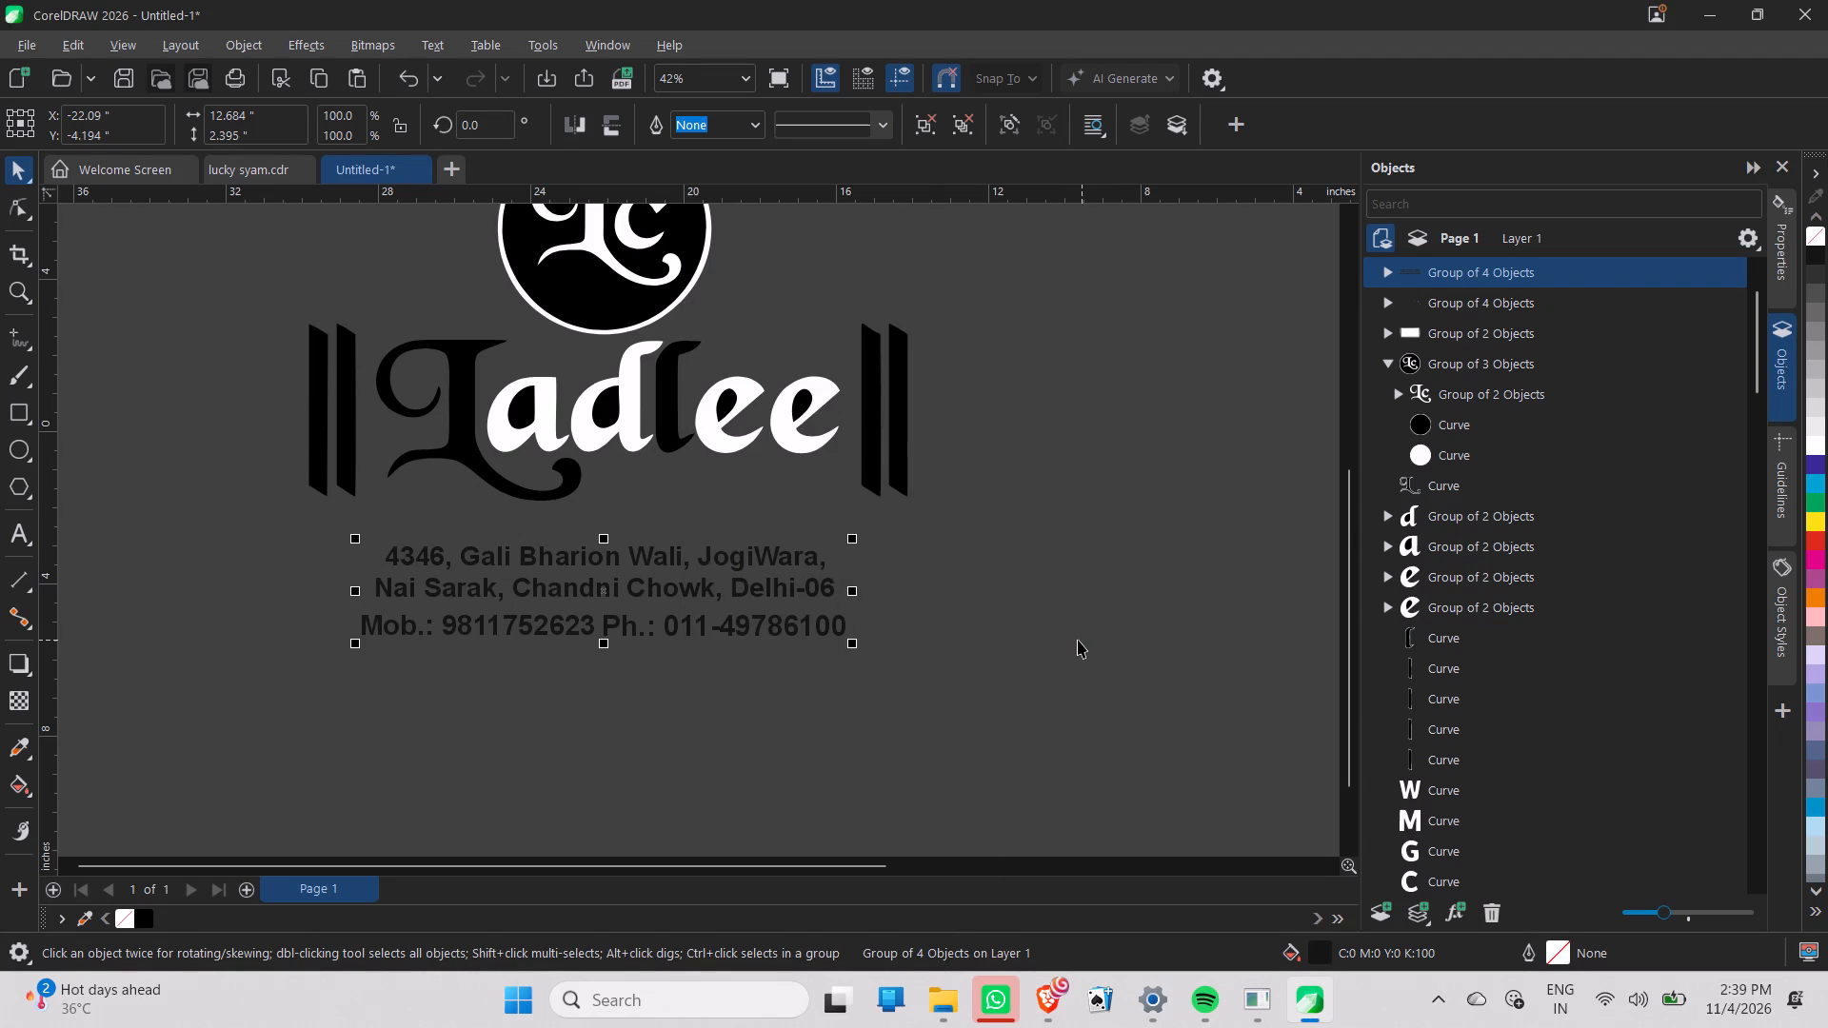
key("ctrl+v")
scroll(1120, 524, "down", 13)
left_click_drag(1202, 445, 473, 464)
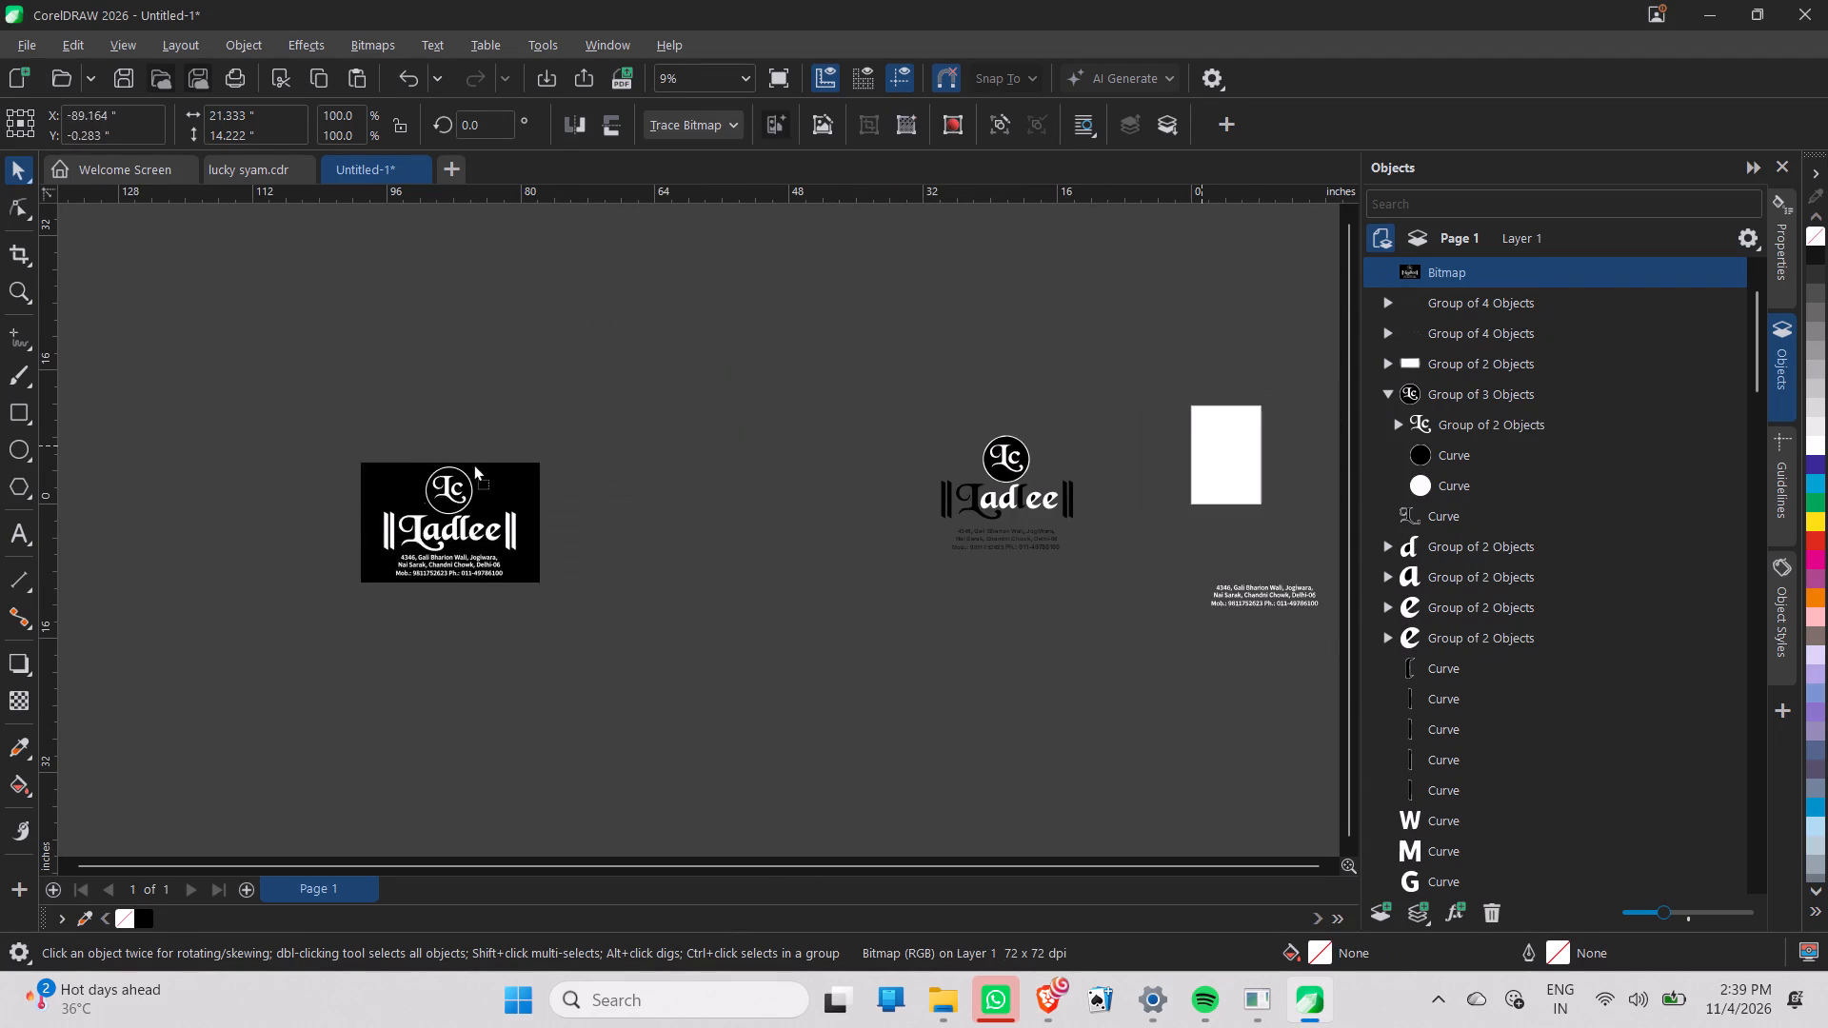
left_click_drag(473, 464, 635, 463)
Switch to the ChatGPT conversation in Brave and copy the red Ladlee logo image with the transparent background.
key("alt+Tab")
scroll(859, 473, "up", 4)
scroll(1012, 478, "down", 1)
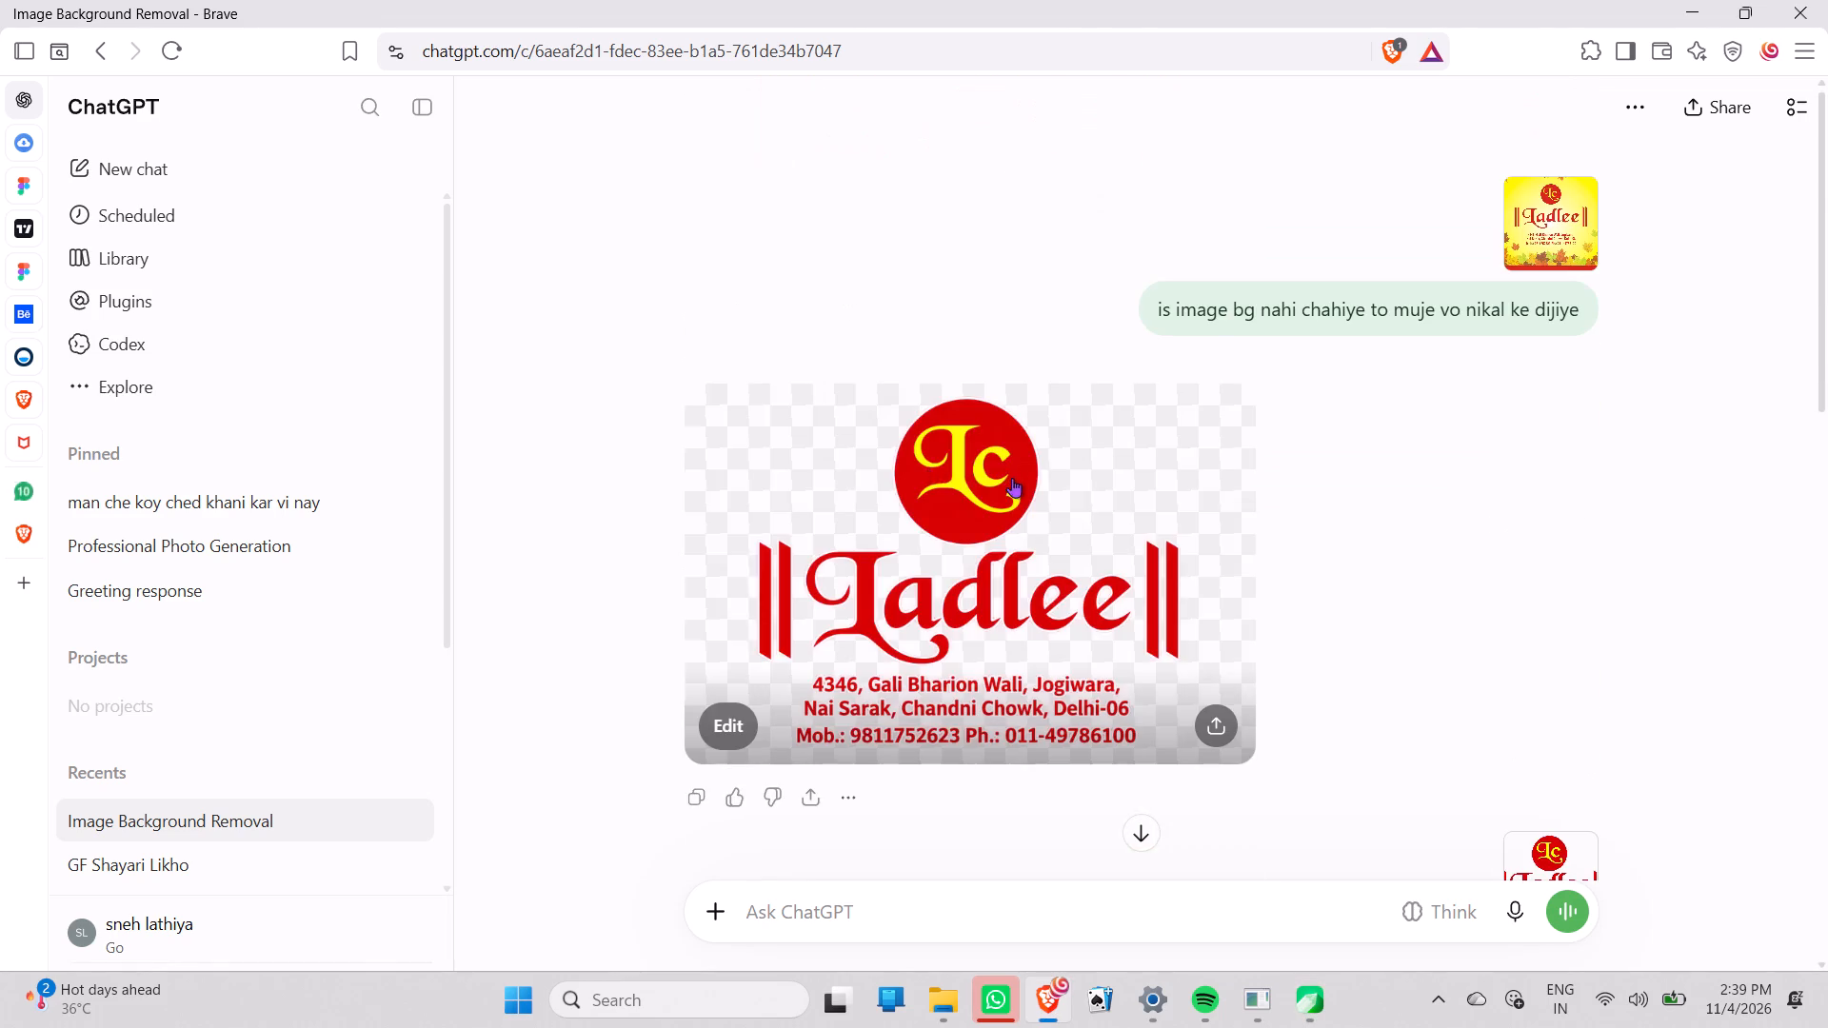
scroll(1012, 478, "up", 1)
right_click(1012, 478)
left_click(1084, 576)
Back in CorelDRAW, delete the larger white circle curve behind the black Lc badge, leaving the black disc and monogram.
key("alt+Tab")
scroll(595, 405, "up", 8)
scroll(872, 586, "down", 1)
middle_click_drag(825, 584, 617, 501)
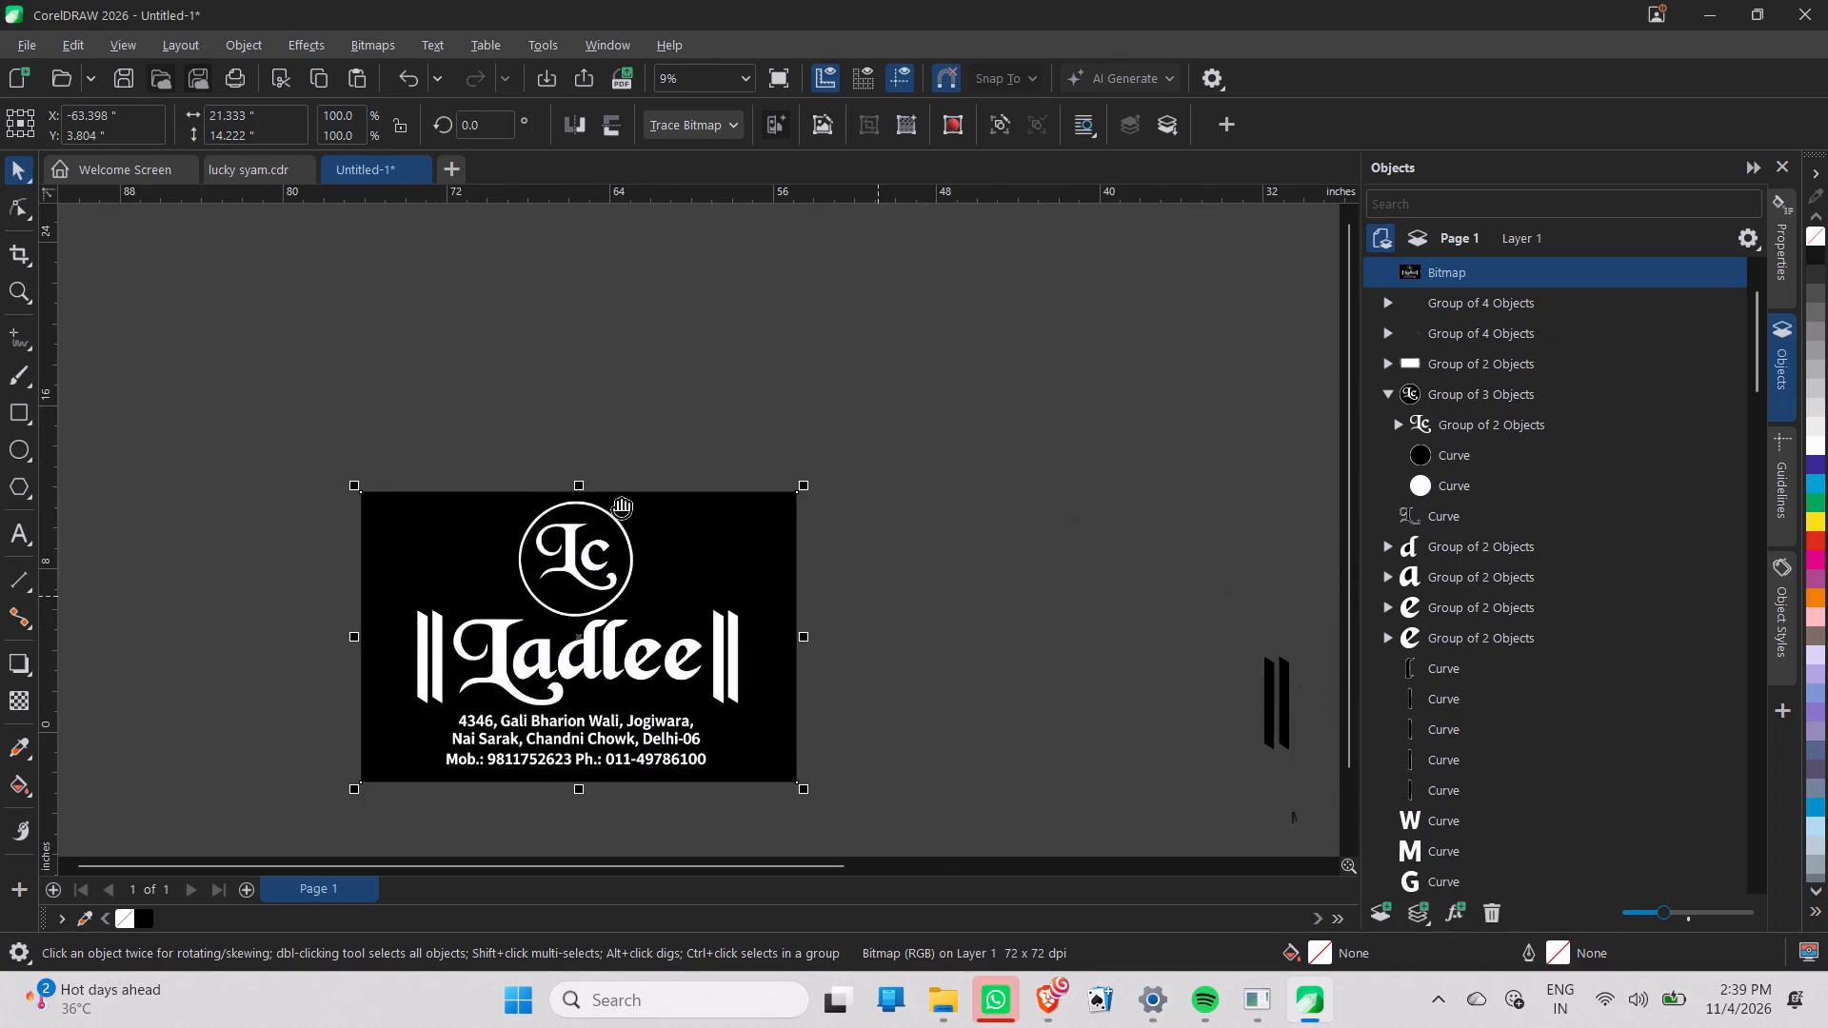
middle_click_drag(617, 501, 304, 395)
middle_click_drag(961, 567, 527, 563)
scroll(557, 340, "up", 5)
scroll(568, 495, "up", 1)
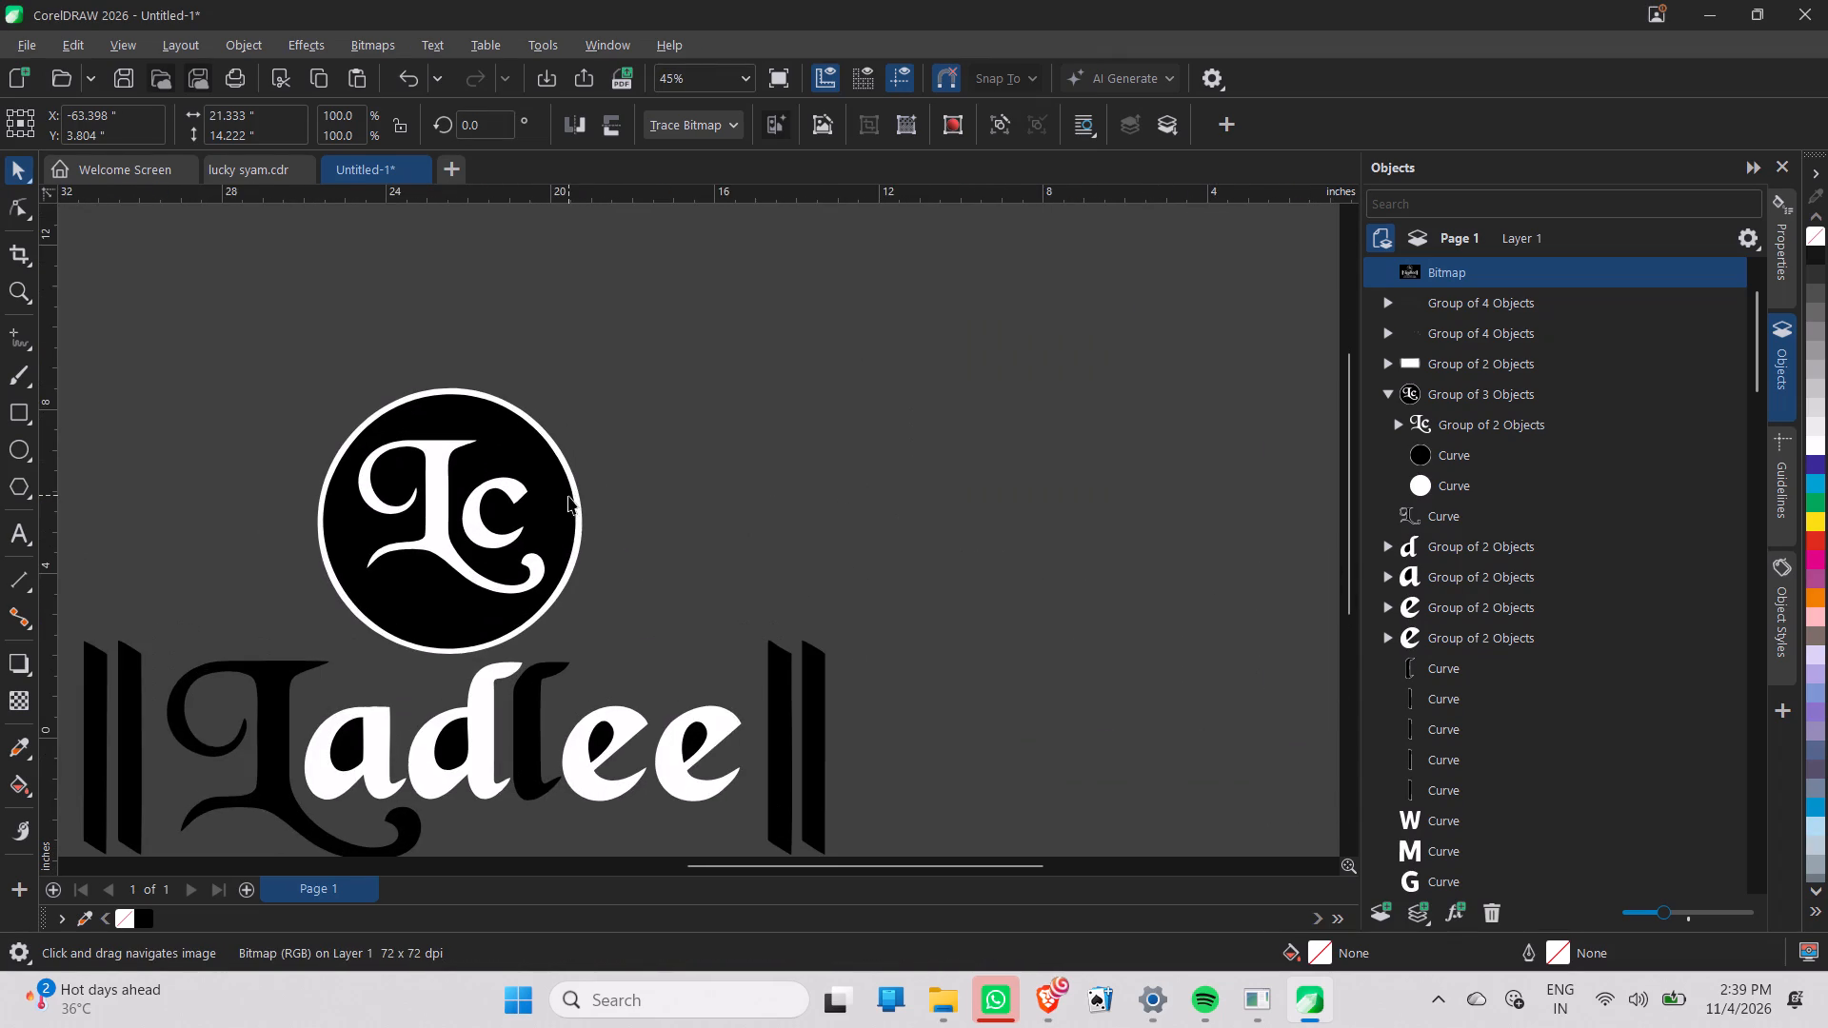
left_click(589, 498)
left_click(1473, 479)
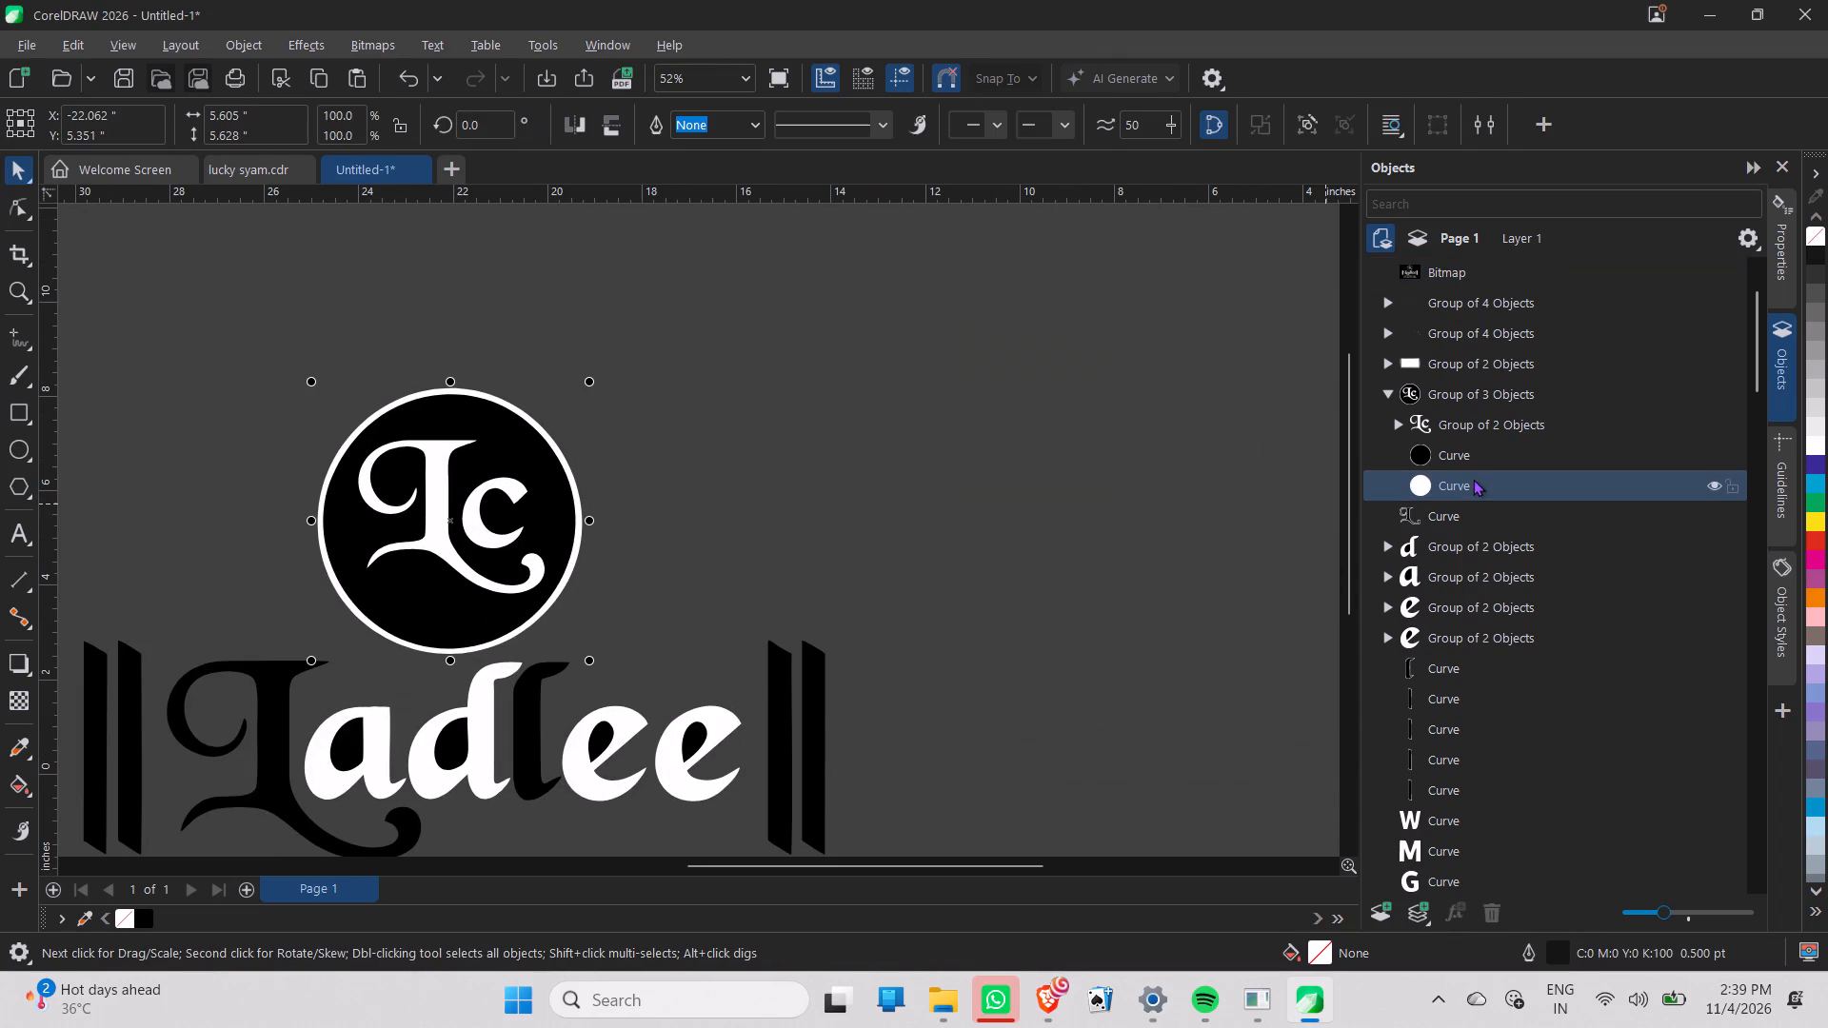
key("Delete")
left_click(864, 421)
Switch to the ChatGPT conversation in Brave and examine the red Ladlee logo and the original yellow image.
scroll(854, 421, "down", 5, "alt")
scroll(505, 554, "down", 3)
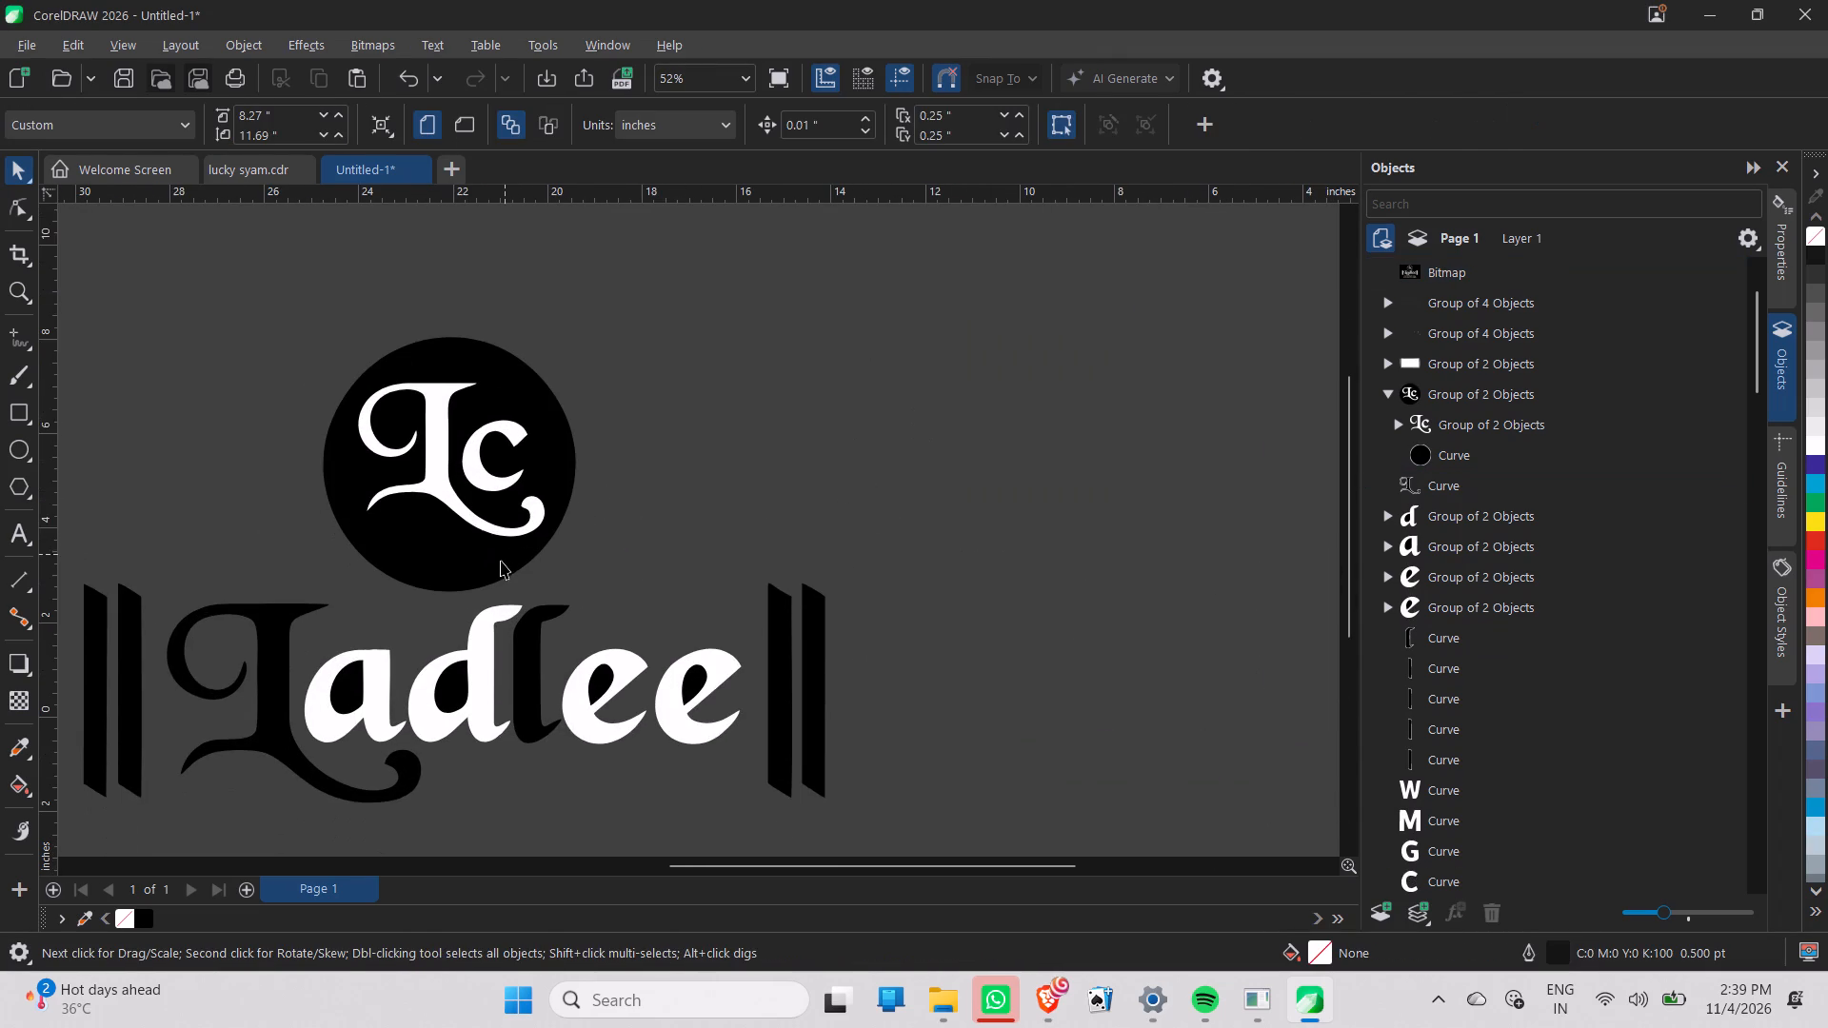
scroll(501, 561, "down", 7)
middle_click(782, 688)
key("alt+Tab")
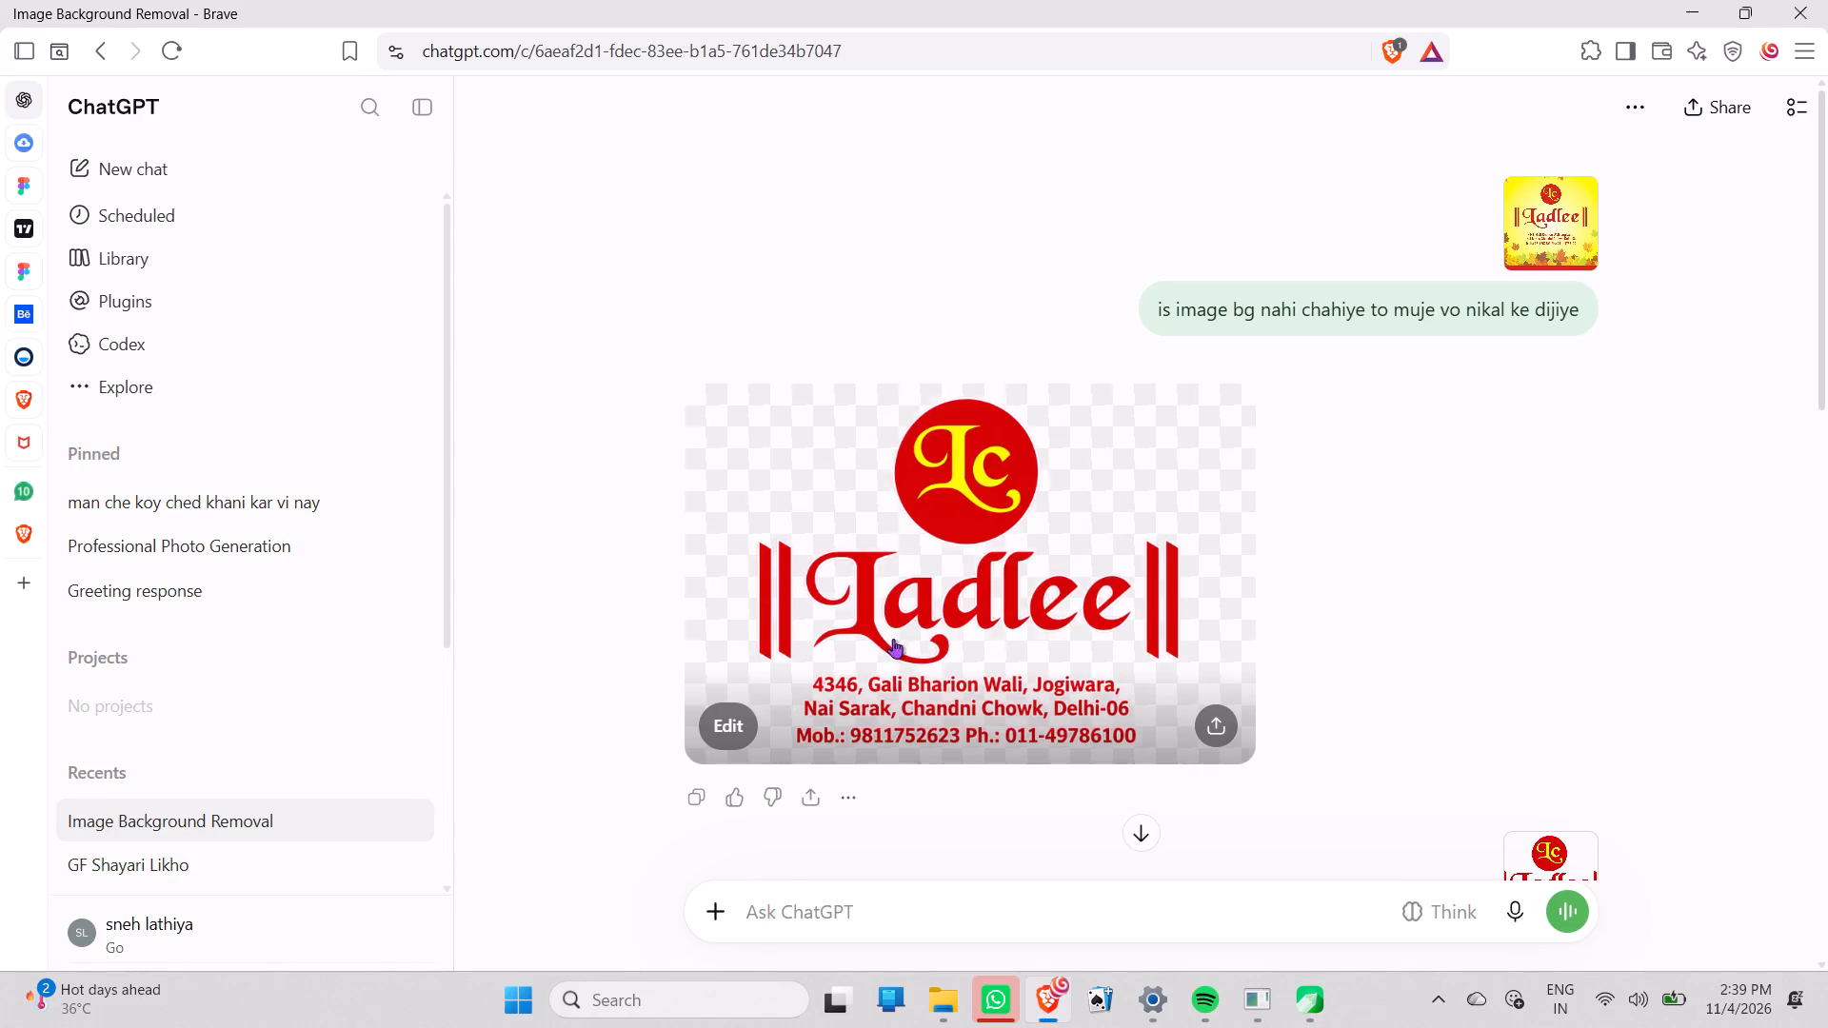
scroll(987, 449, "up", 4)
scroll(978, 449, "down", 2)
scroll(978, 449, "up", 2)
left_click(1540, 211)
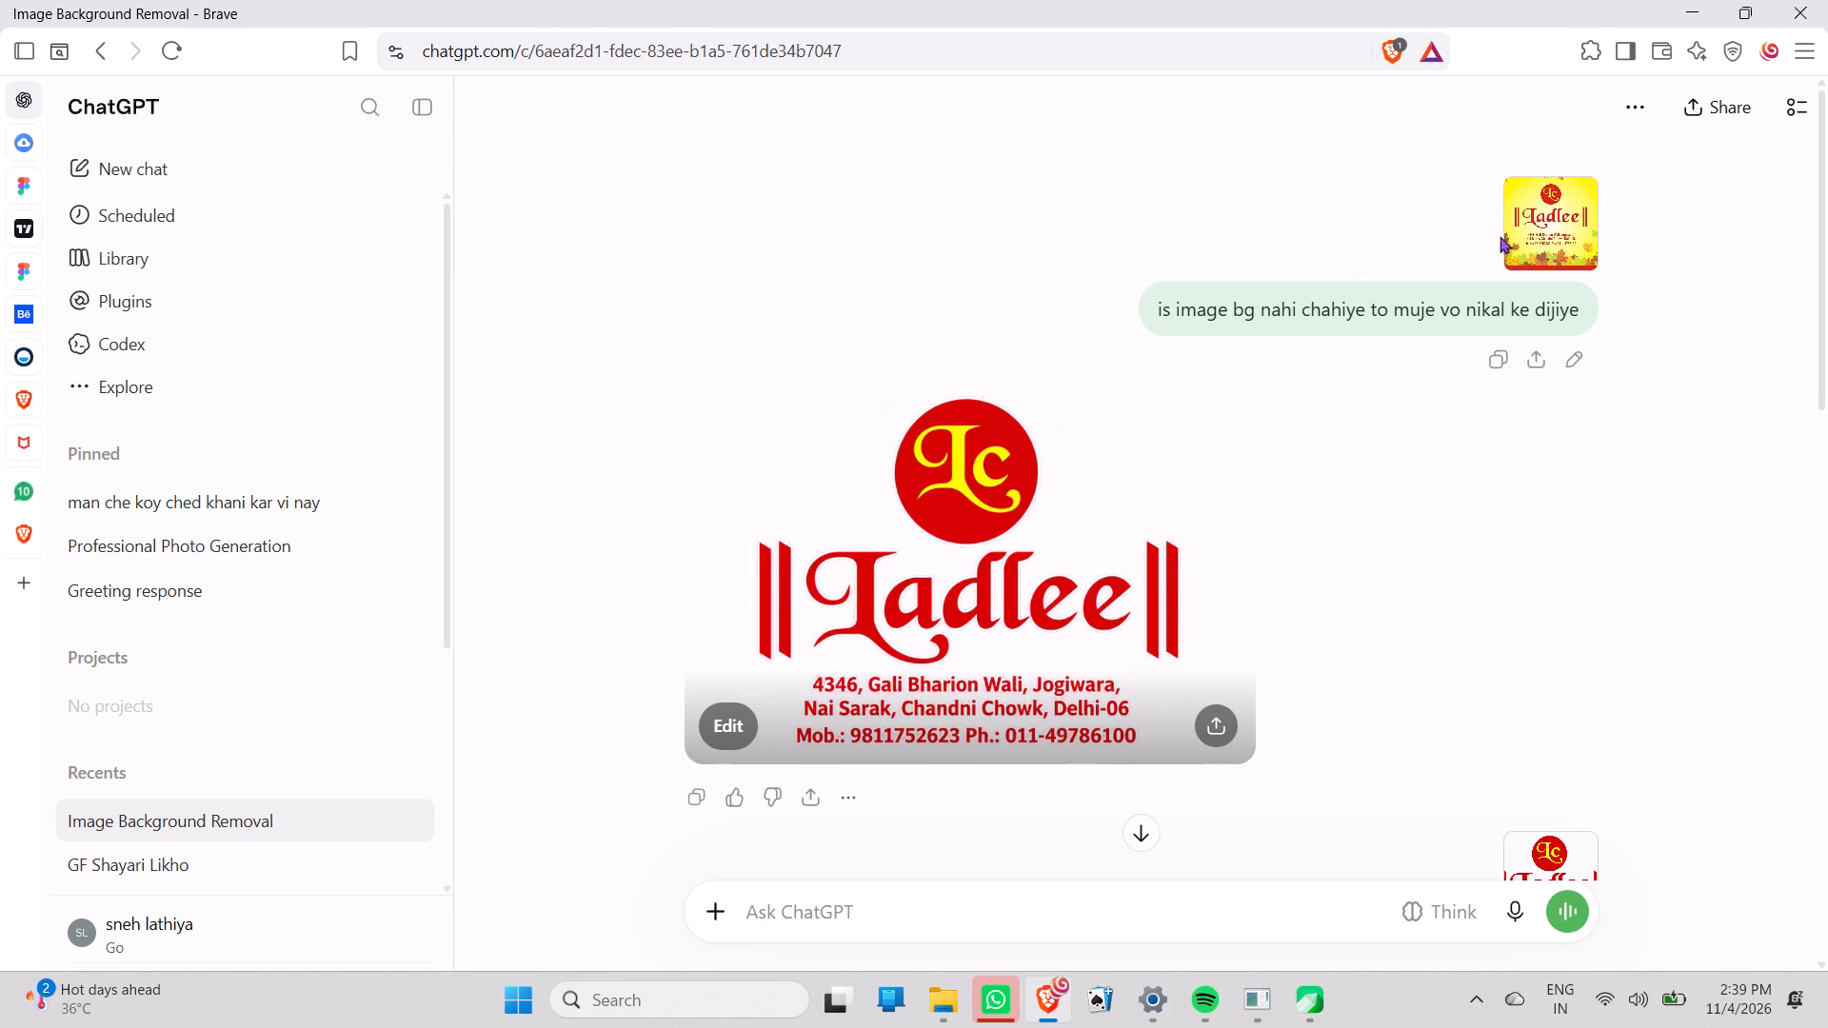
Return to CorelDRAW and compare the vector logo's letter colours and layout with the white-on-black Ladlee image.
key("alt+Tab")
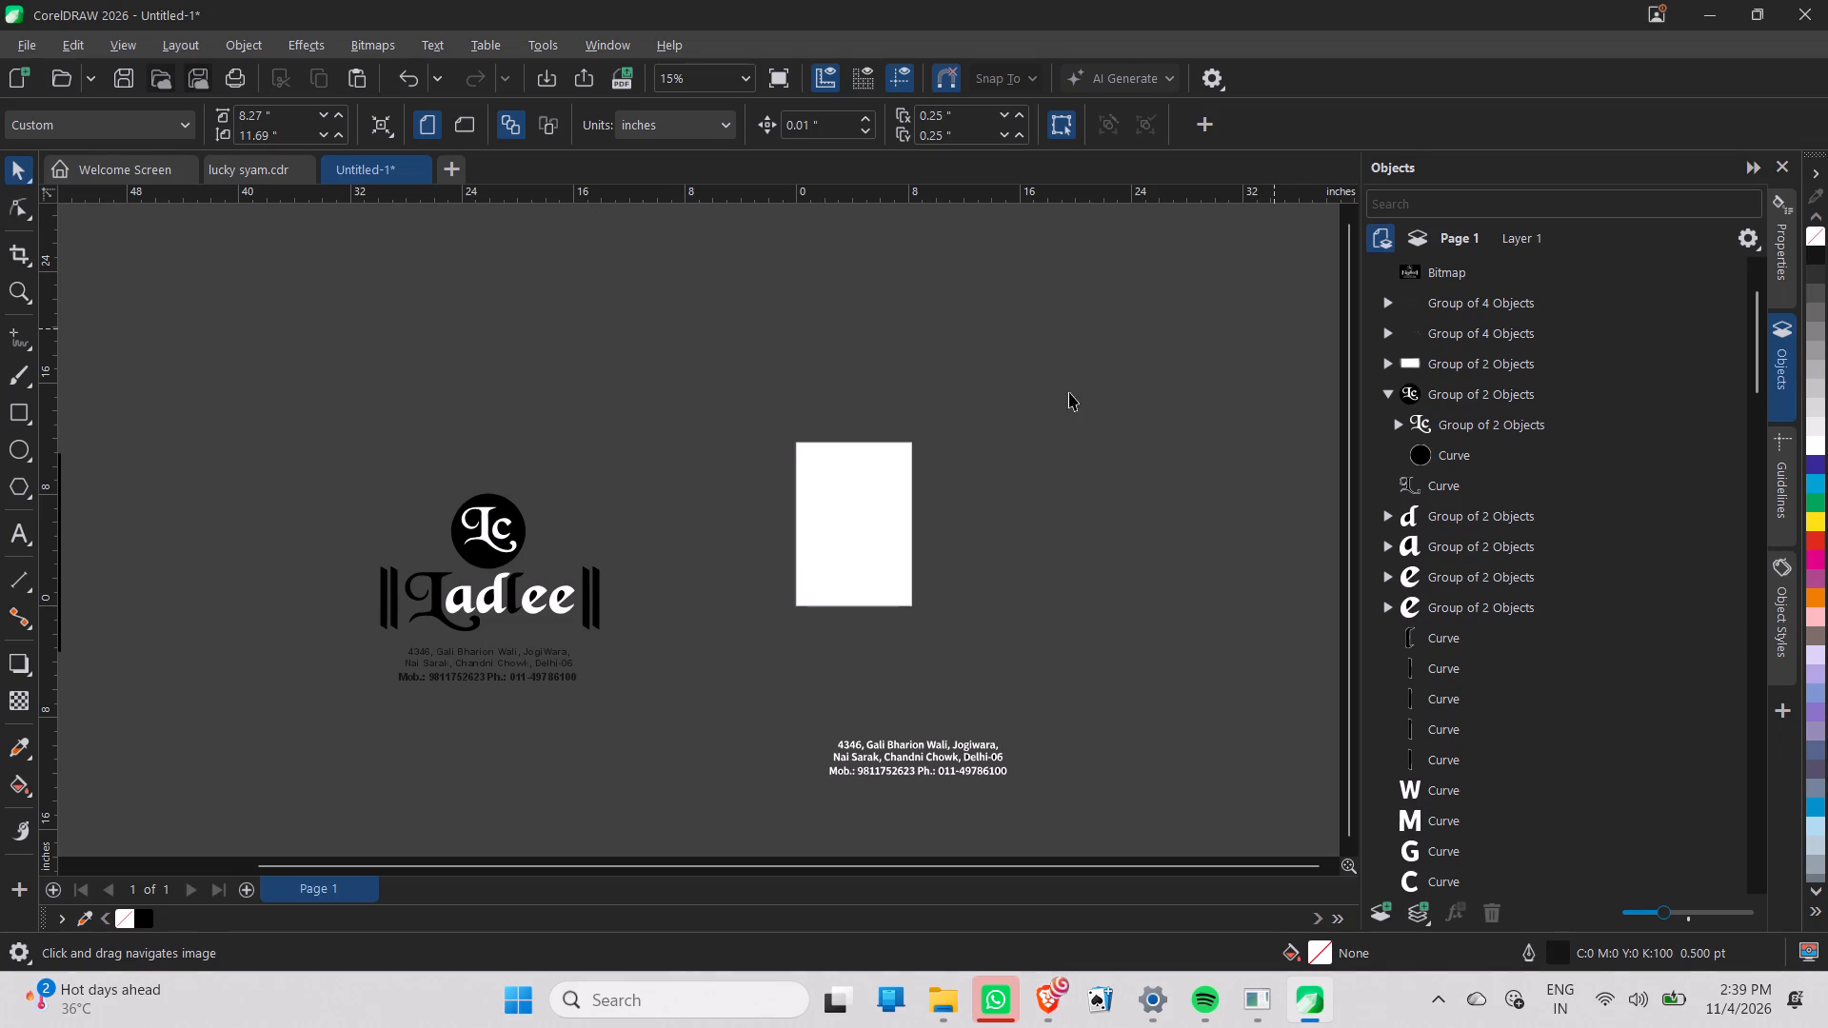
scroll(490, 598, "up", 5)
scroll(388, 623, "up", 3)
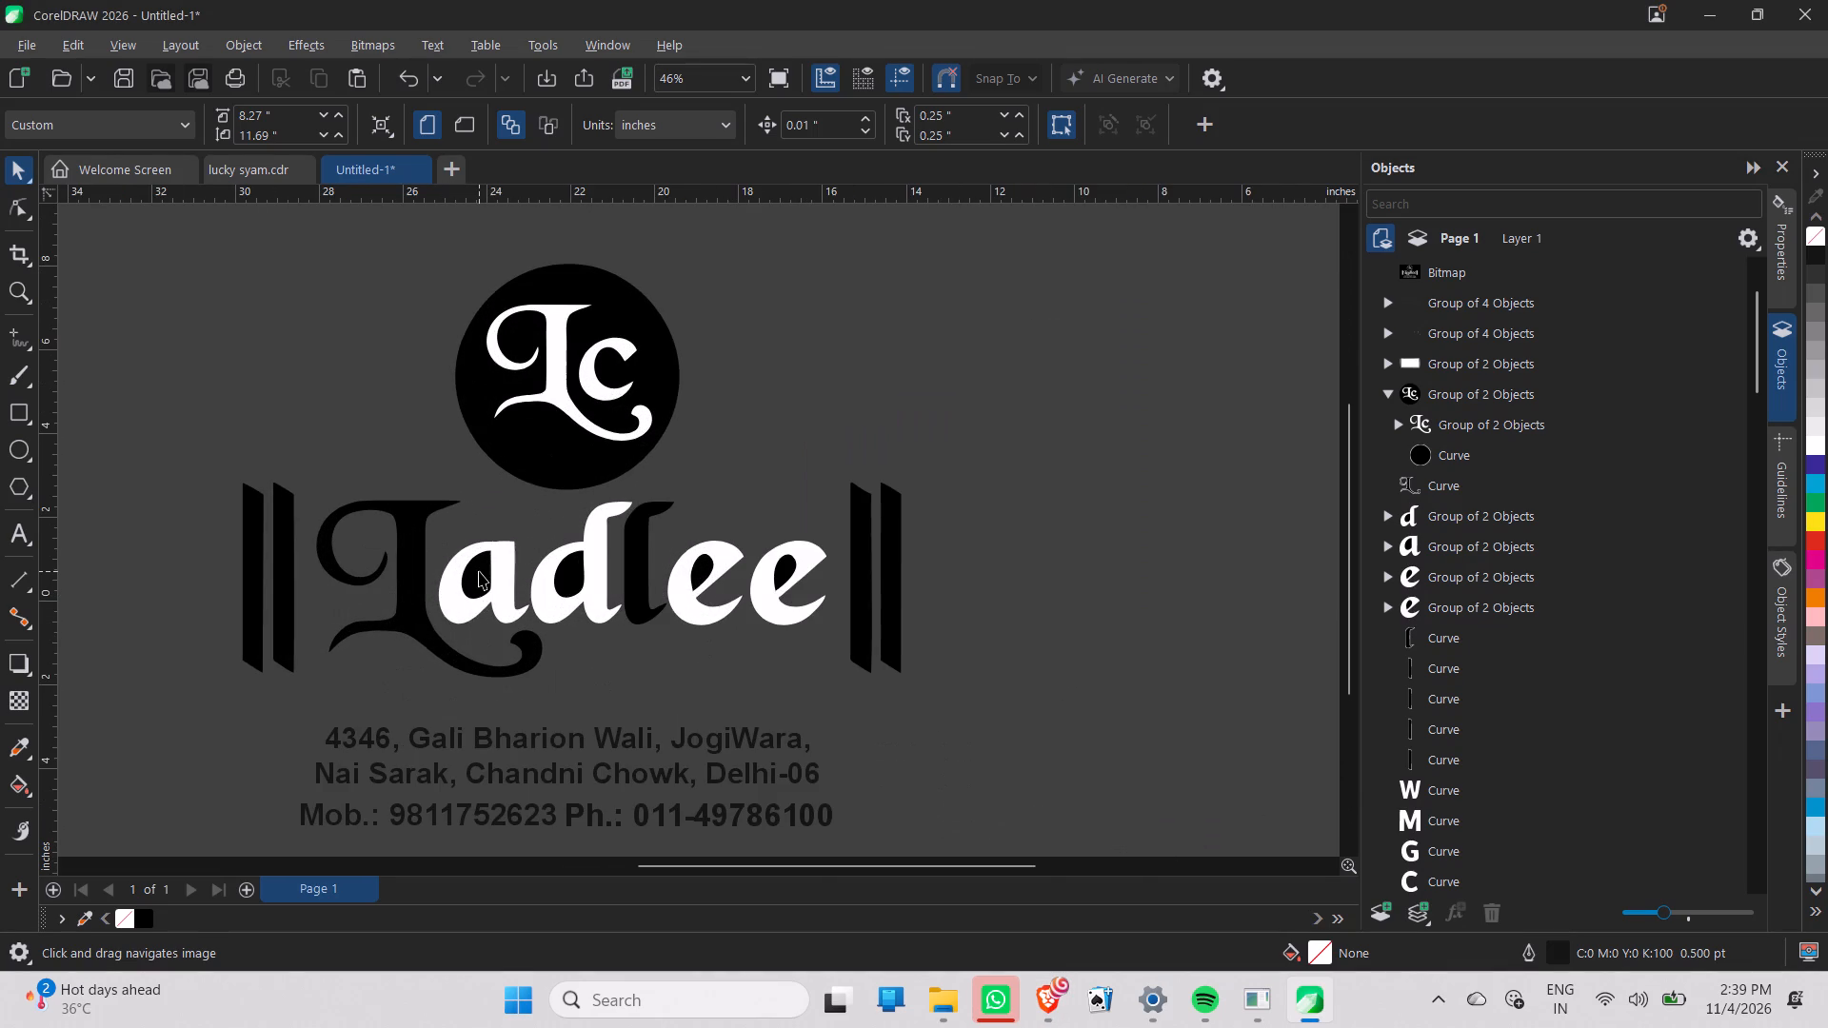
scroll(508, 571, "down", 14)
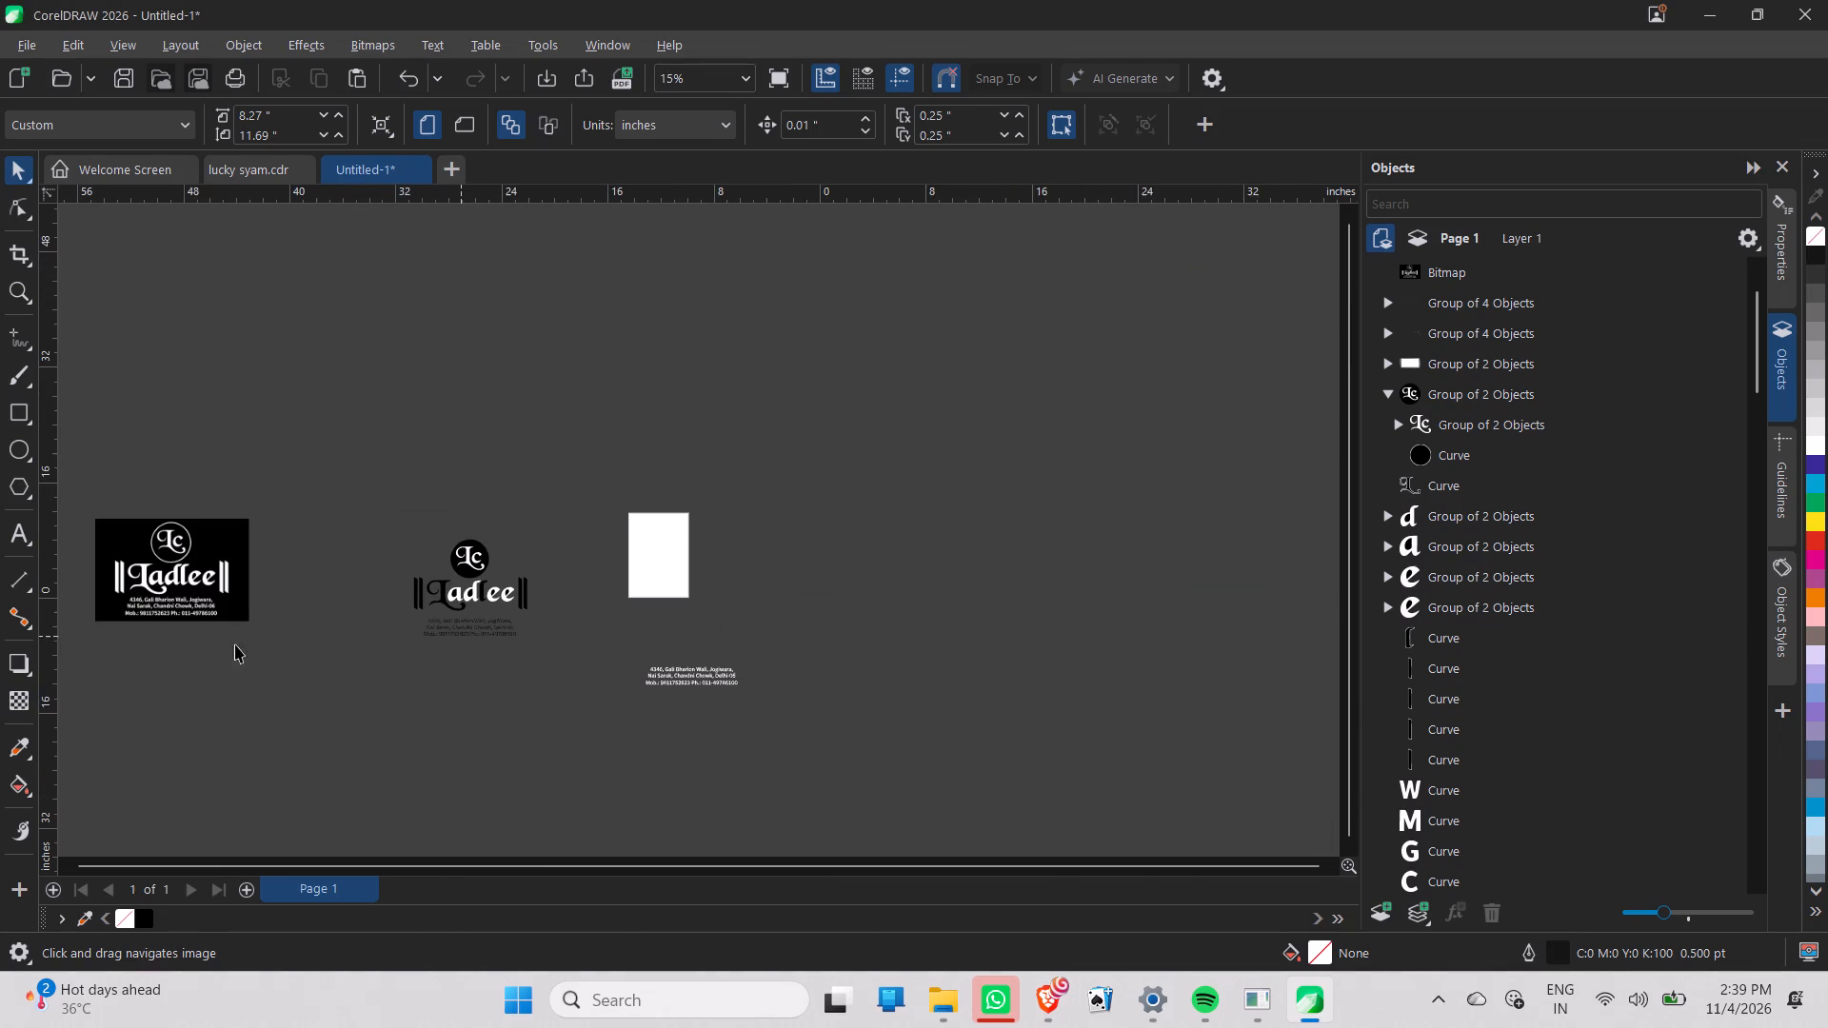
middle_click(593, 682)
scroll(521, 661, "up", 1)
middle_click(480, 645)
middle_click(578, 709)
scroll(572, 709, "up", 1)
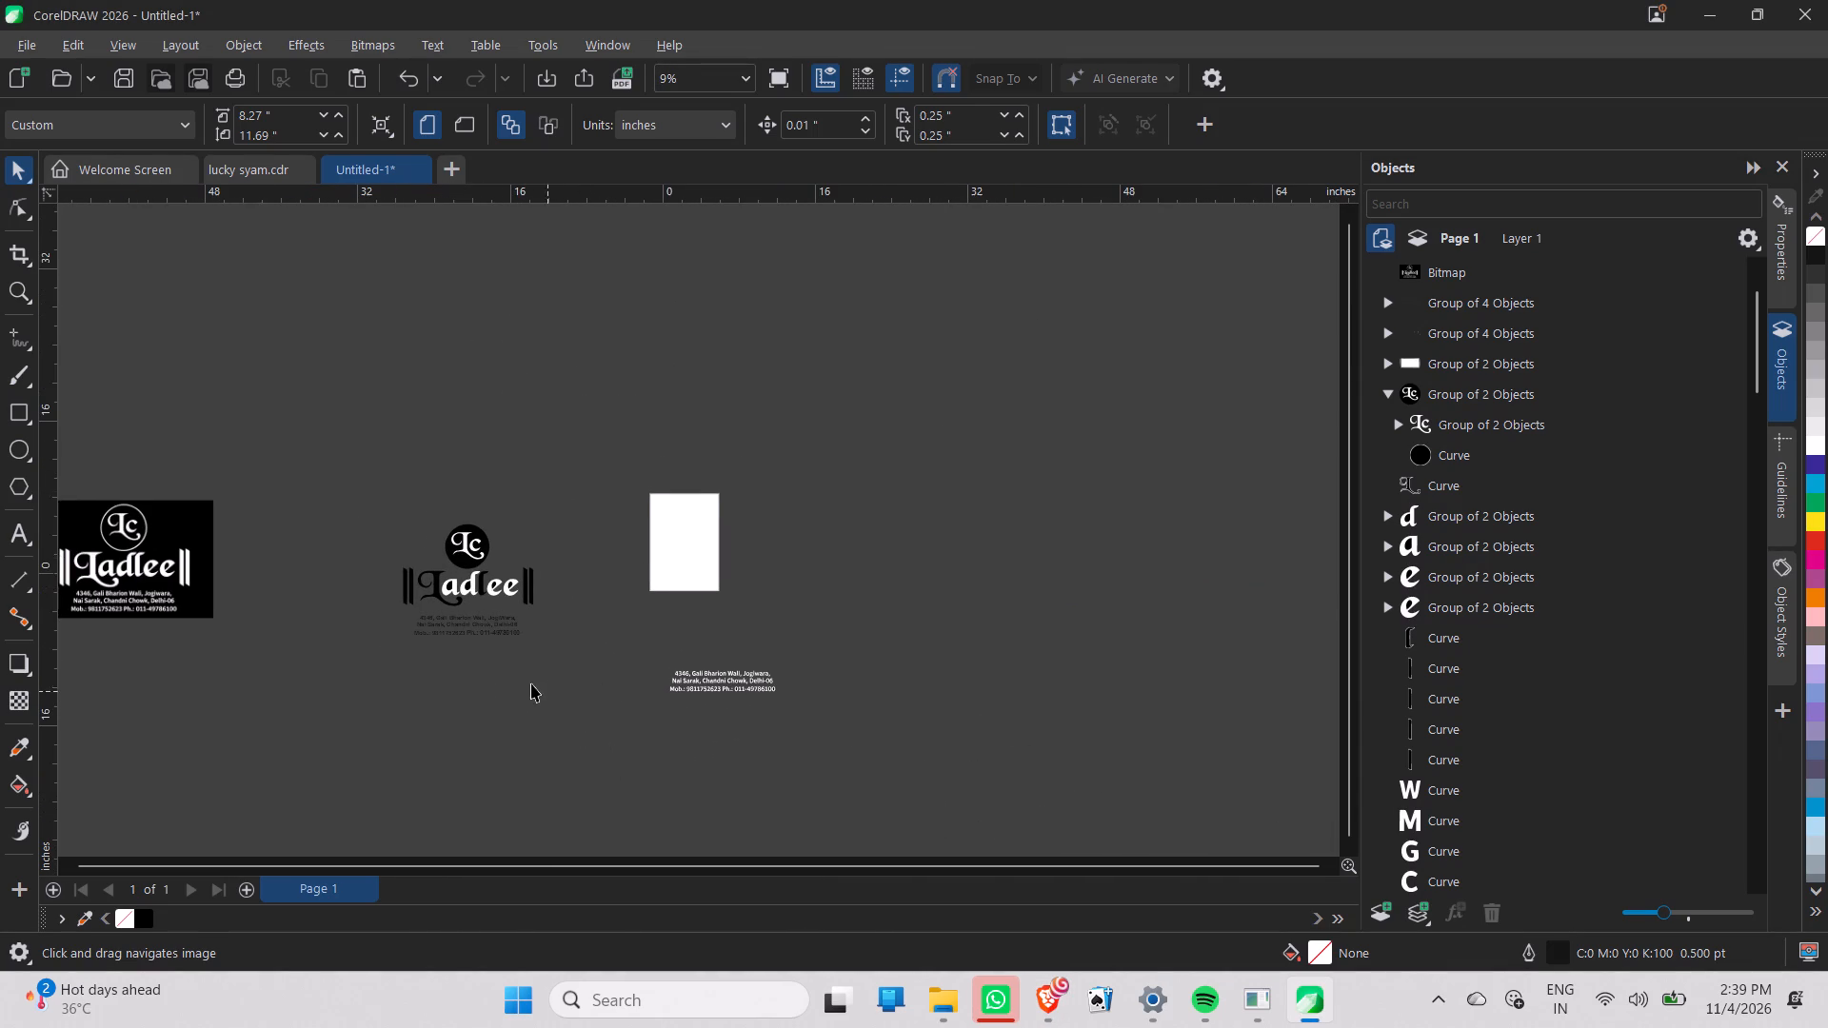
middle_click(593, 700)
scroll(359, 656, "up", 3)
scroll(458, 547, "up", 8)
scroll(456, 549, "down", 5)
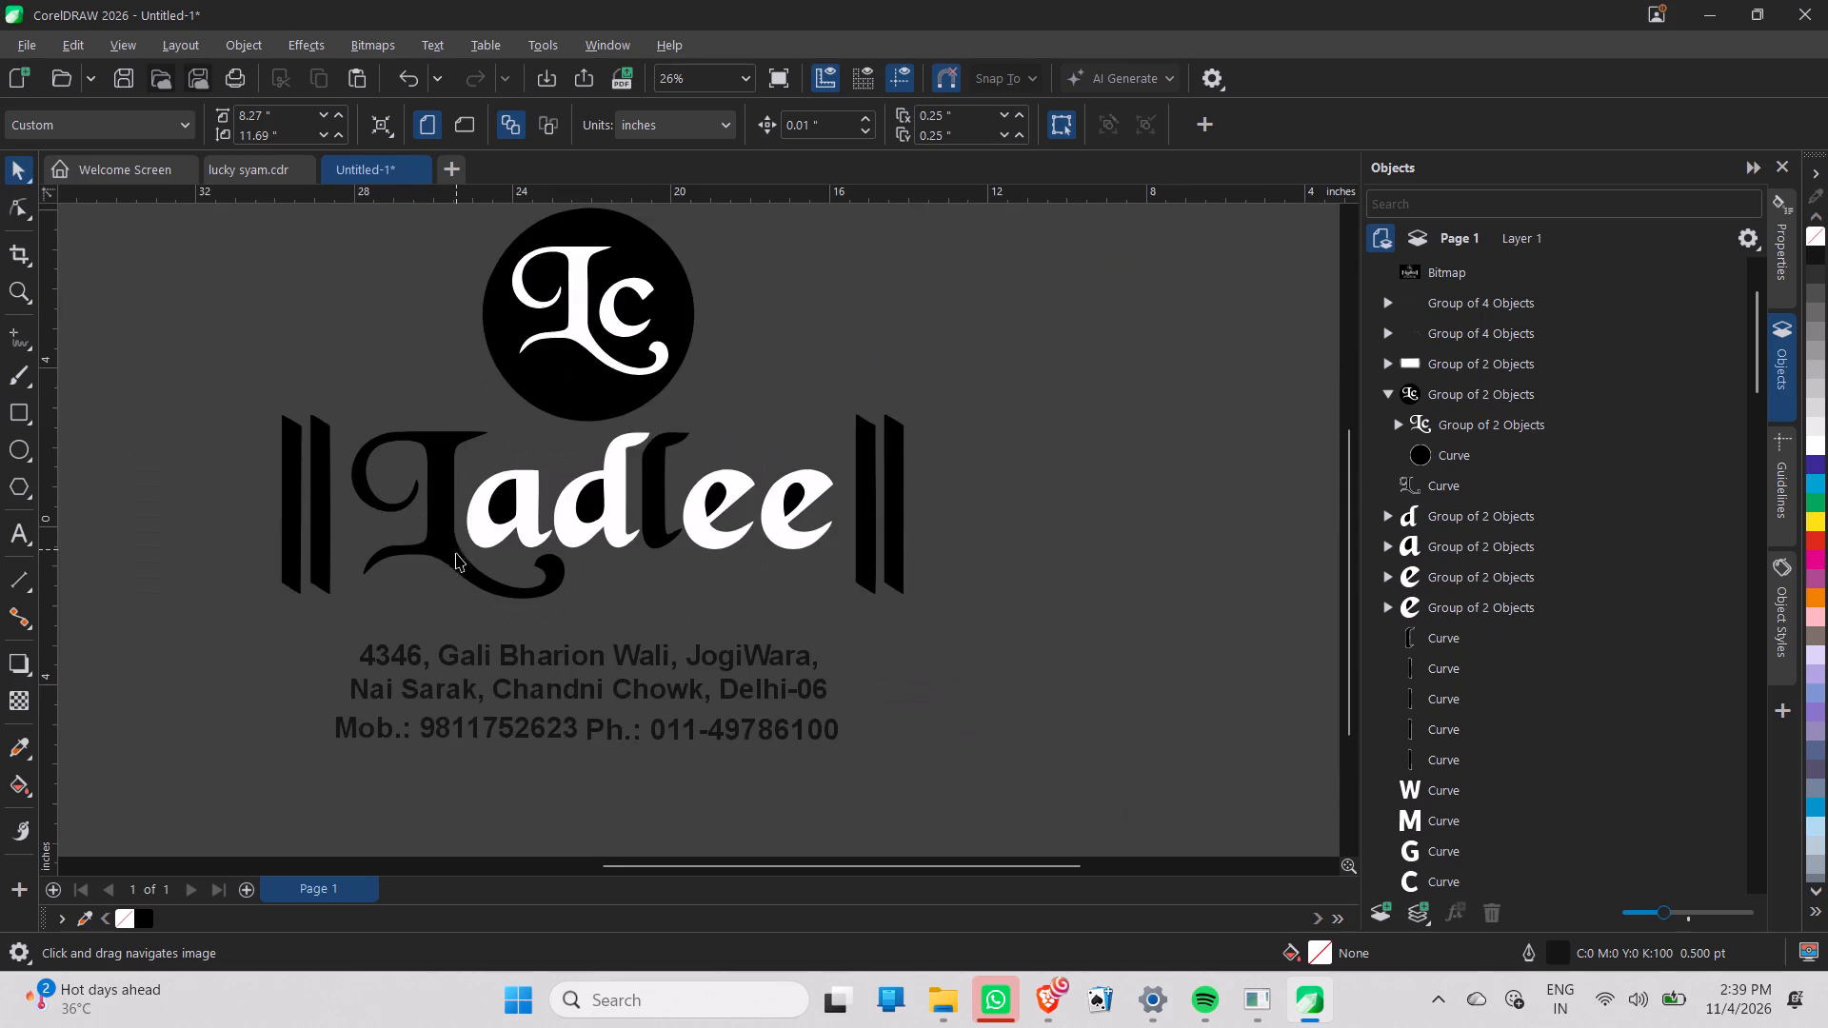
scroll(456, 553, "down", 12)
middle_click(689, 567)
middle_click_drag(711, 570, 725, 578)
middle_click_drag(742, 584, 795, 607)
scroll(284, 620, "up", 10)
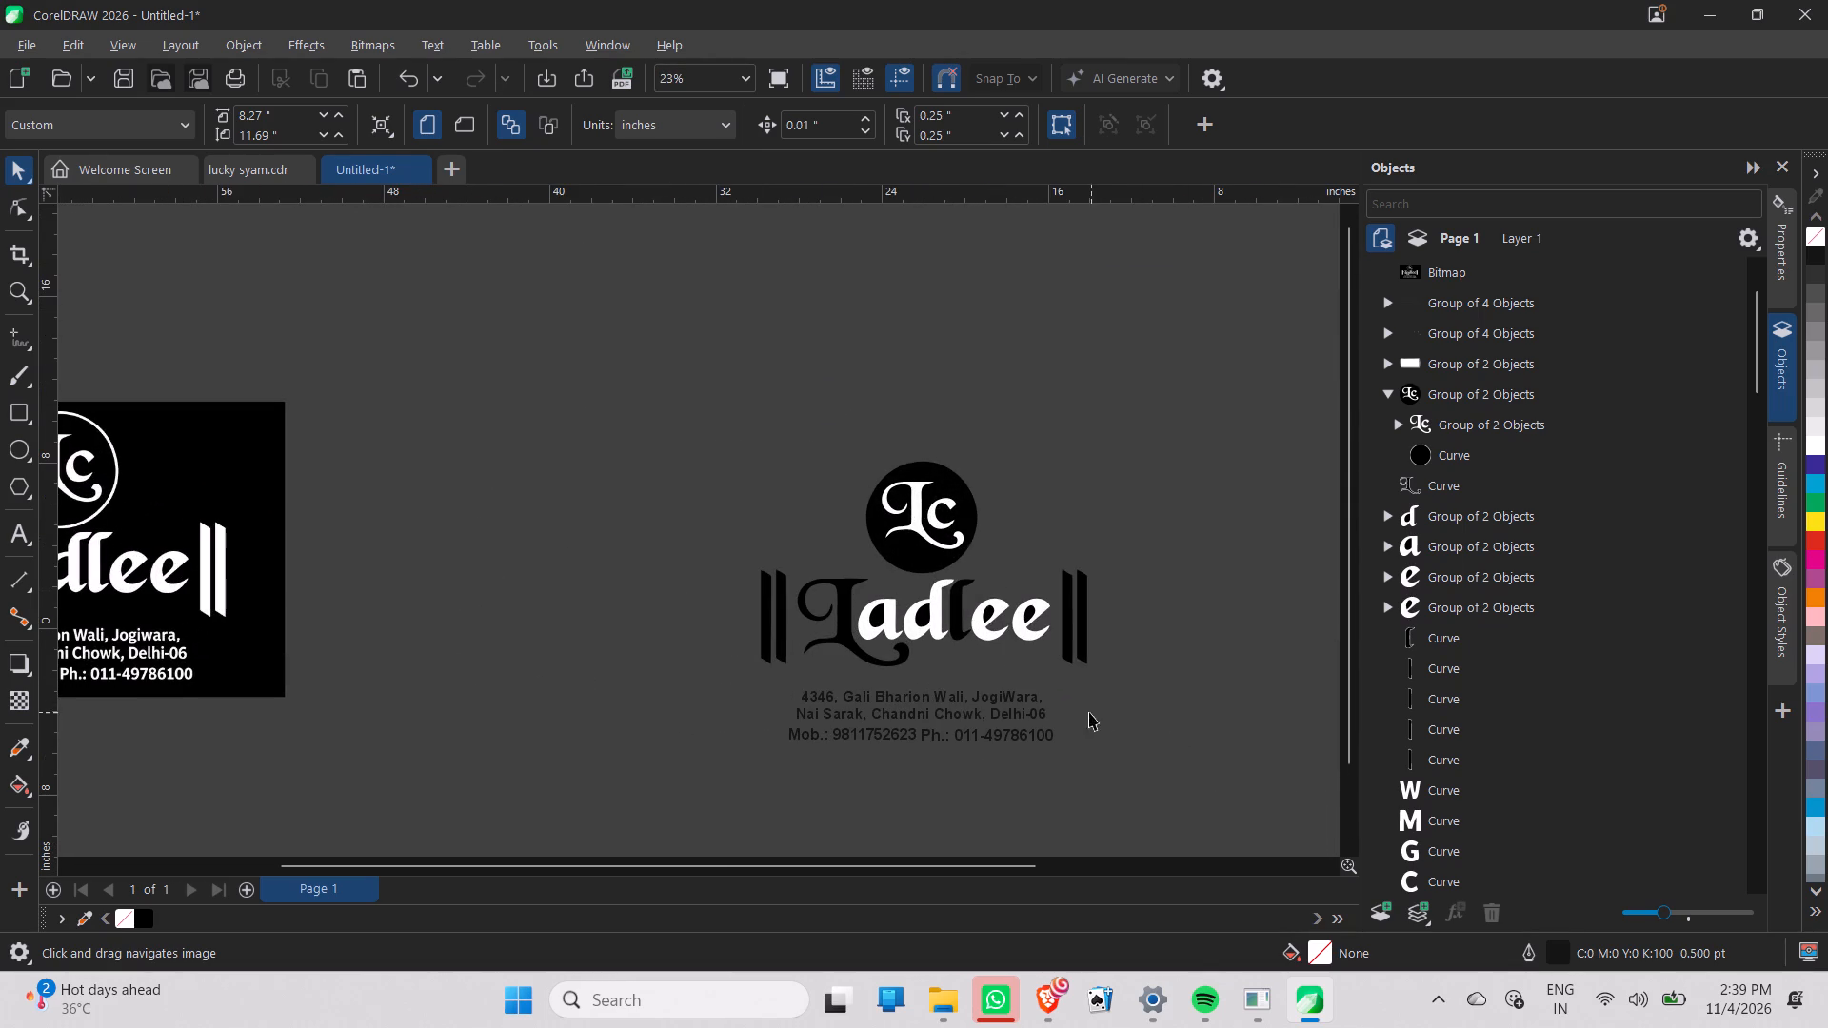
Nudge the group of contact lines about 0.1 inch upward, closer to the Ladlee wordmark, and deselect it.
left_click(933, 700)
key("Up")
key("Up")
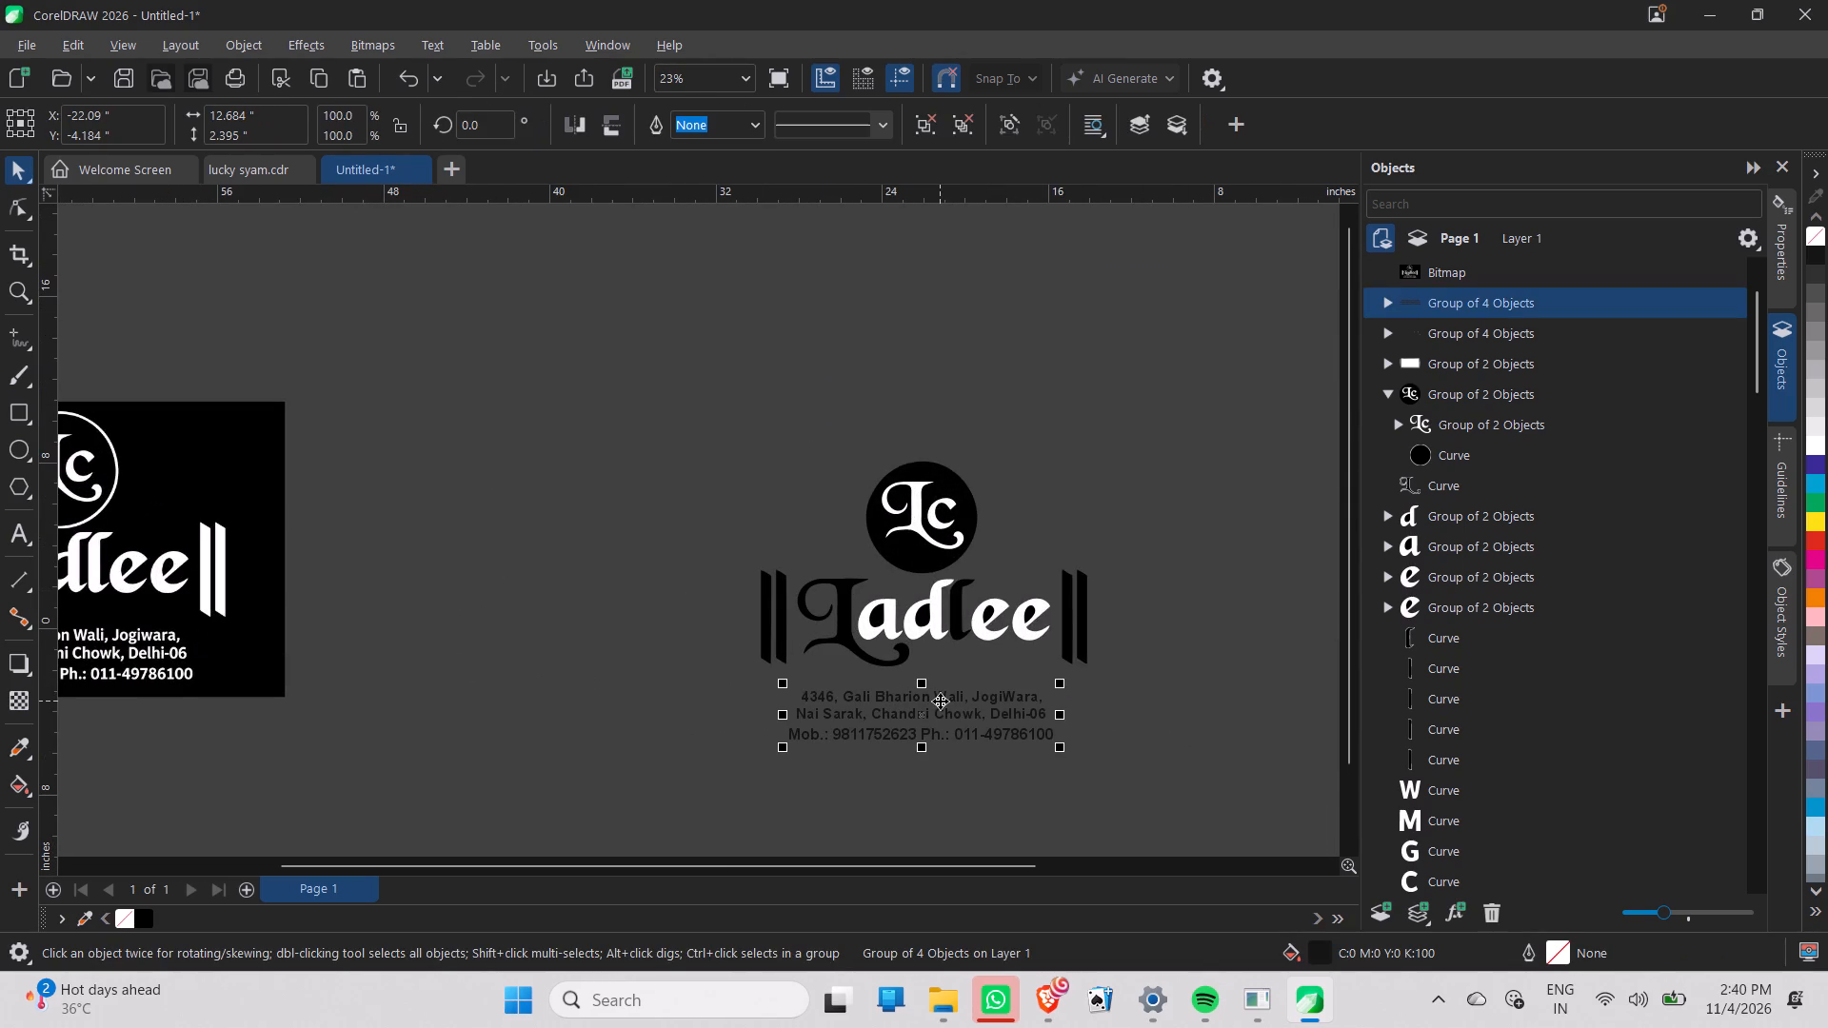
key("Up")
key("Up")
key("Up")
key("Up")
key("Up")
key("Up")
key("Up")
key("Up")
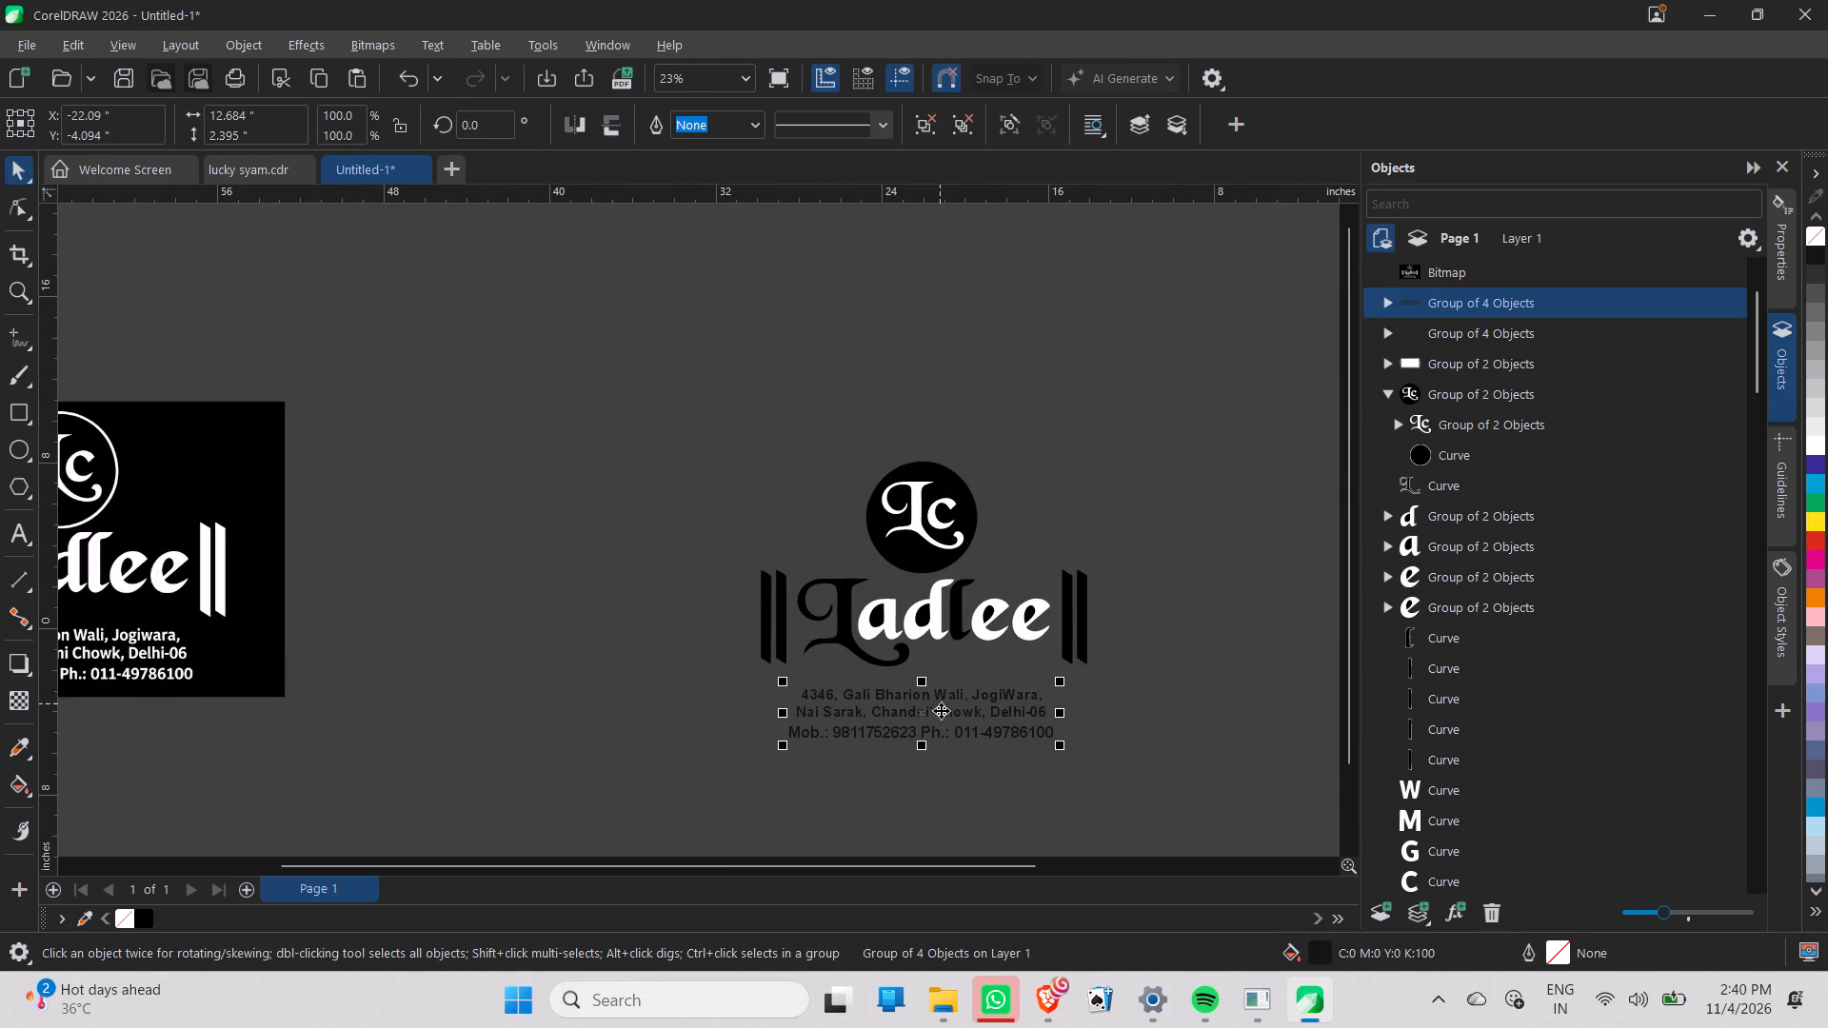
left_click(647, 552)
Sample the white of the Lc monogram into the document palette.
scroll(841, 574, "up", 10)
middle_click_drag(979, 787, 415, 773)
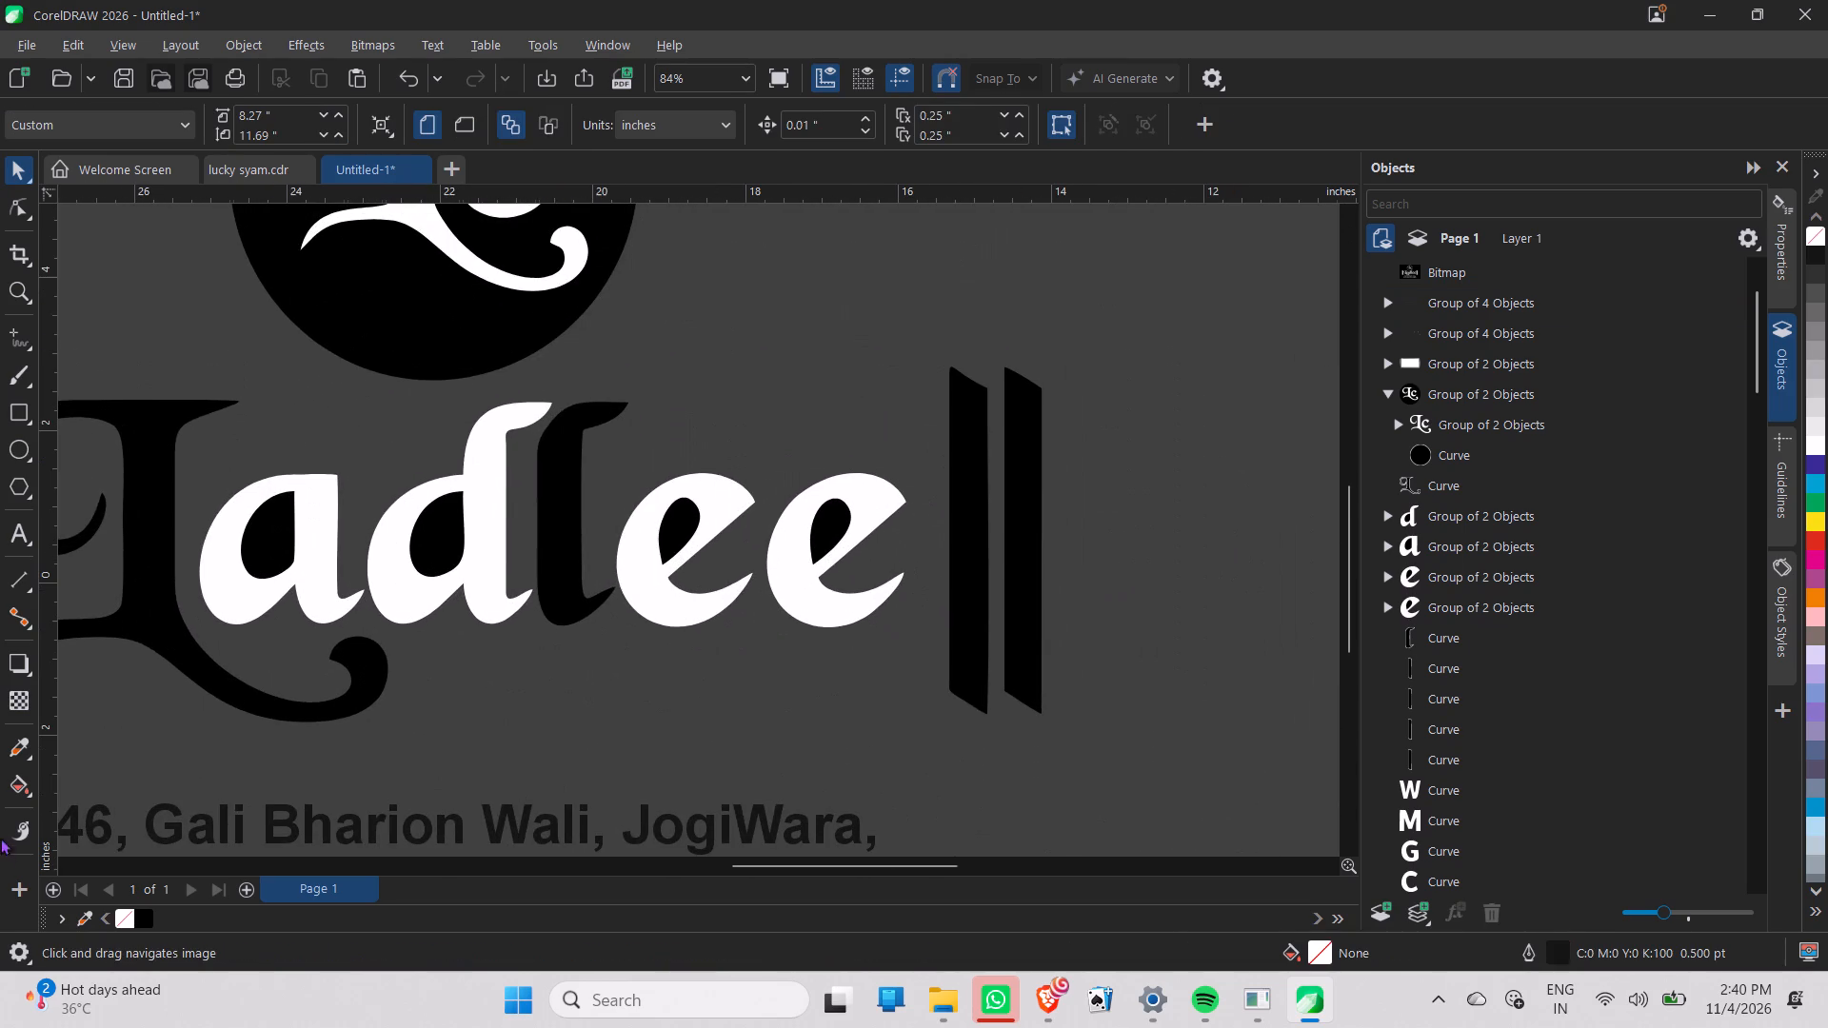
left_click(85, 915)
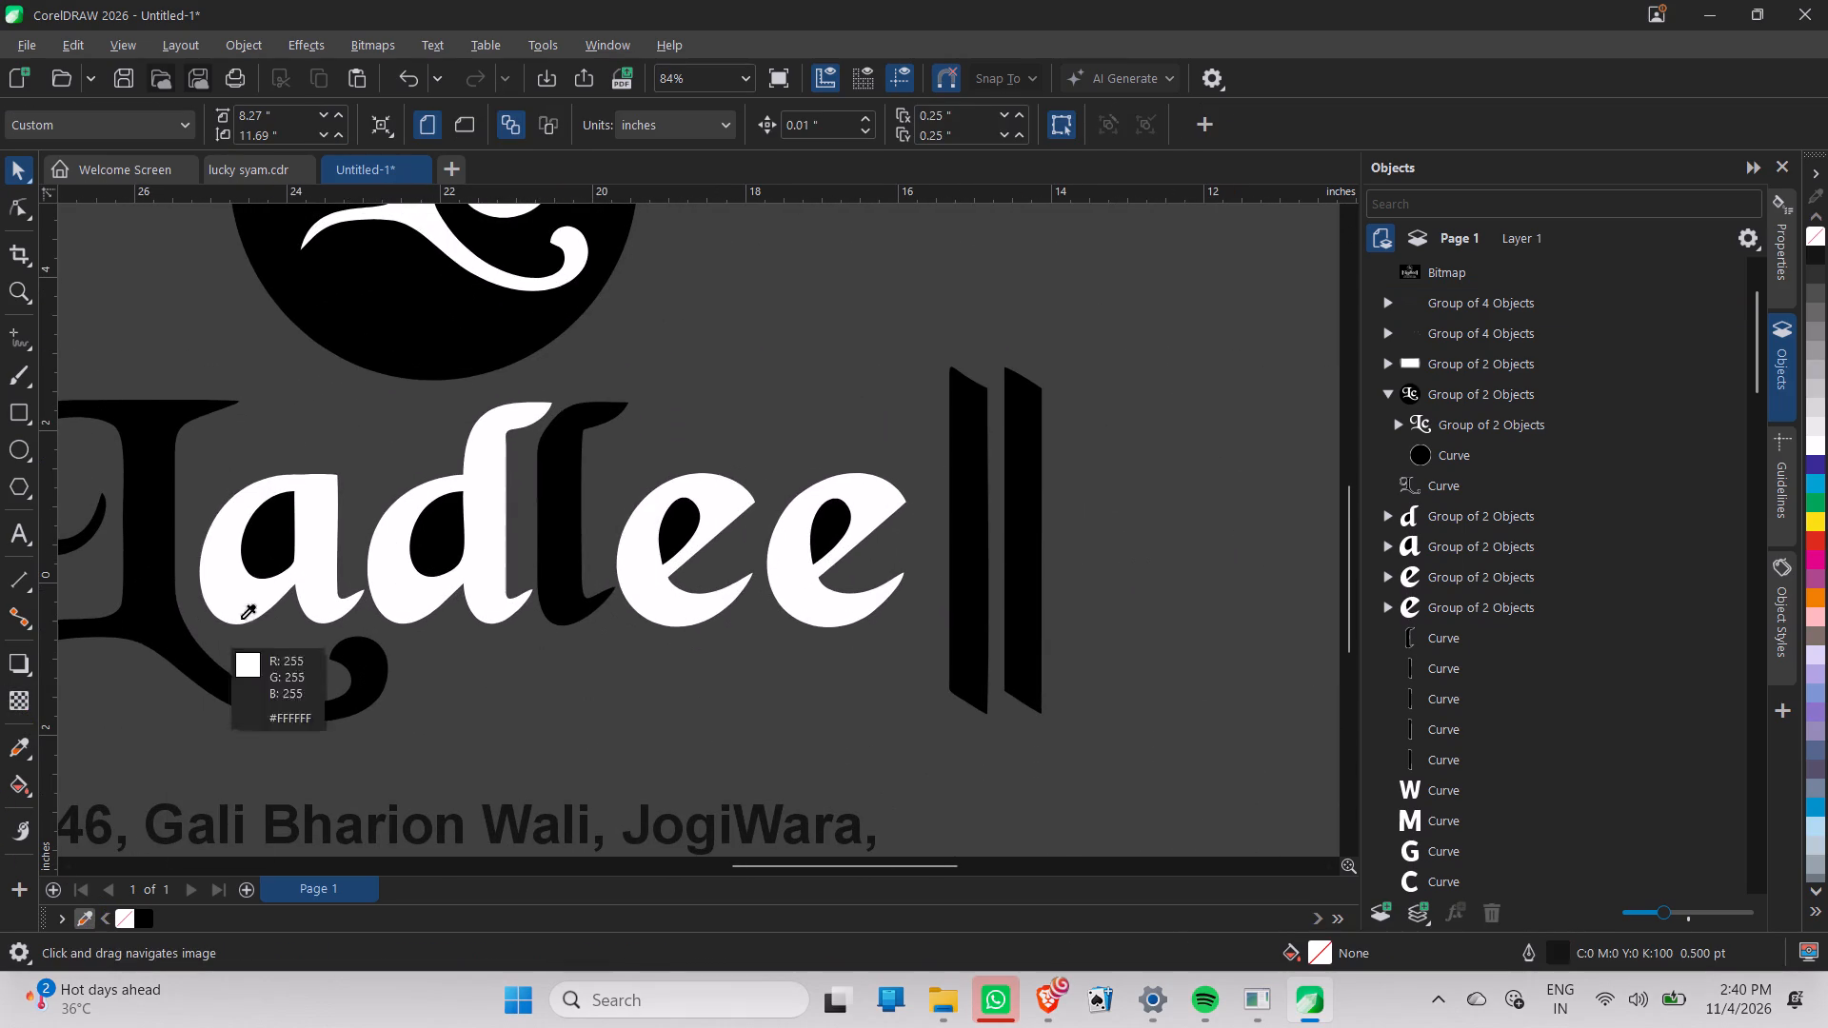
left_click(563, 275)
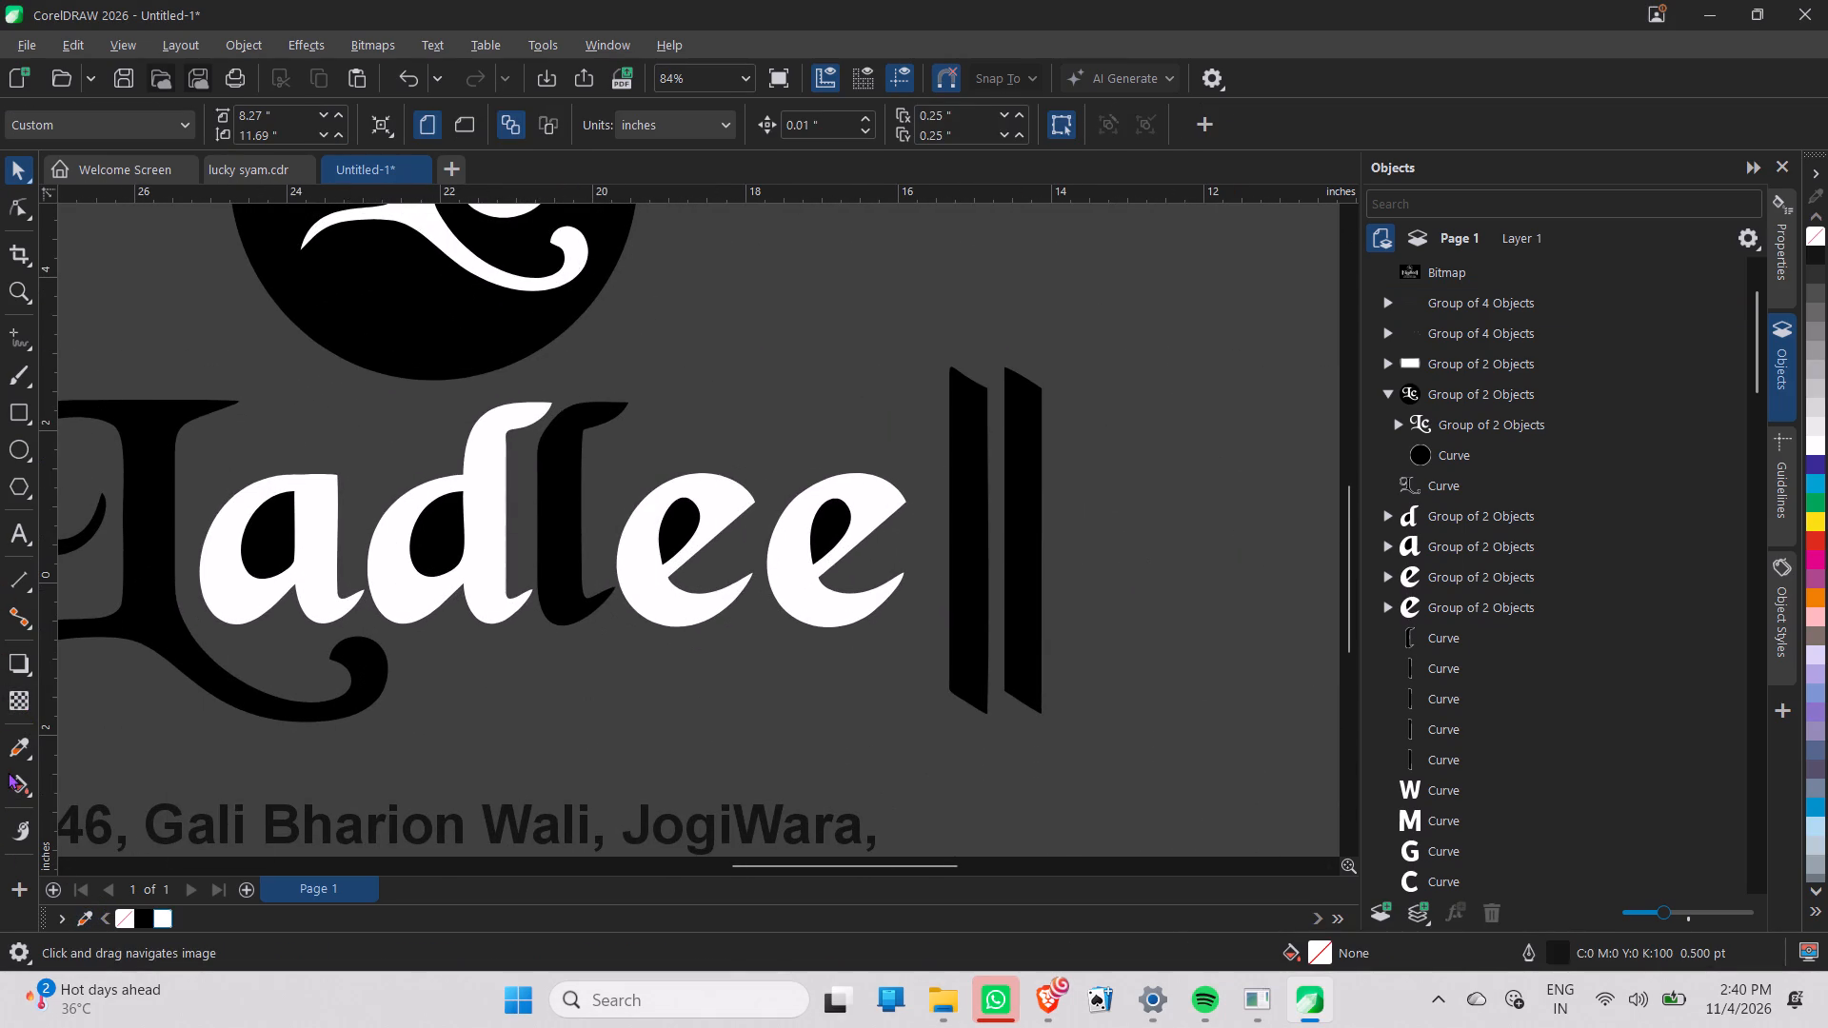
Sample white from the Lc monogram with the Color Eyedropper and fill the counters of the letters a, d, e and e.
left_click(18, 750)
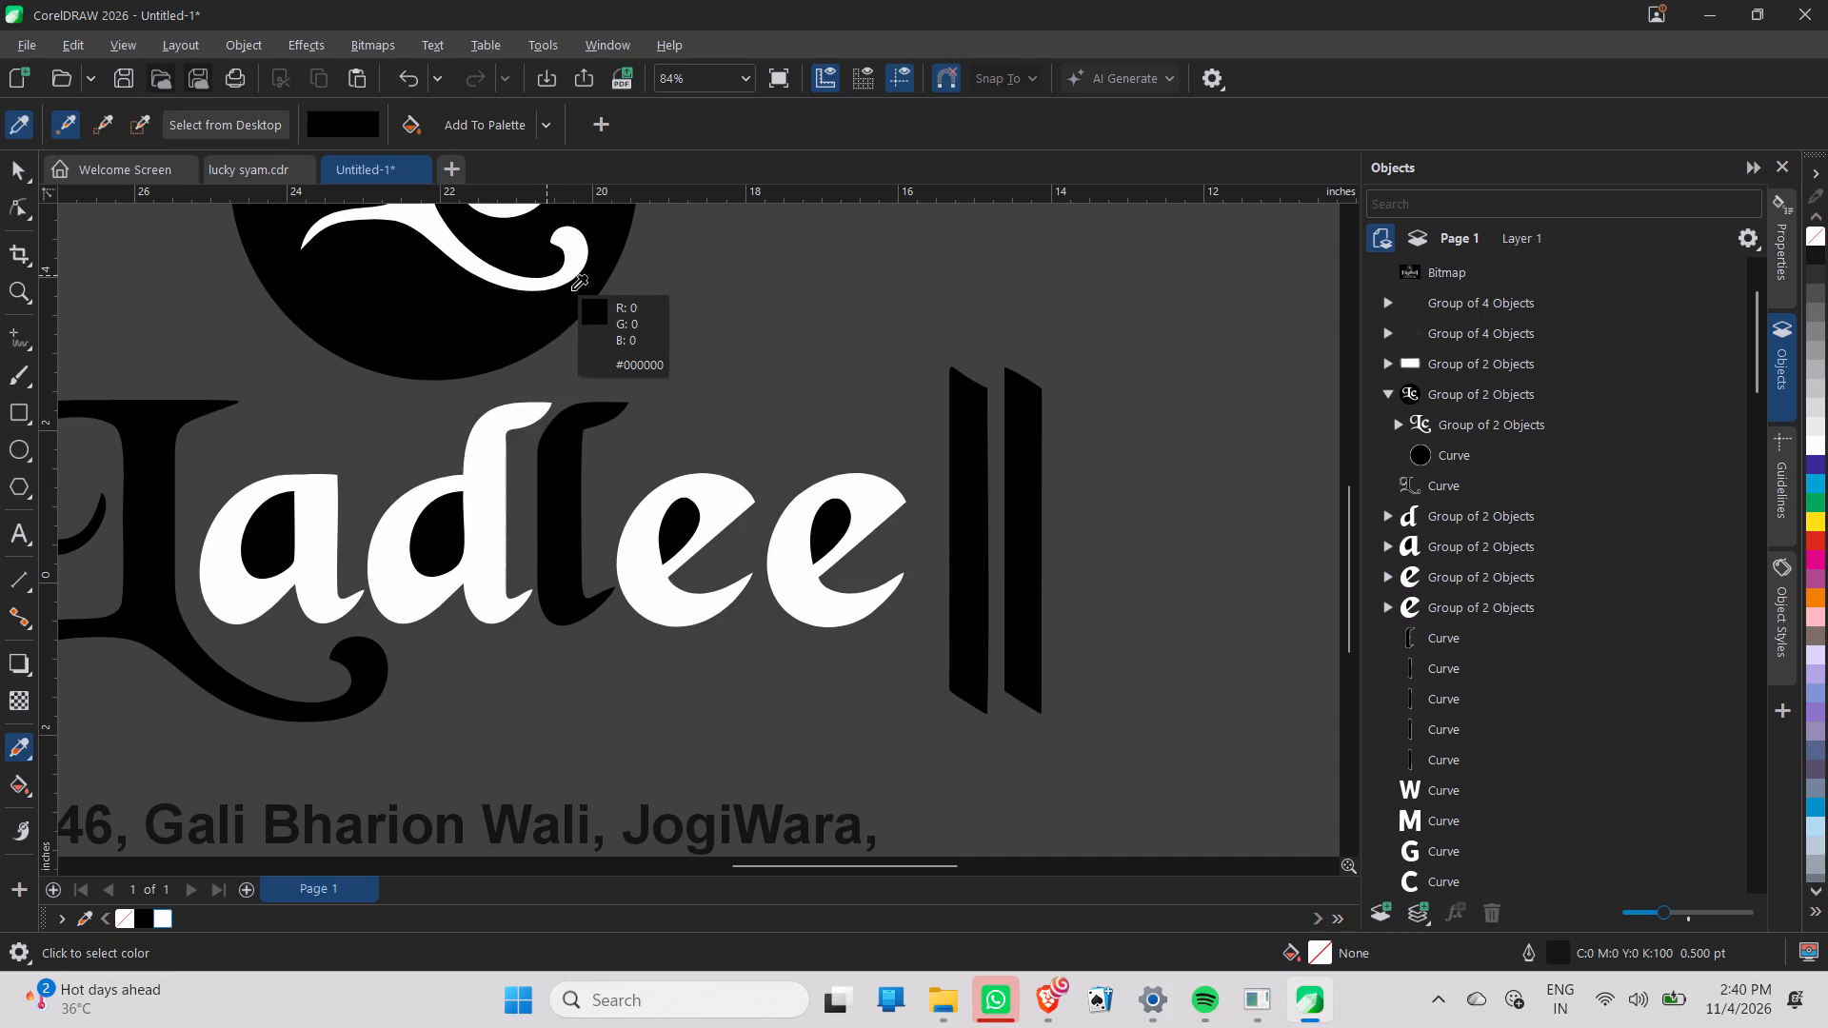
left_click(557, 282)
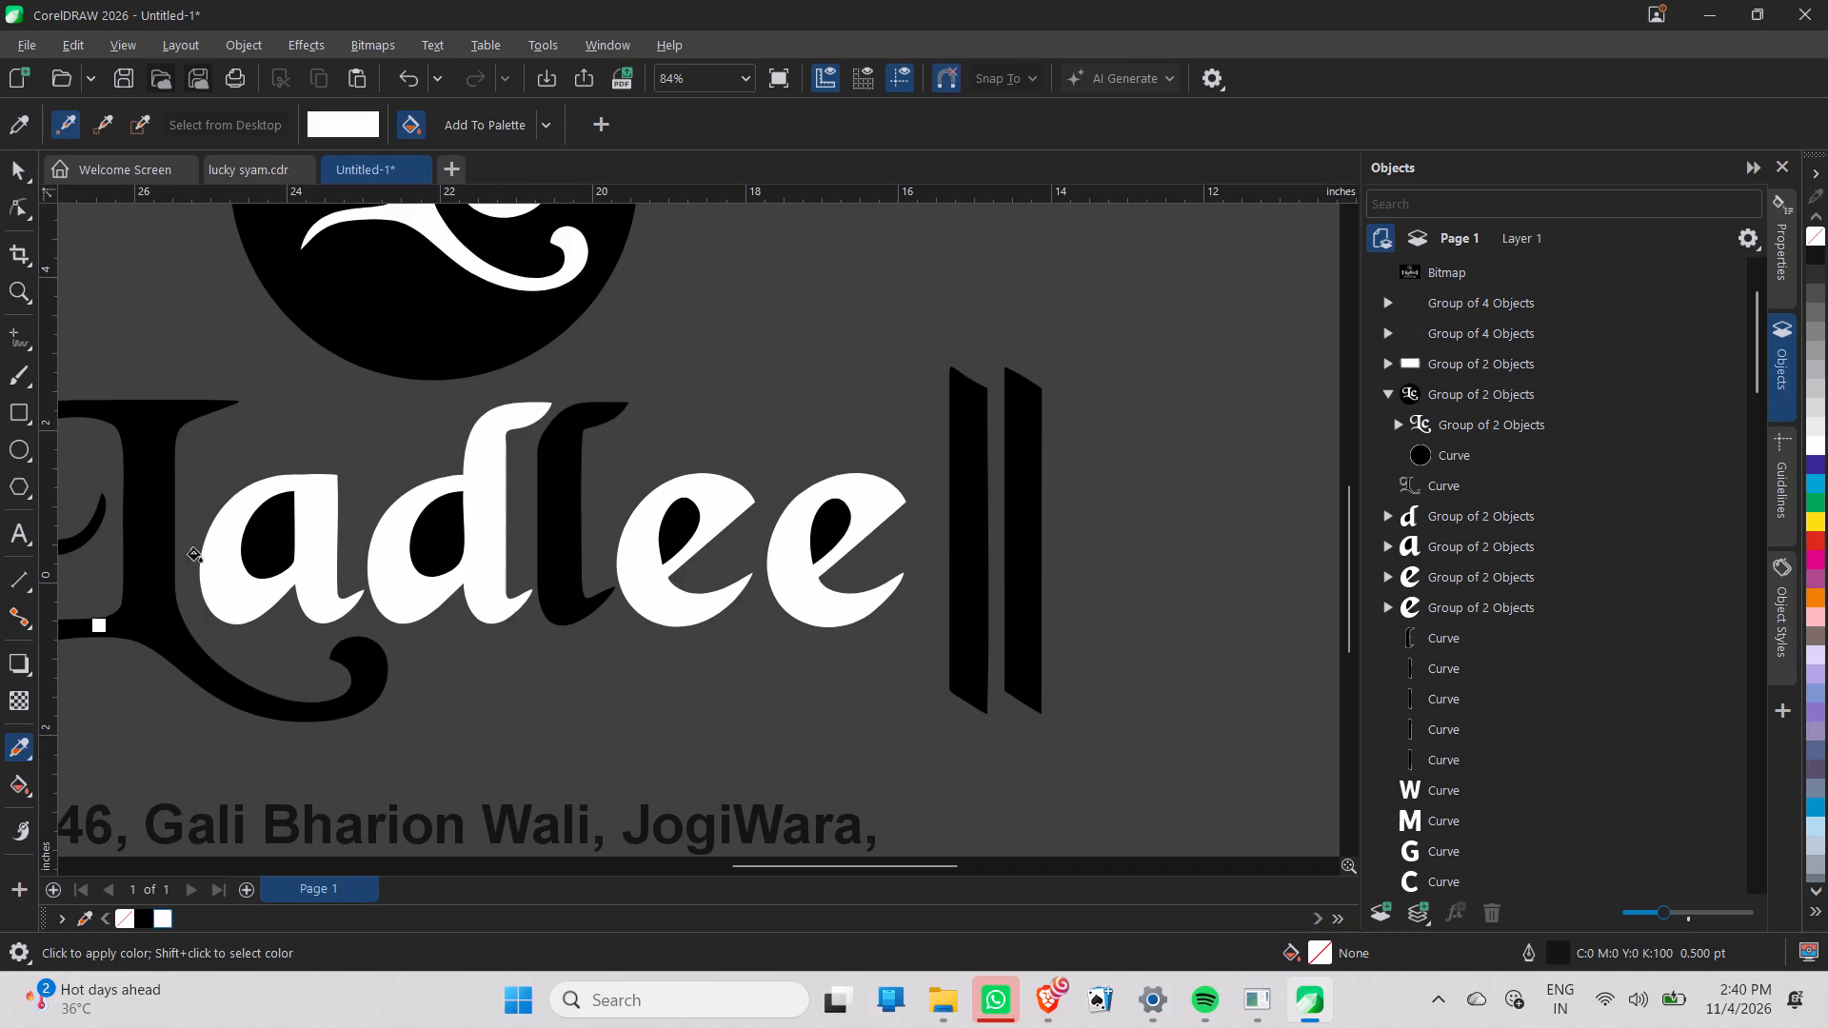
left_click(268, 538)
left_click(434, 563)
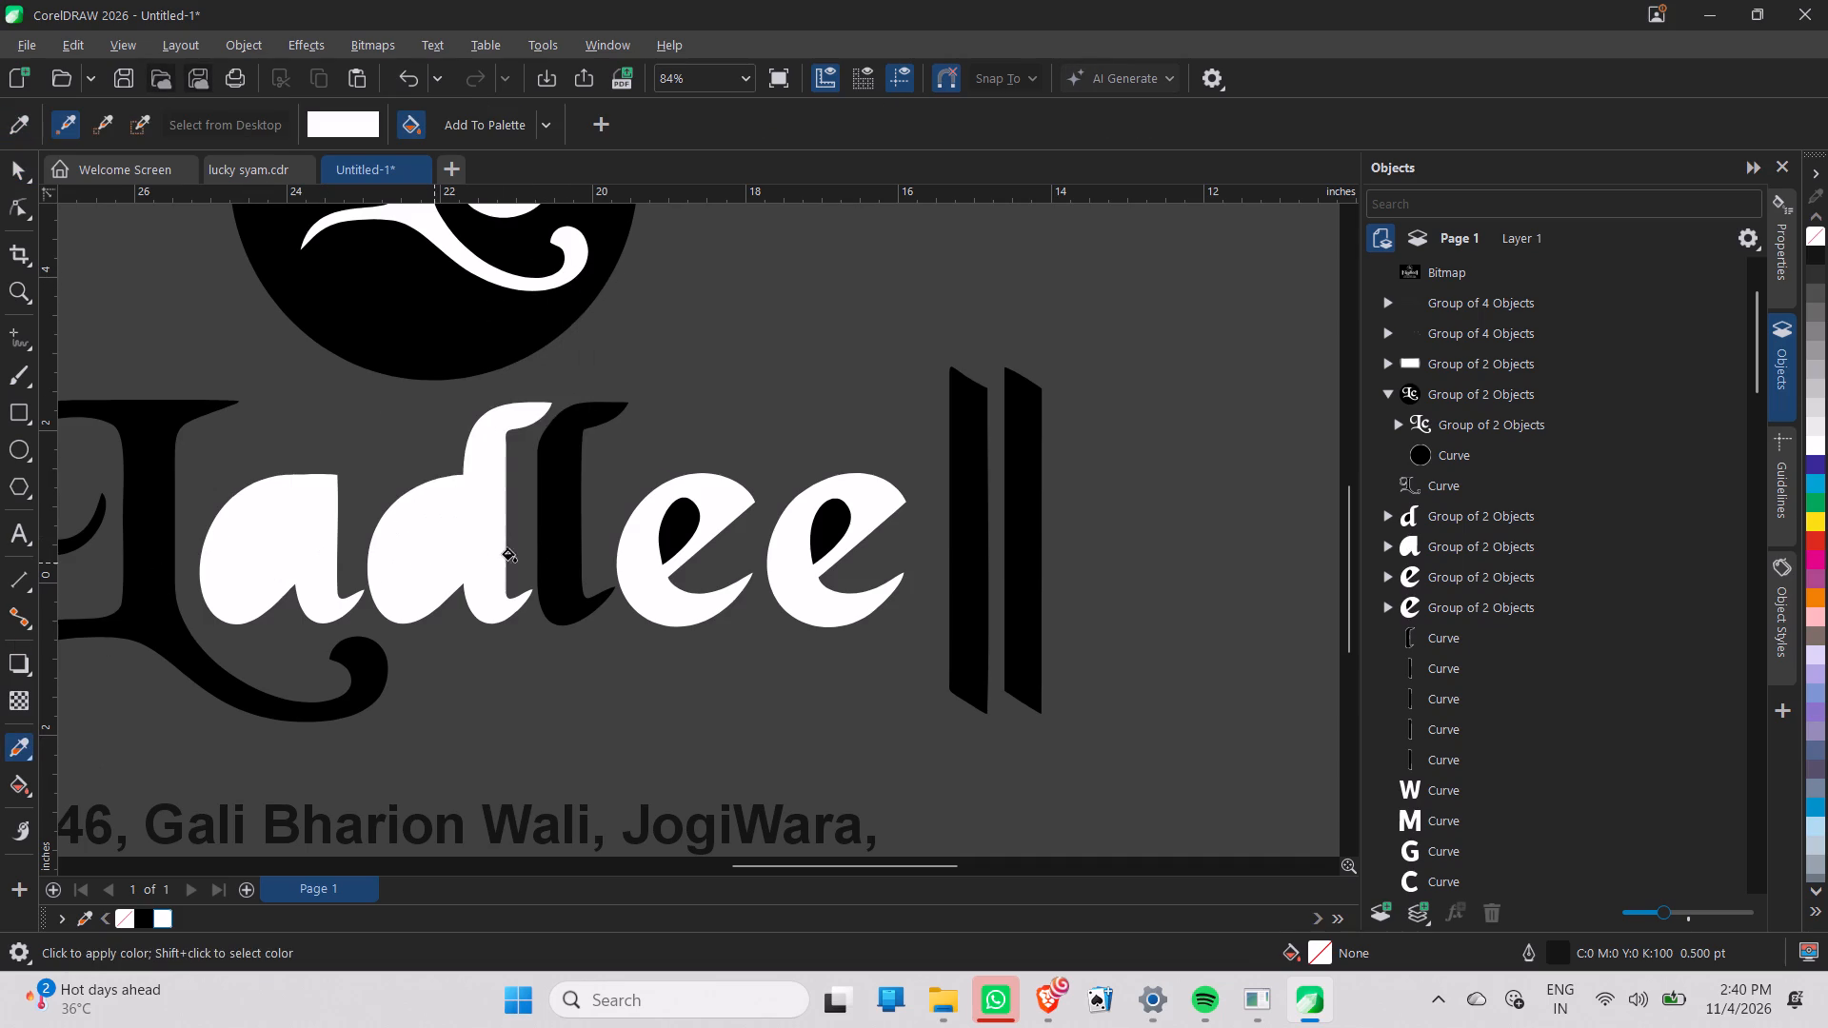
left_click(685, 539)
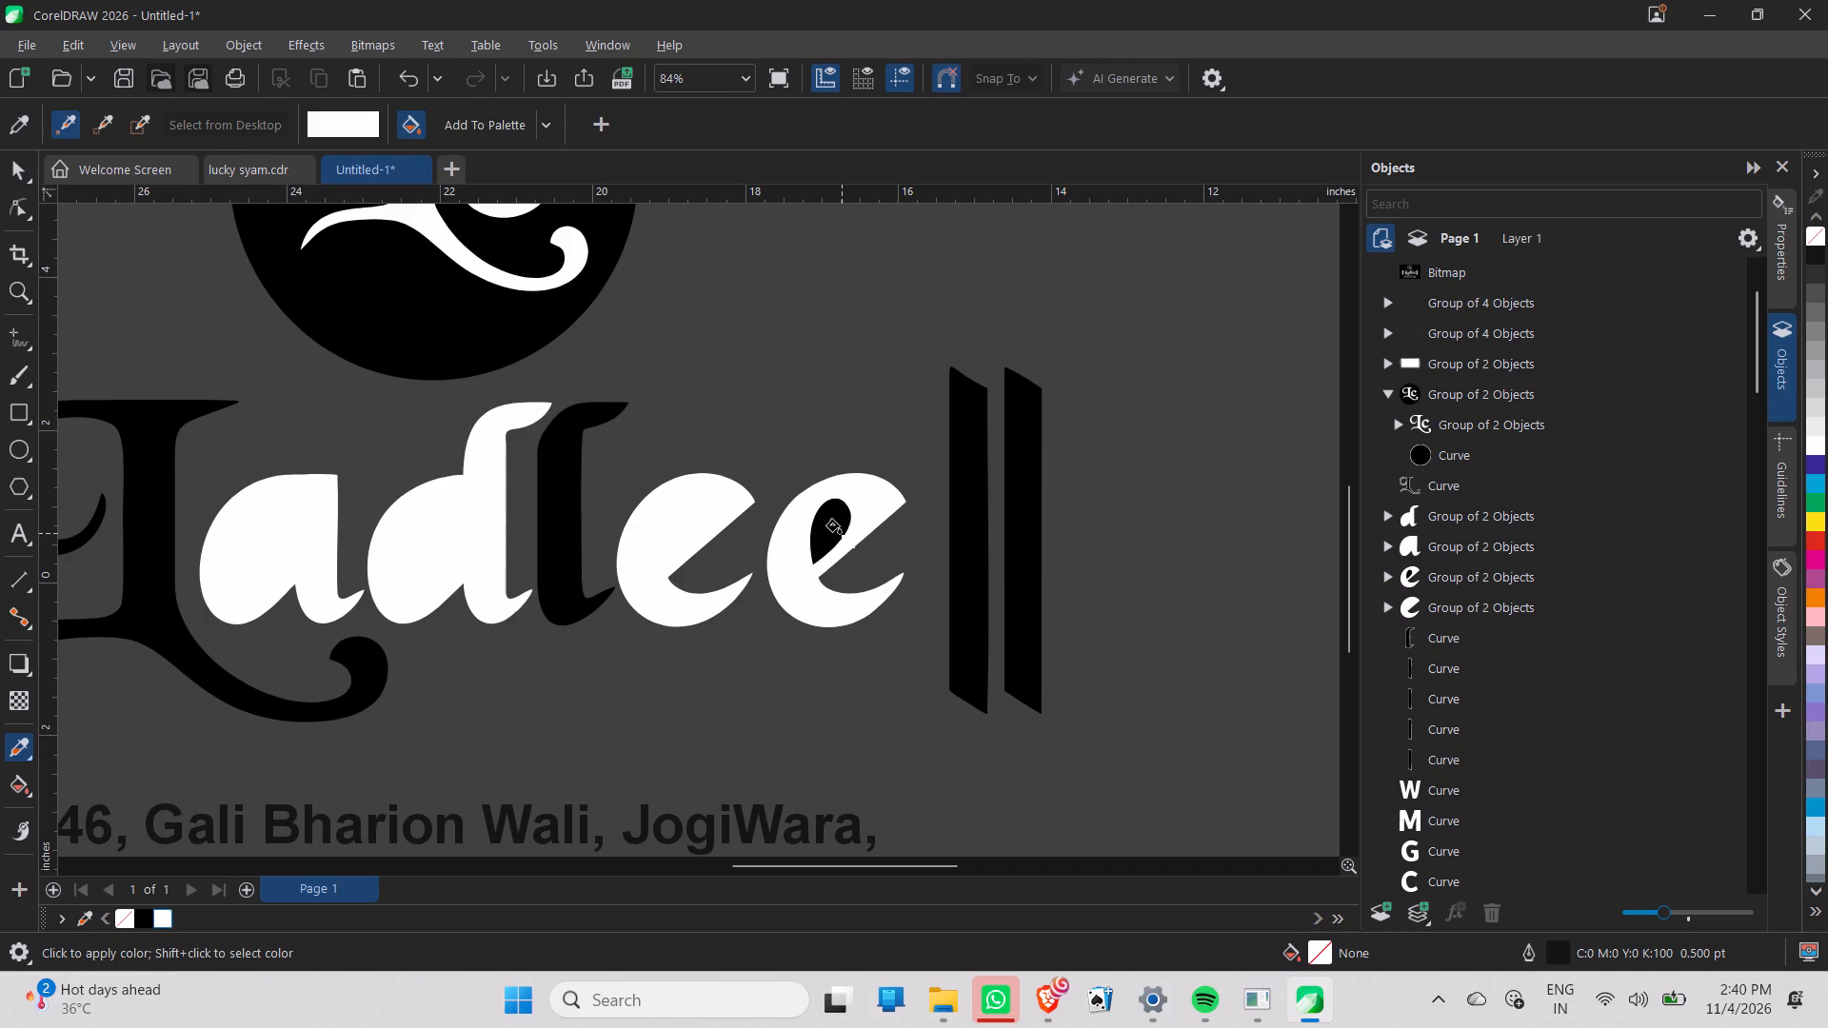
left_click(834, 526)
Sample black from the Lc badge and fill the bodies of the wordmark letters a, d, e and e.
left_click(20, 752)
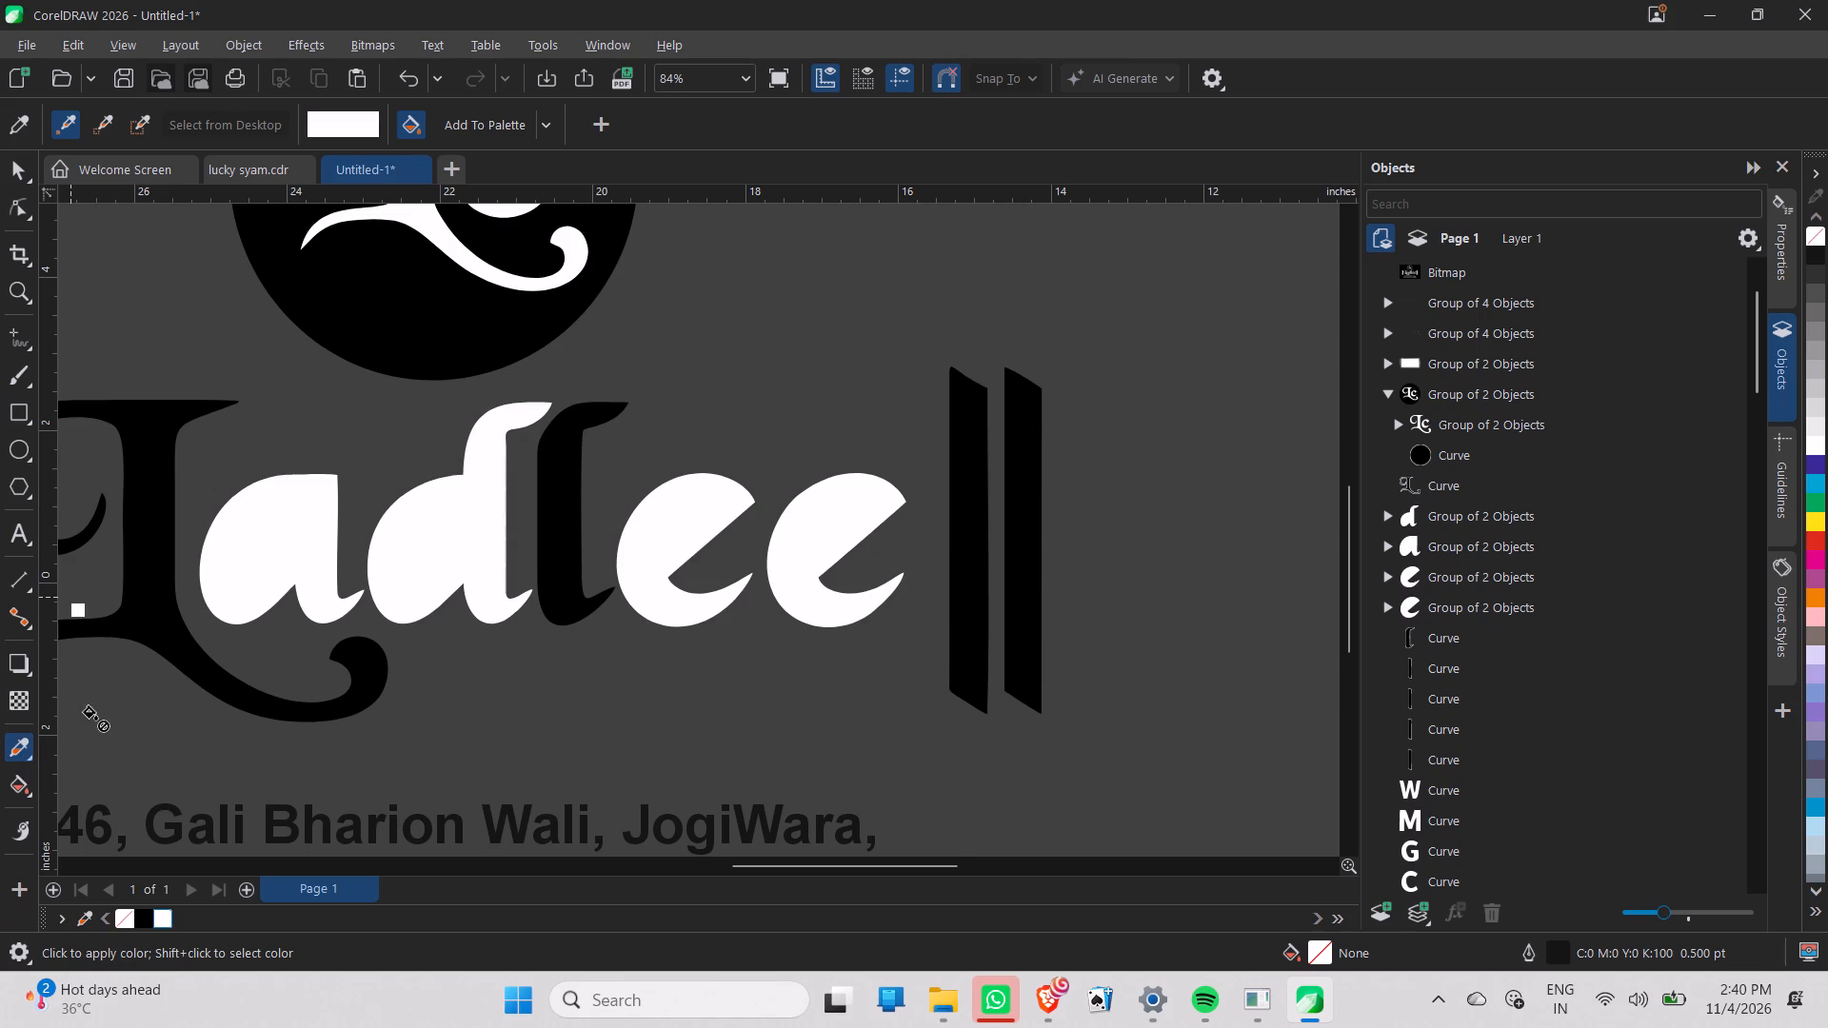
left_click(16, 110)
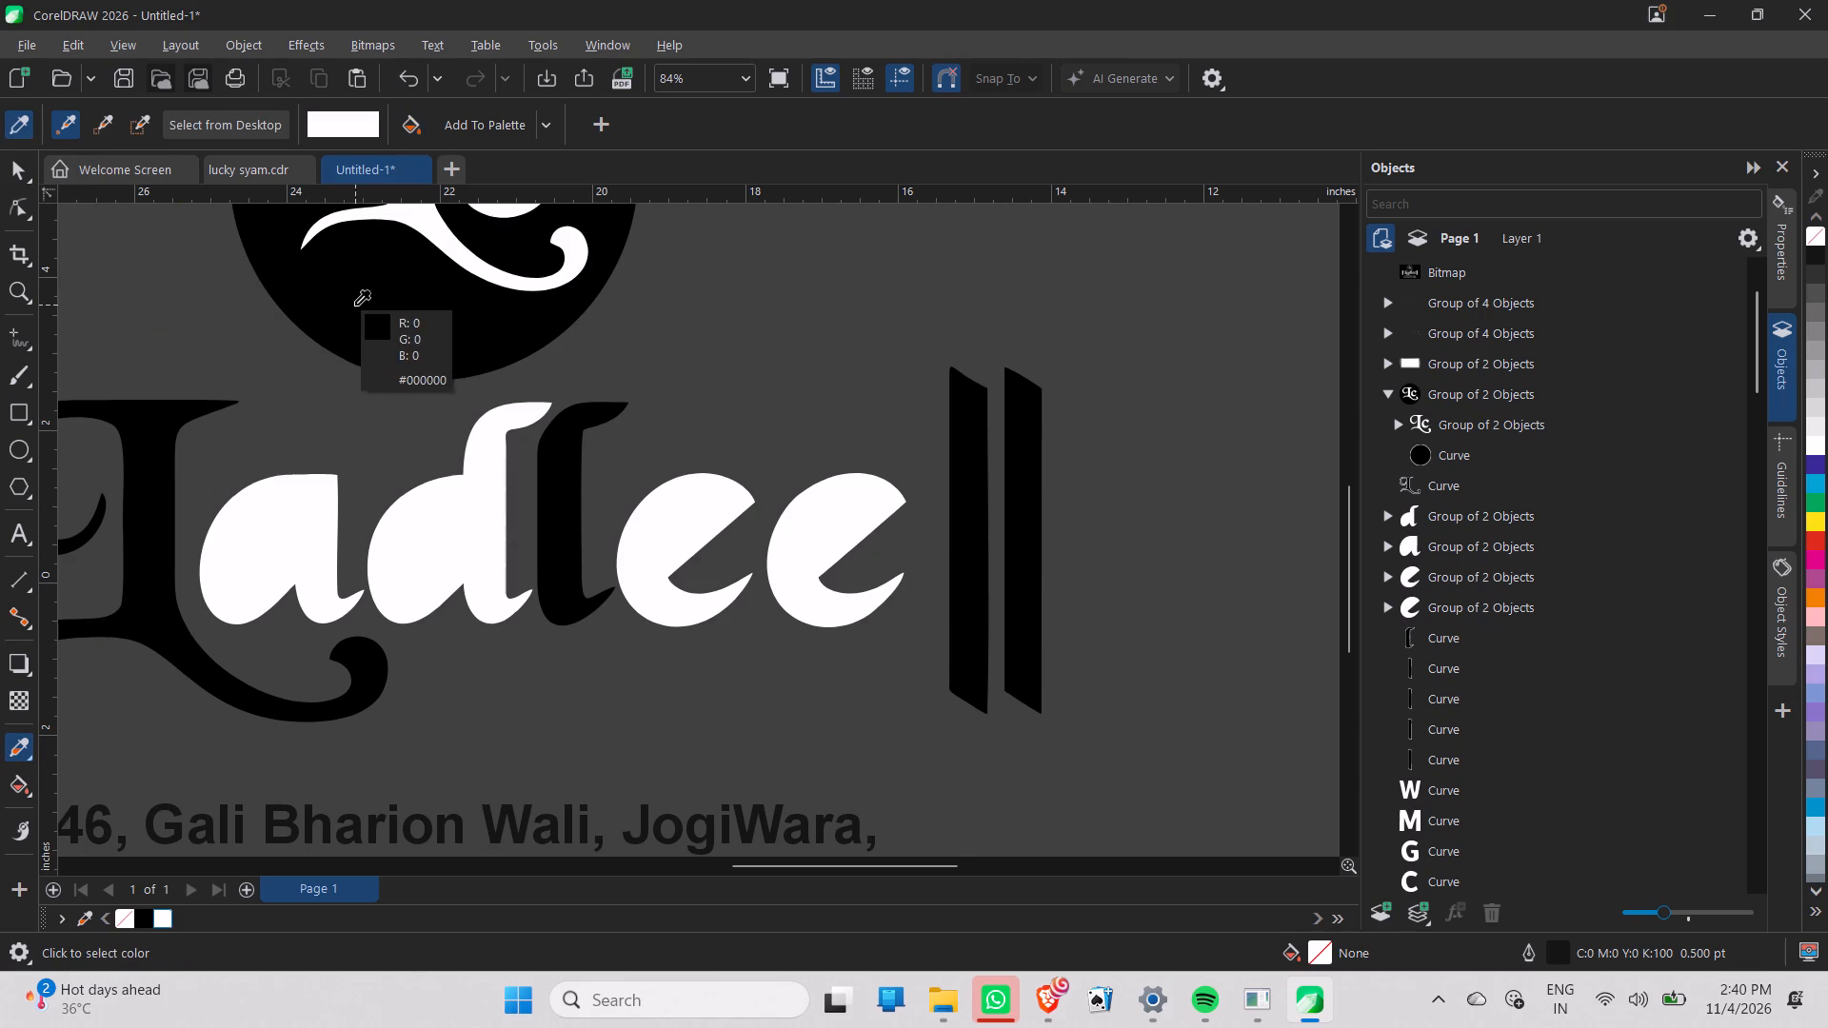
left_click(355, 305)
left_click(322, 607)
left_click(405, 611)
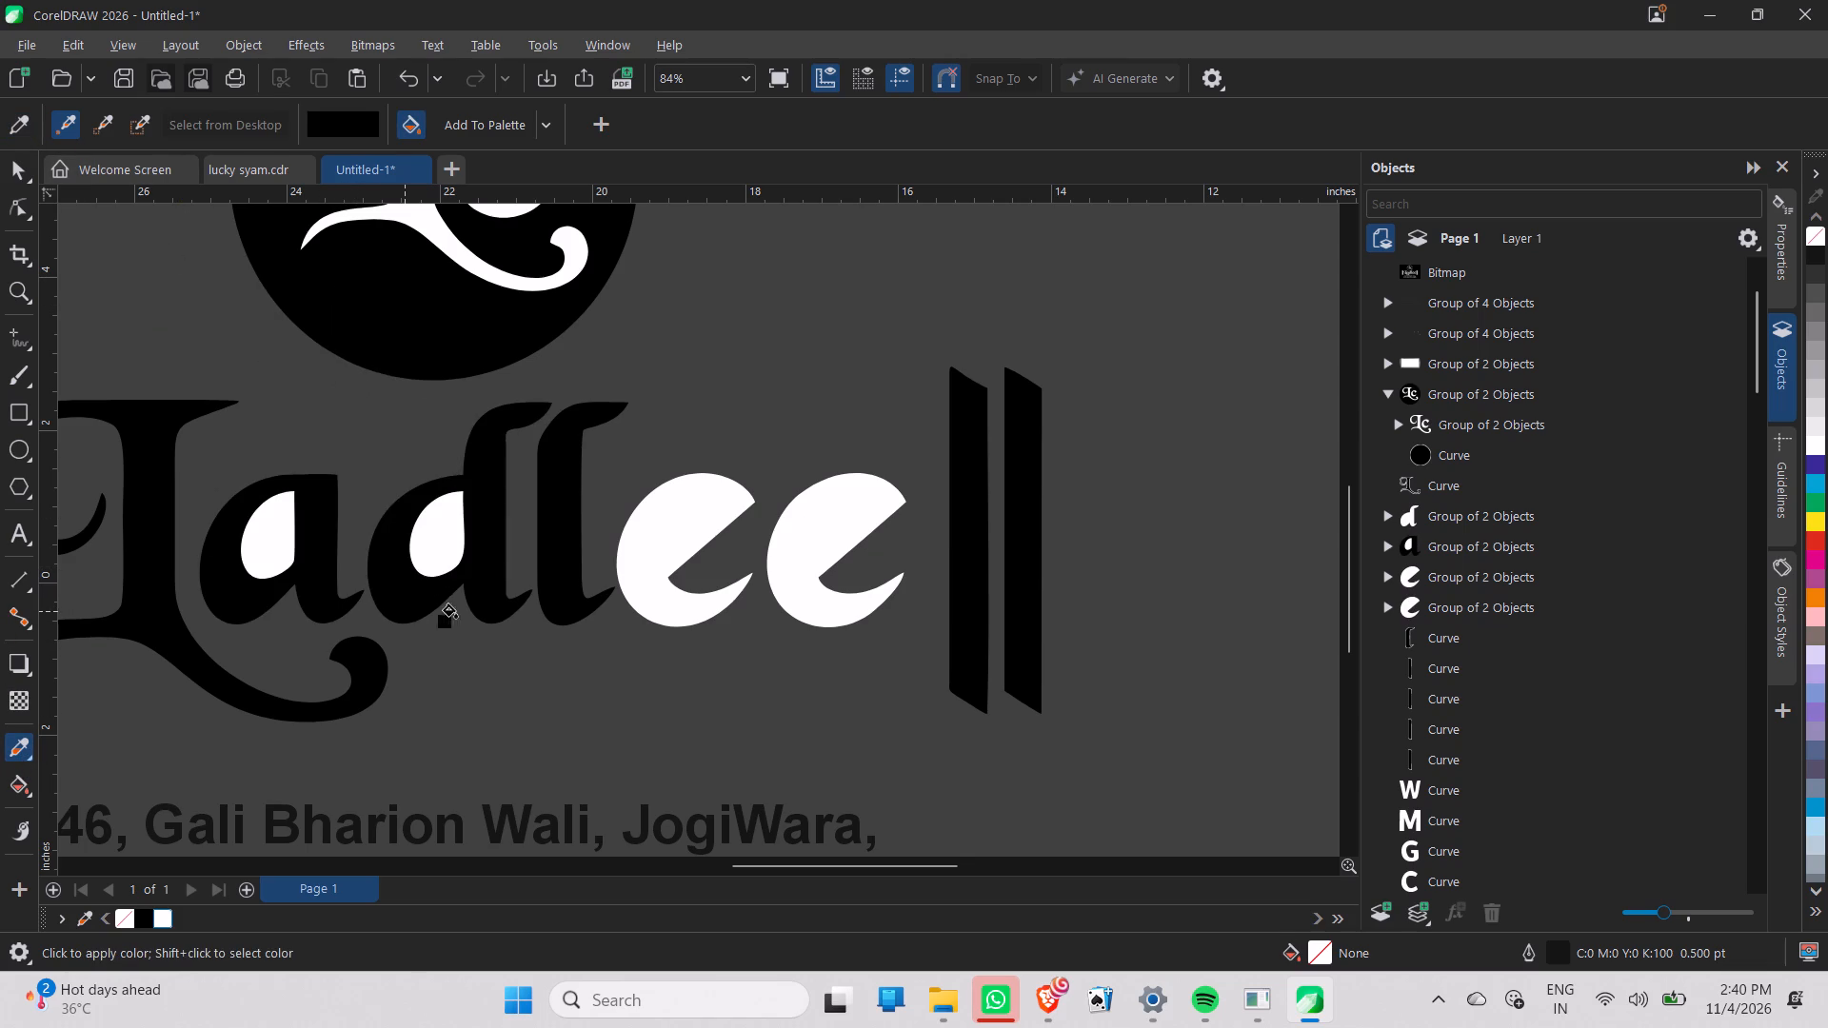
left_click(690, 612)
left_click(812, 604)
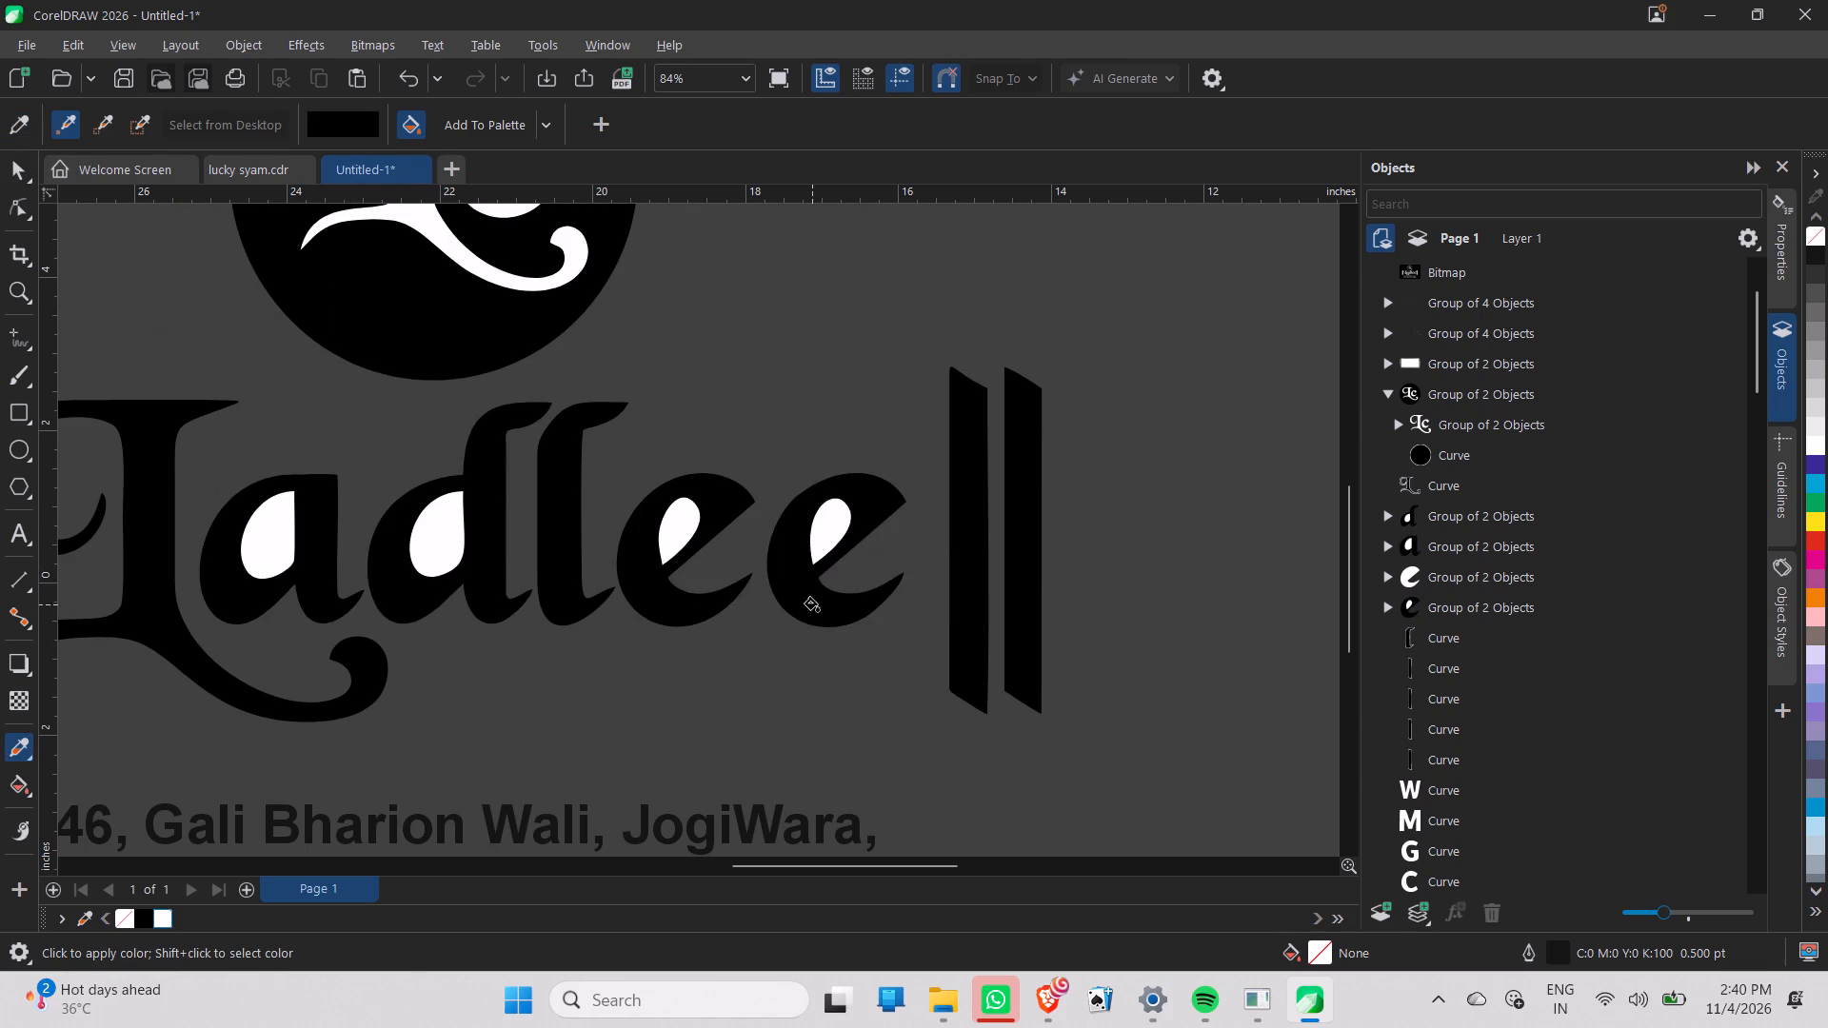
Group the Lc badge, Ladlee wordmark, side bars and contact lines below them into one object.
scroll(680, 531, "down", 13)
left_click(17, 156)
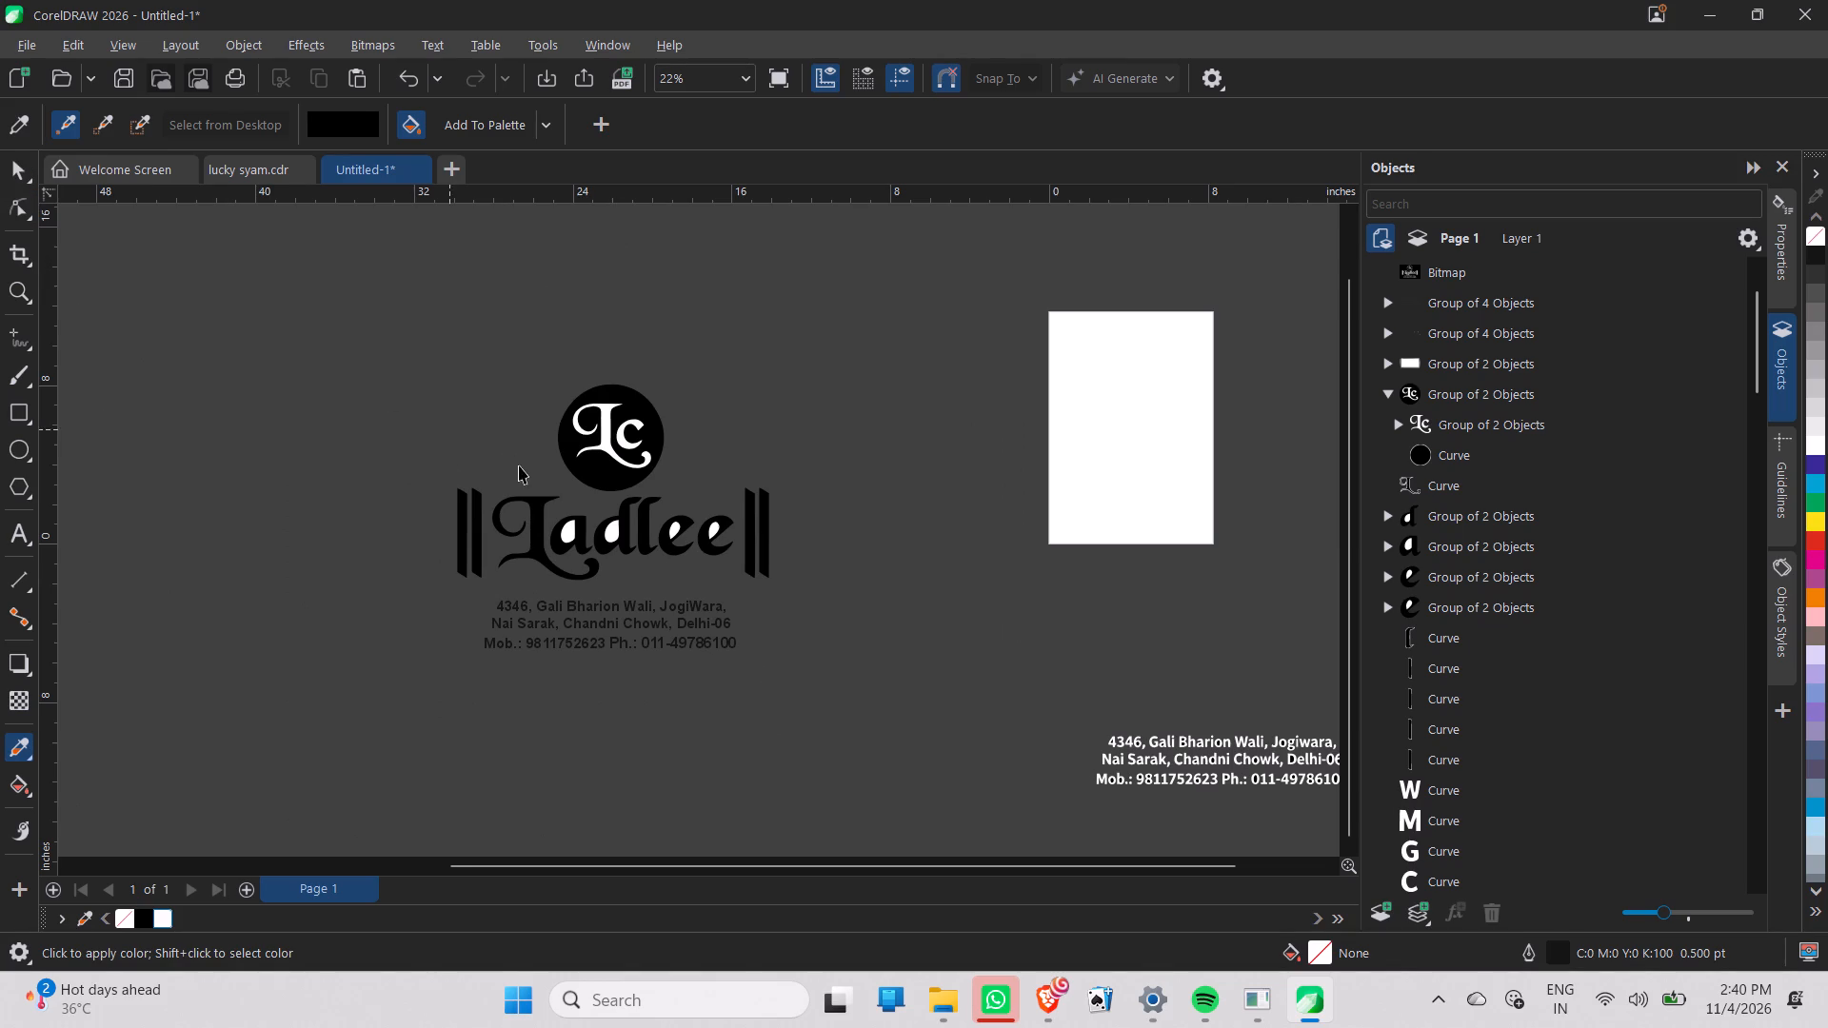
scroll(581, 496, "down", 3)
left_click_drag(794, 722, 336, 308)
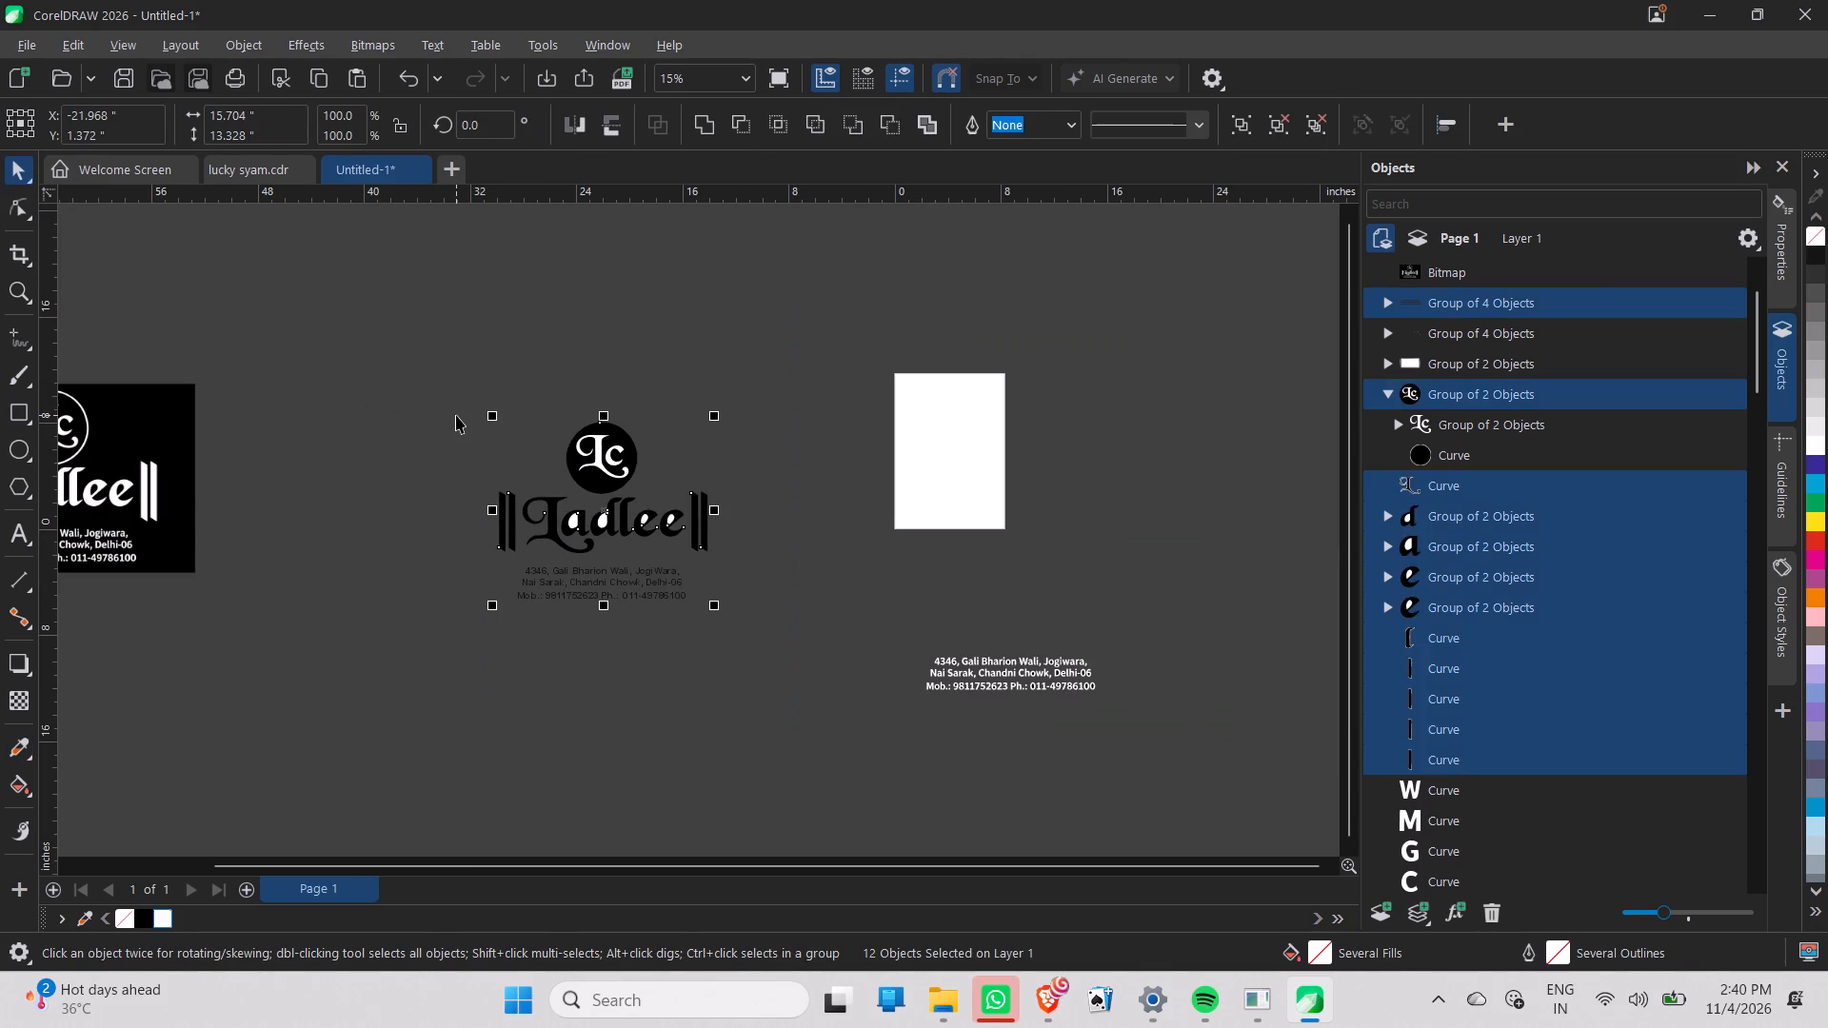
key("ctrl+g")
Move the grouped logo onto the white page and scale it down to 52.5%, about 8.24 by 7.00 inches.
left_click_drag(610, 521, 828, 590)
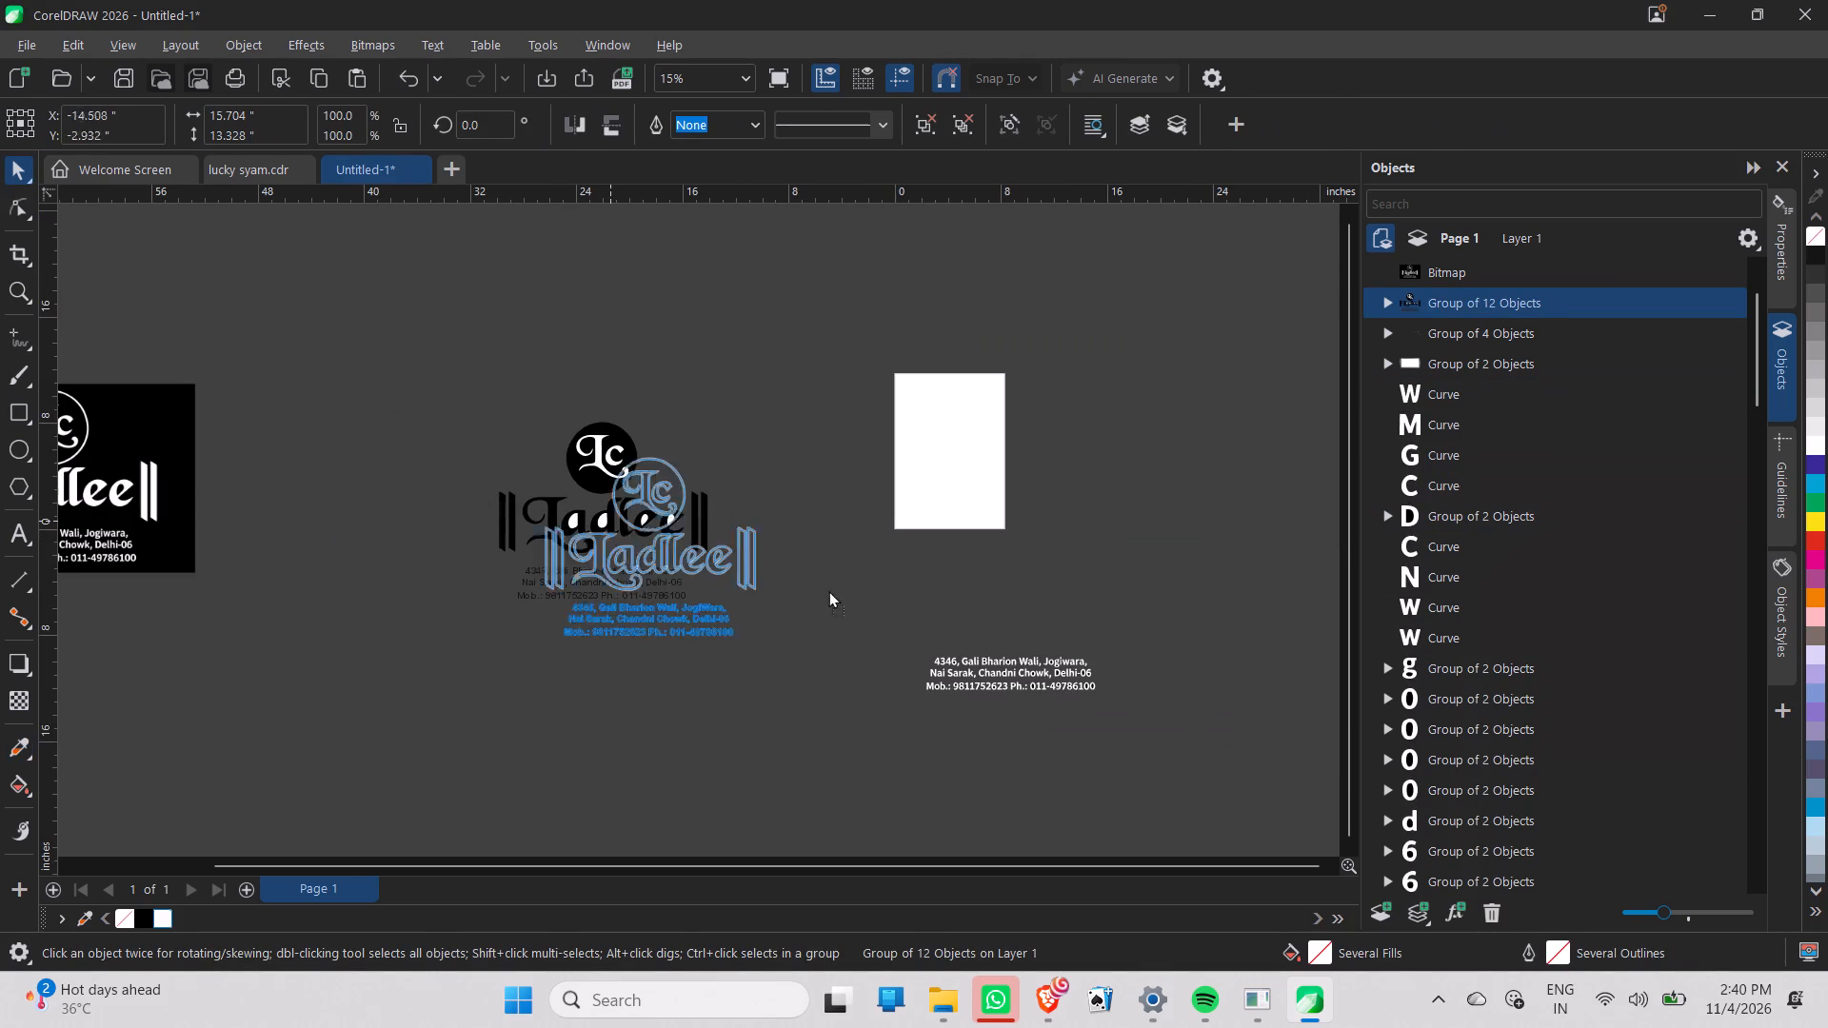
left_click_drag(828, 590, 984, 485)
scroll(1136, 546, "down", 5)
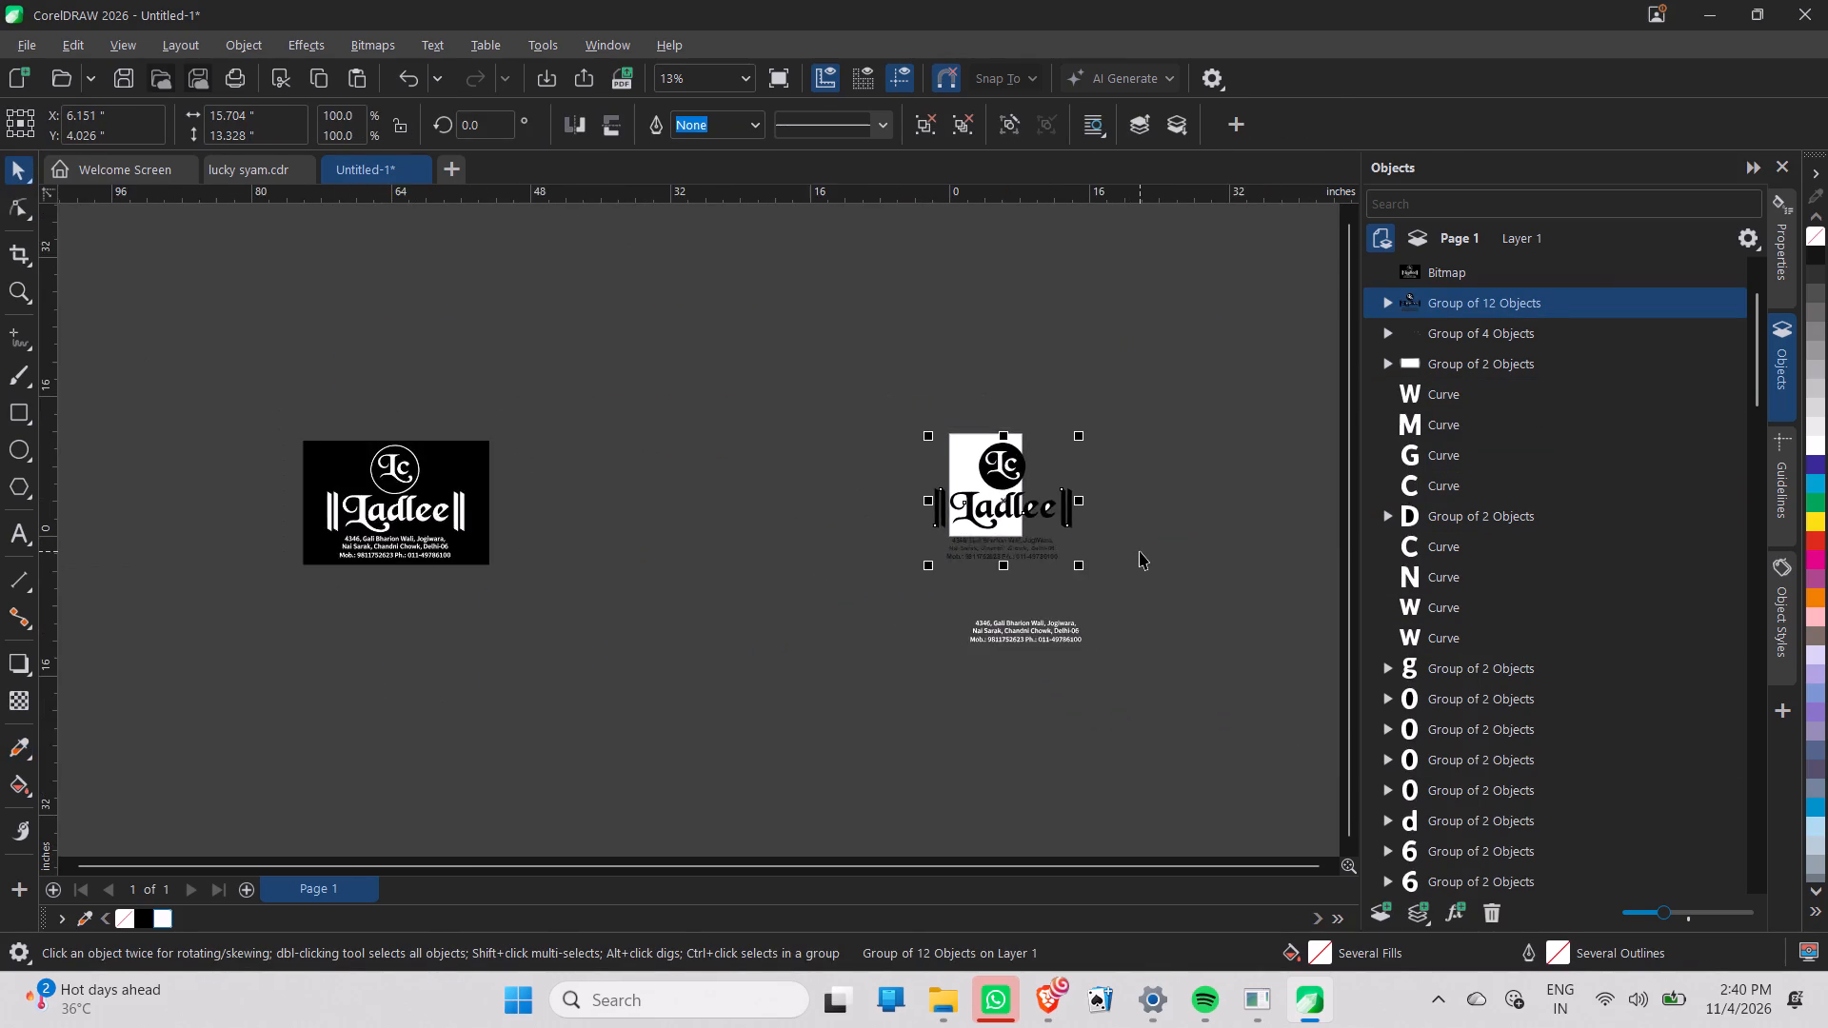
scroll(1140, 551, "down", 2)
scroll(1135, 554, "up", 1)
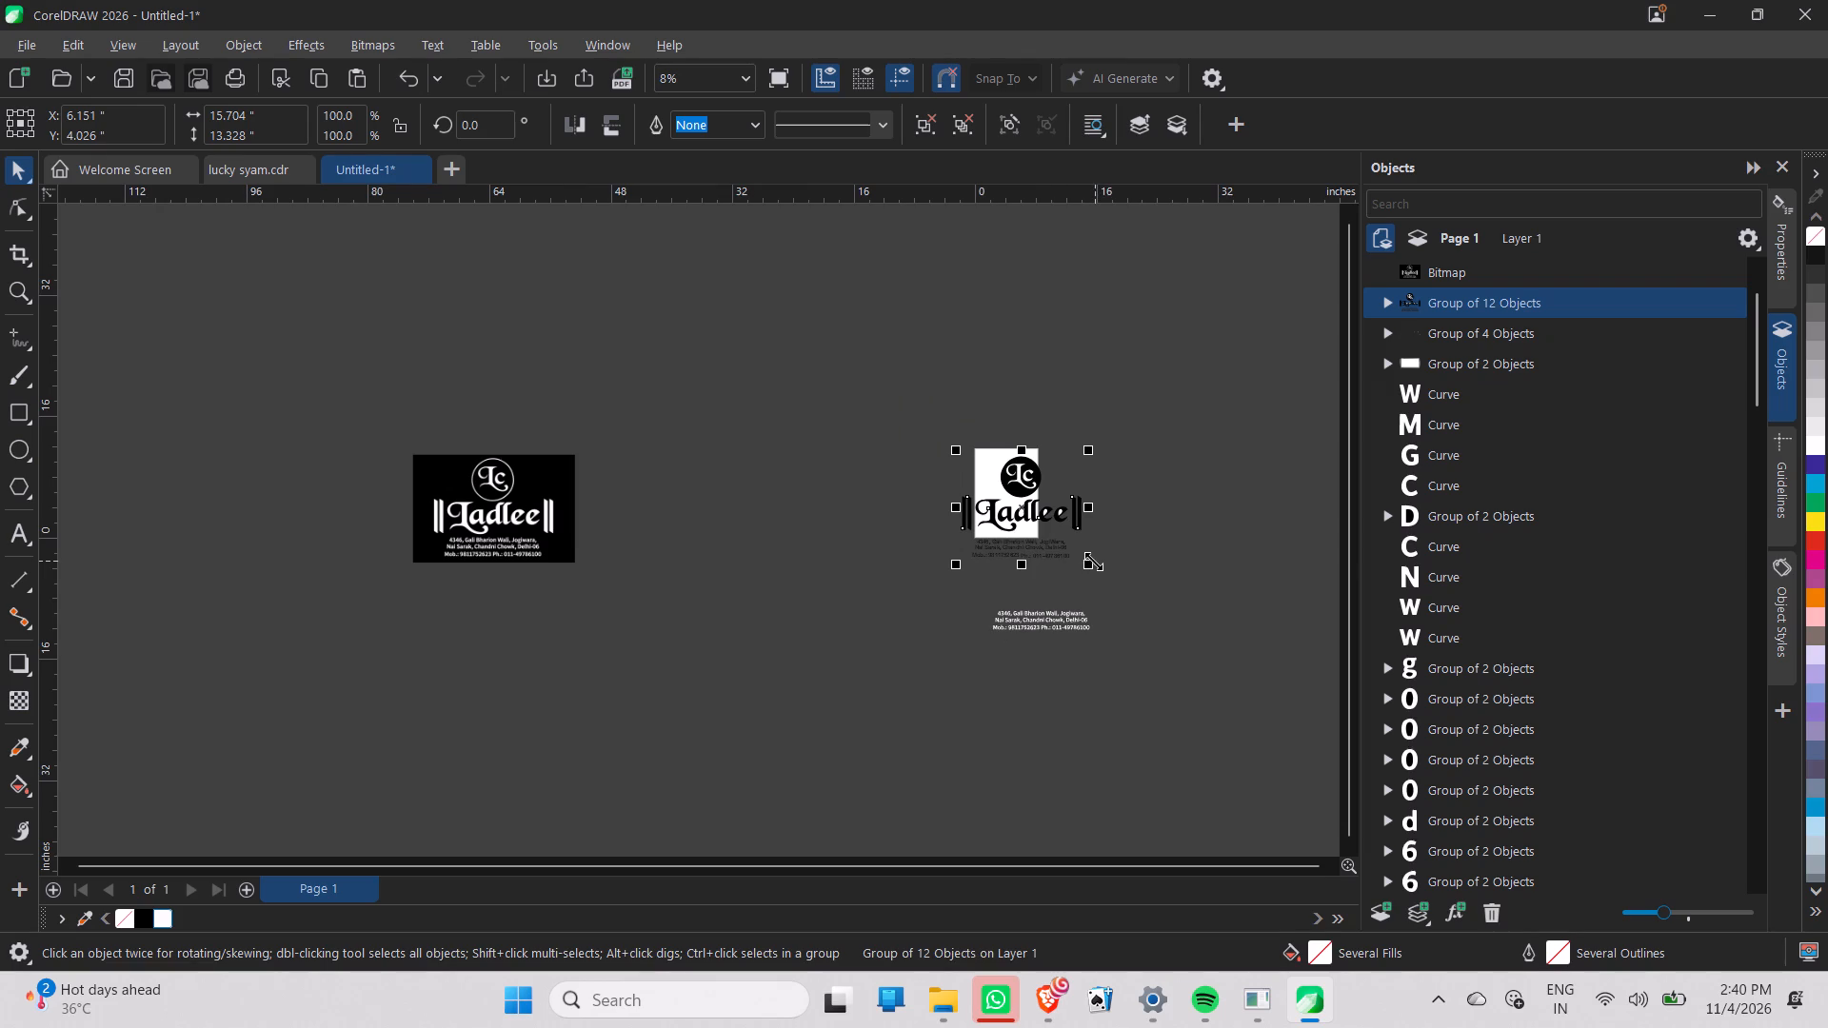
left_click_drag(1089, 561, 1061, 552, "shift")
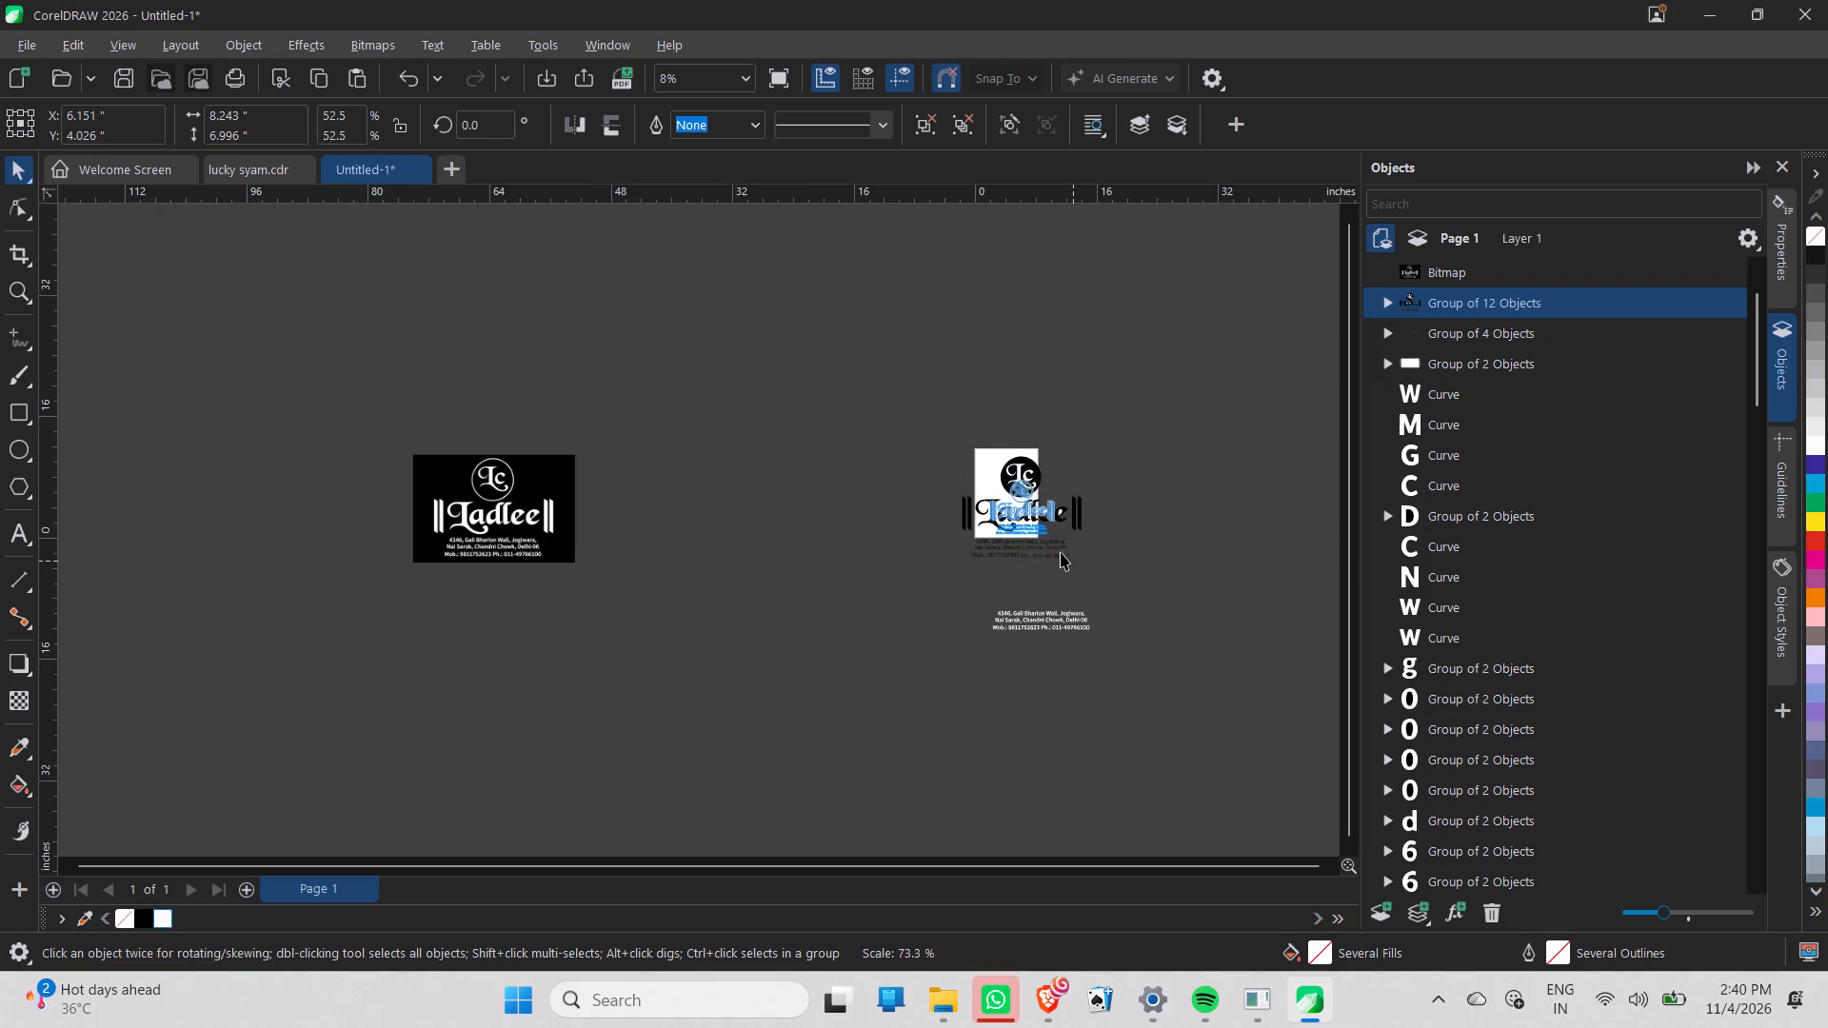
Position the scaled logo across the upper part of the page, centred at about X 4.20, Y 7.25 inches.
scroll(1061, 551, "up", 11)
left_click_drag(1097, 524, 1040, 449)
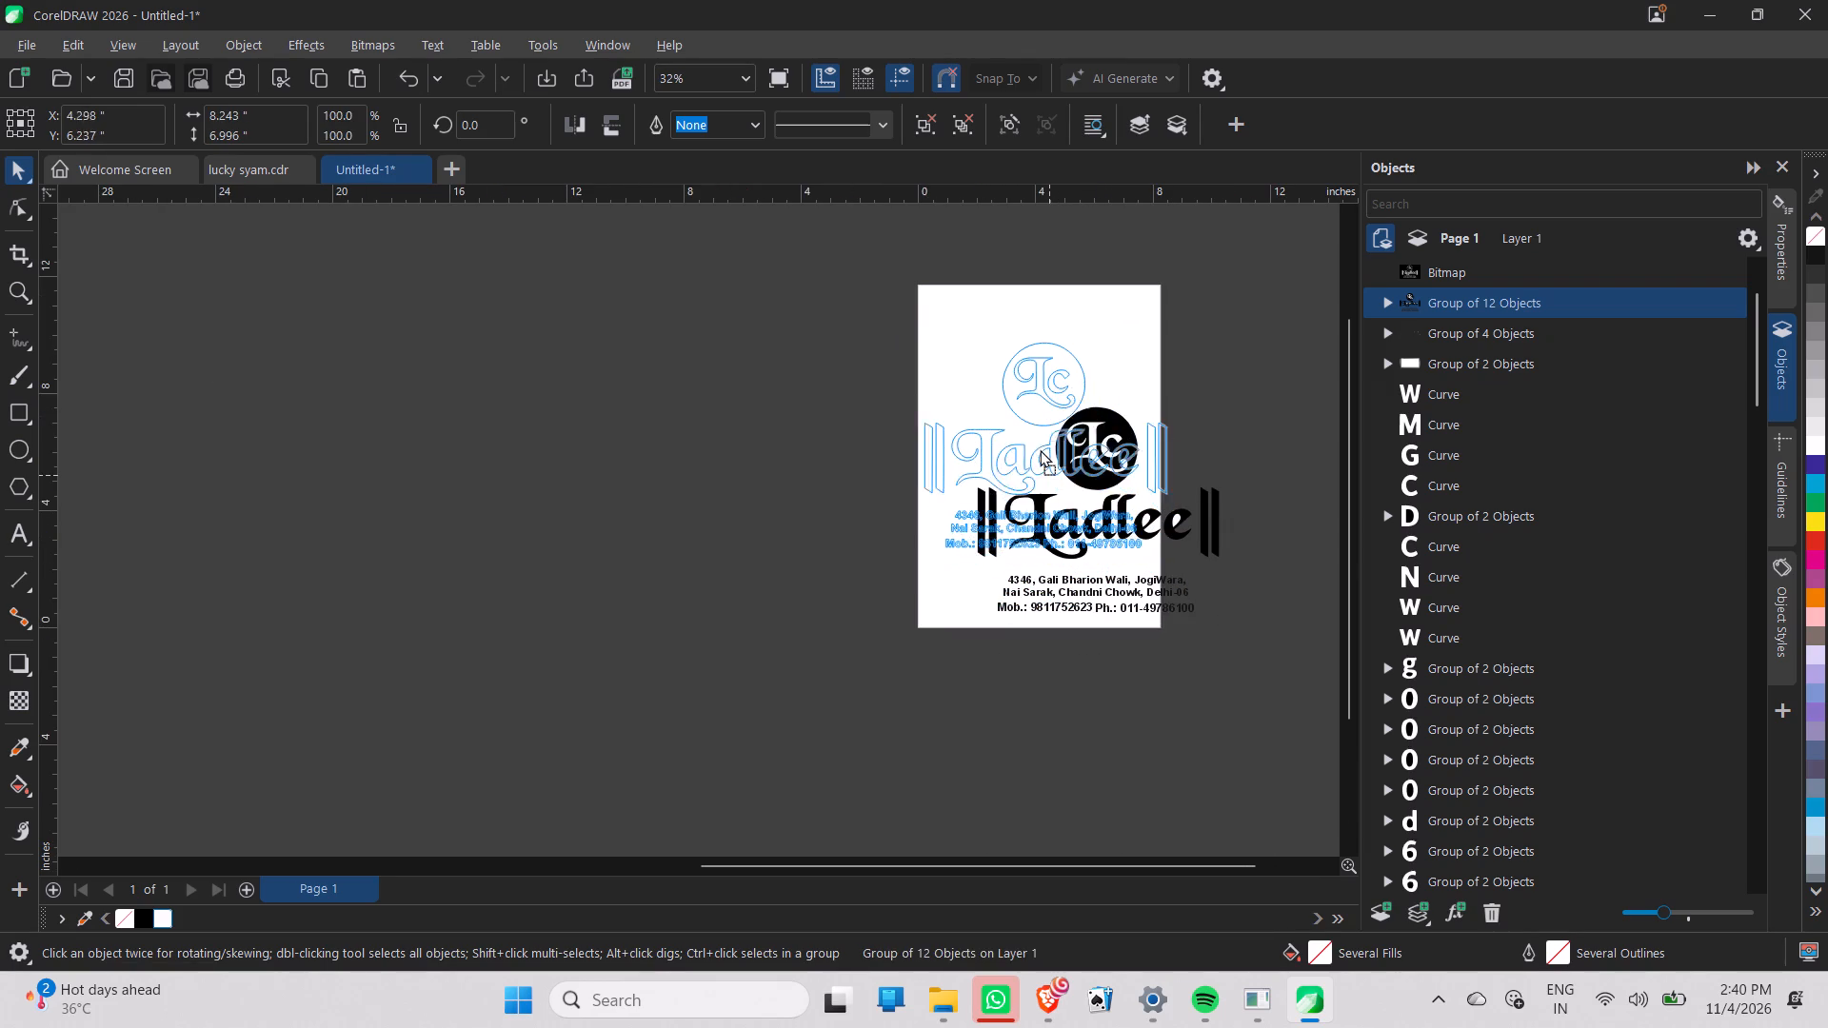
left_click_drag(1040, 449, 1040, 429)
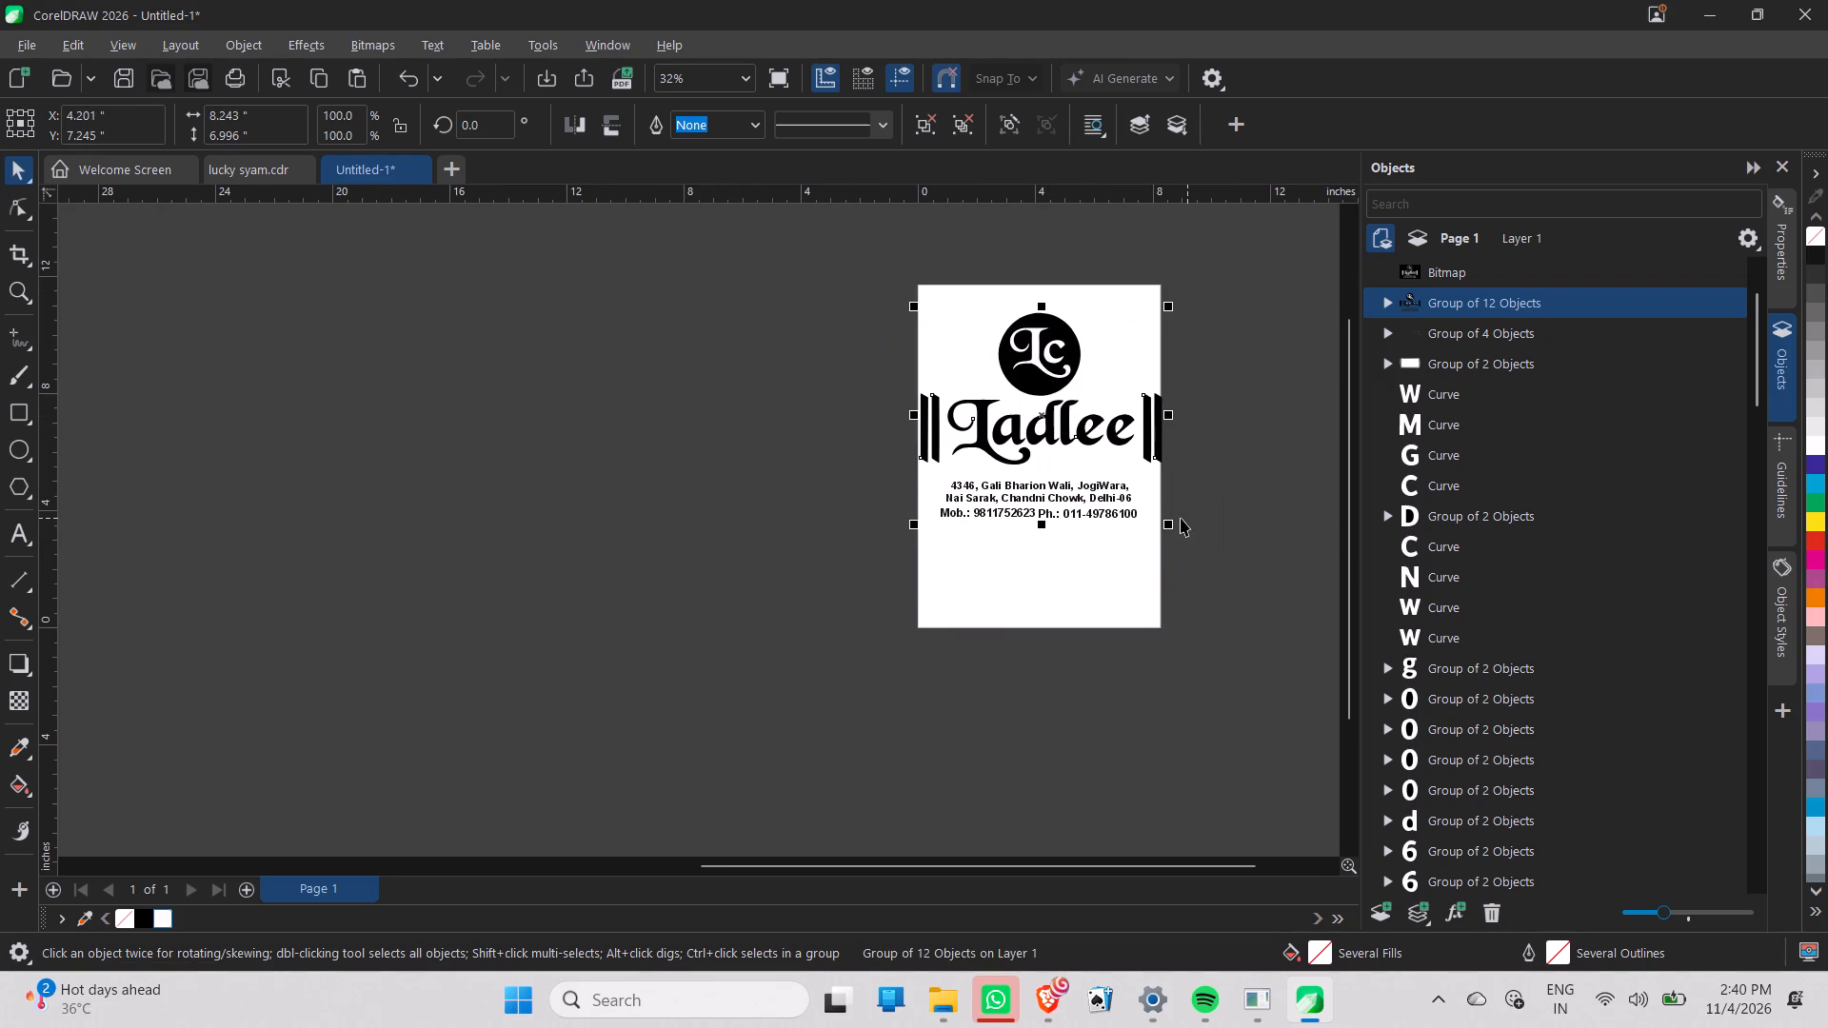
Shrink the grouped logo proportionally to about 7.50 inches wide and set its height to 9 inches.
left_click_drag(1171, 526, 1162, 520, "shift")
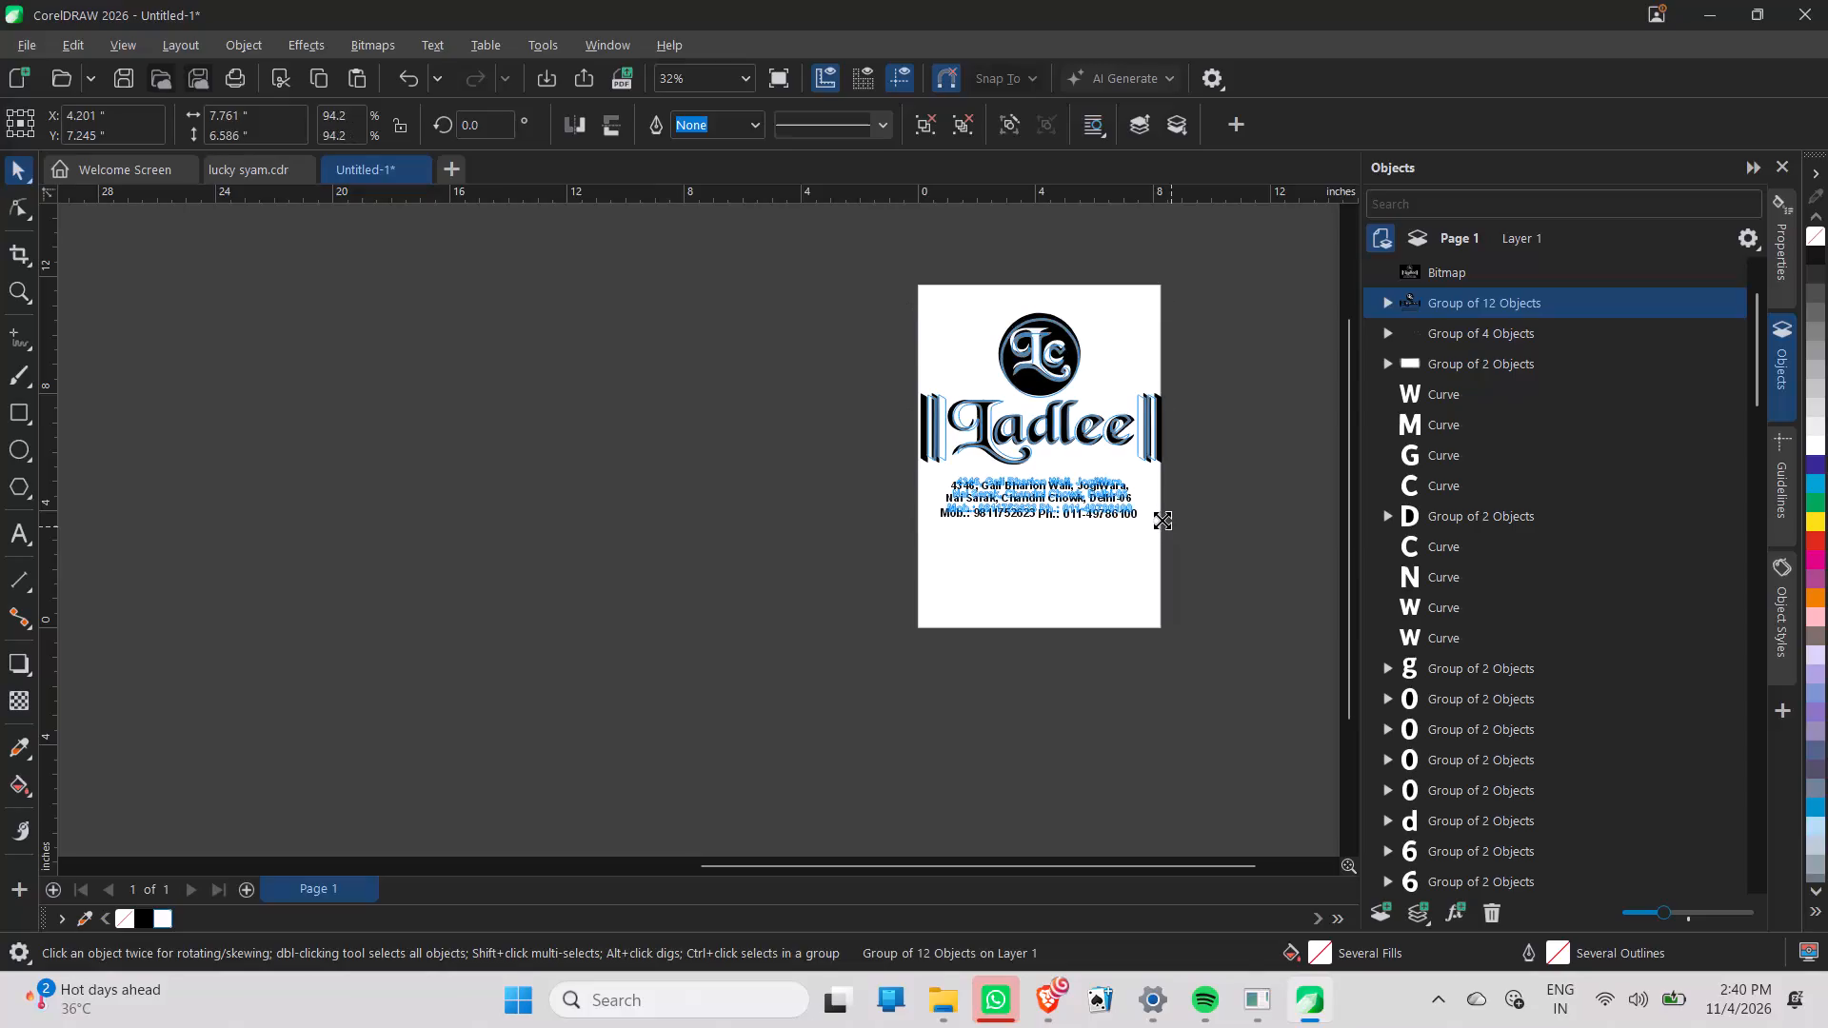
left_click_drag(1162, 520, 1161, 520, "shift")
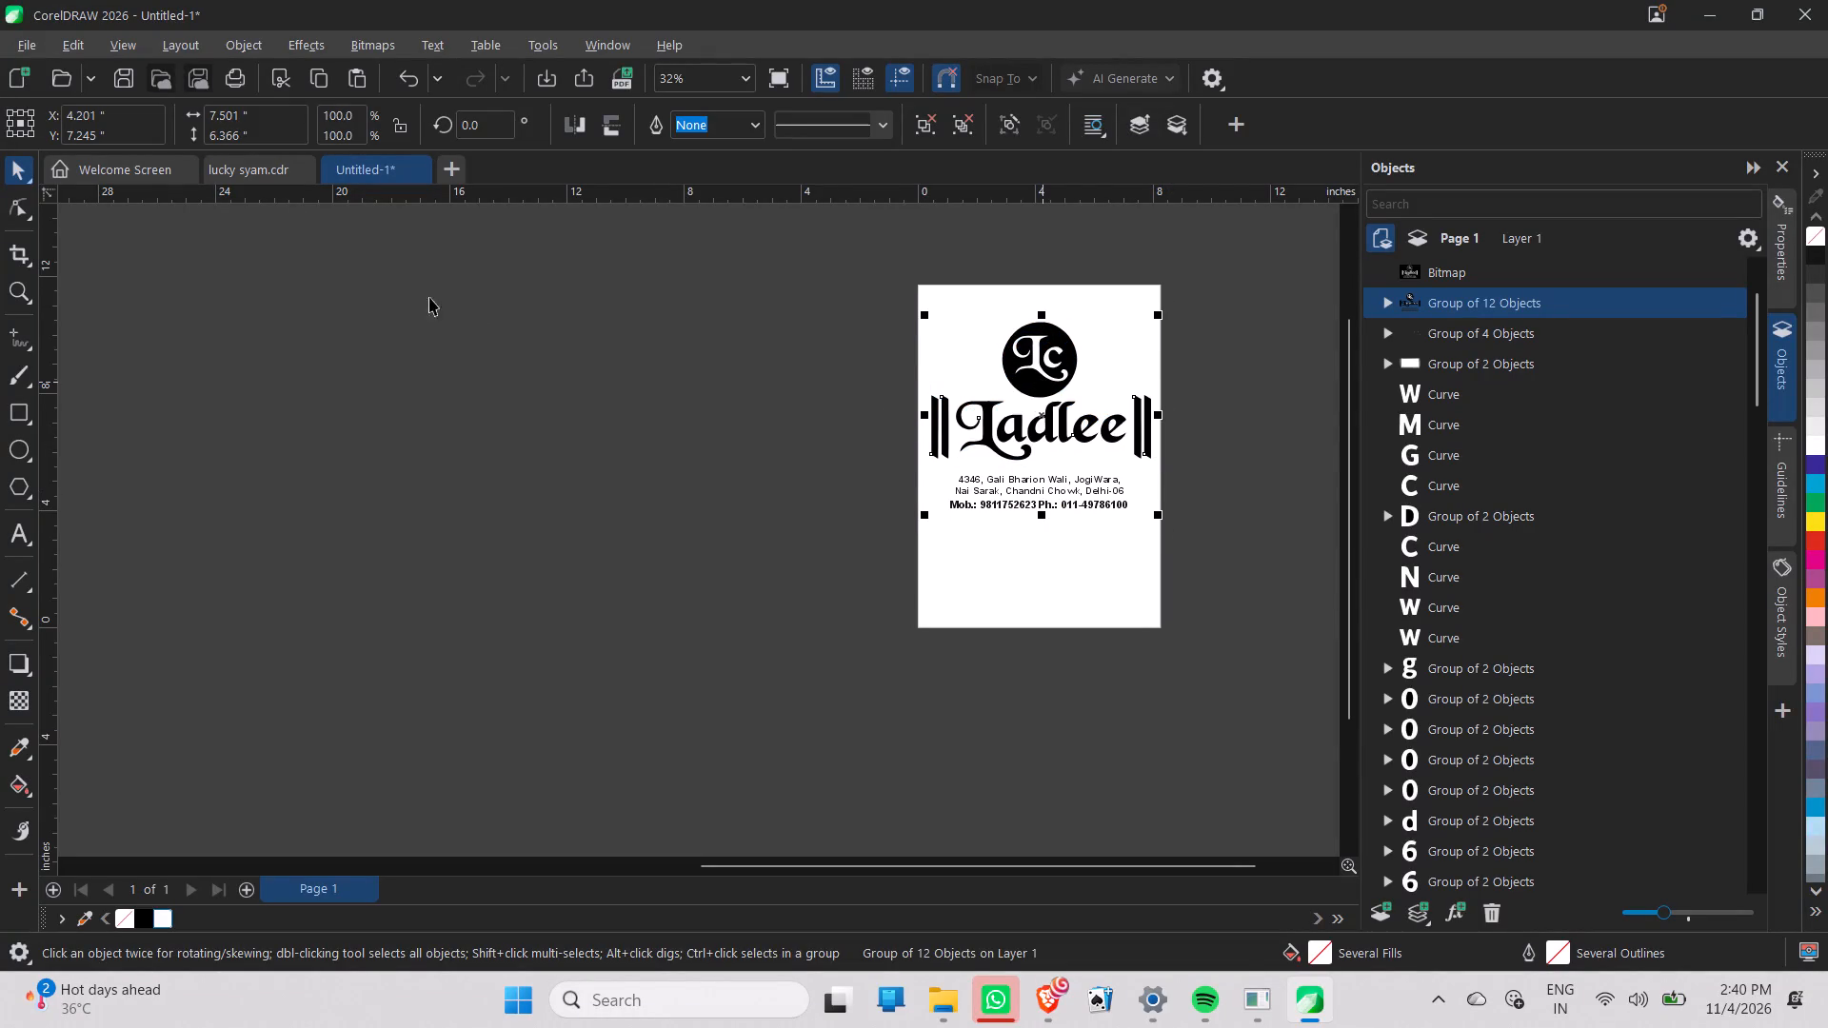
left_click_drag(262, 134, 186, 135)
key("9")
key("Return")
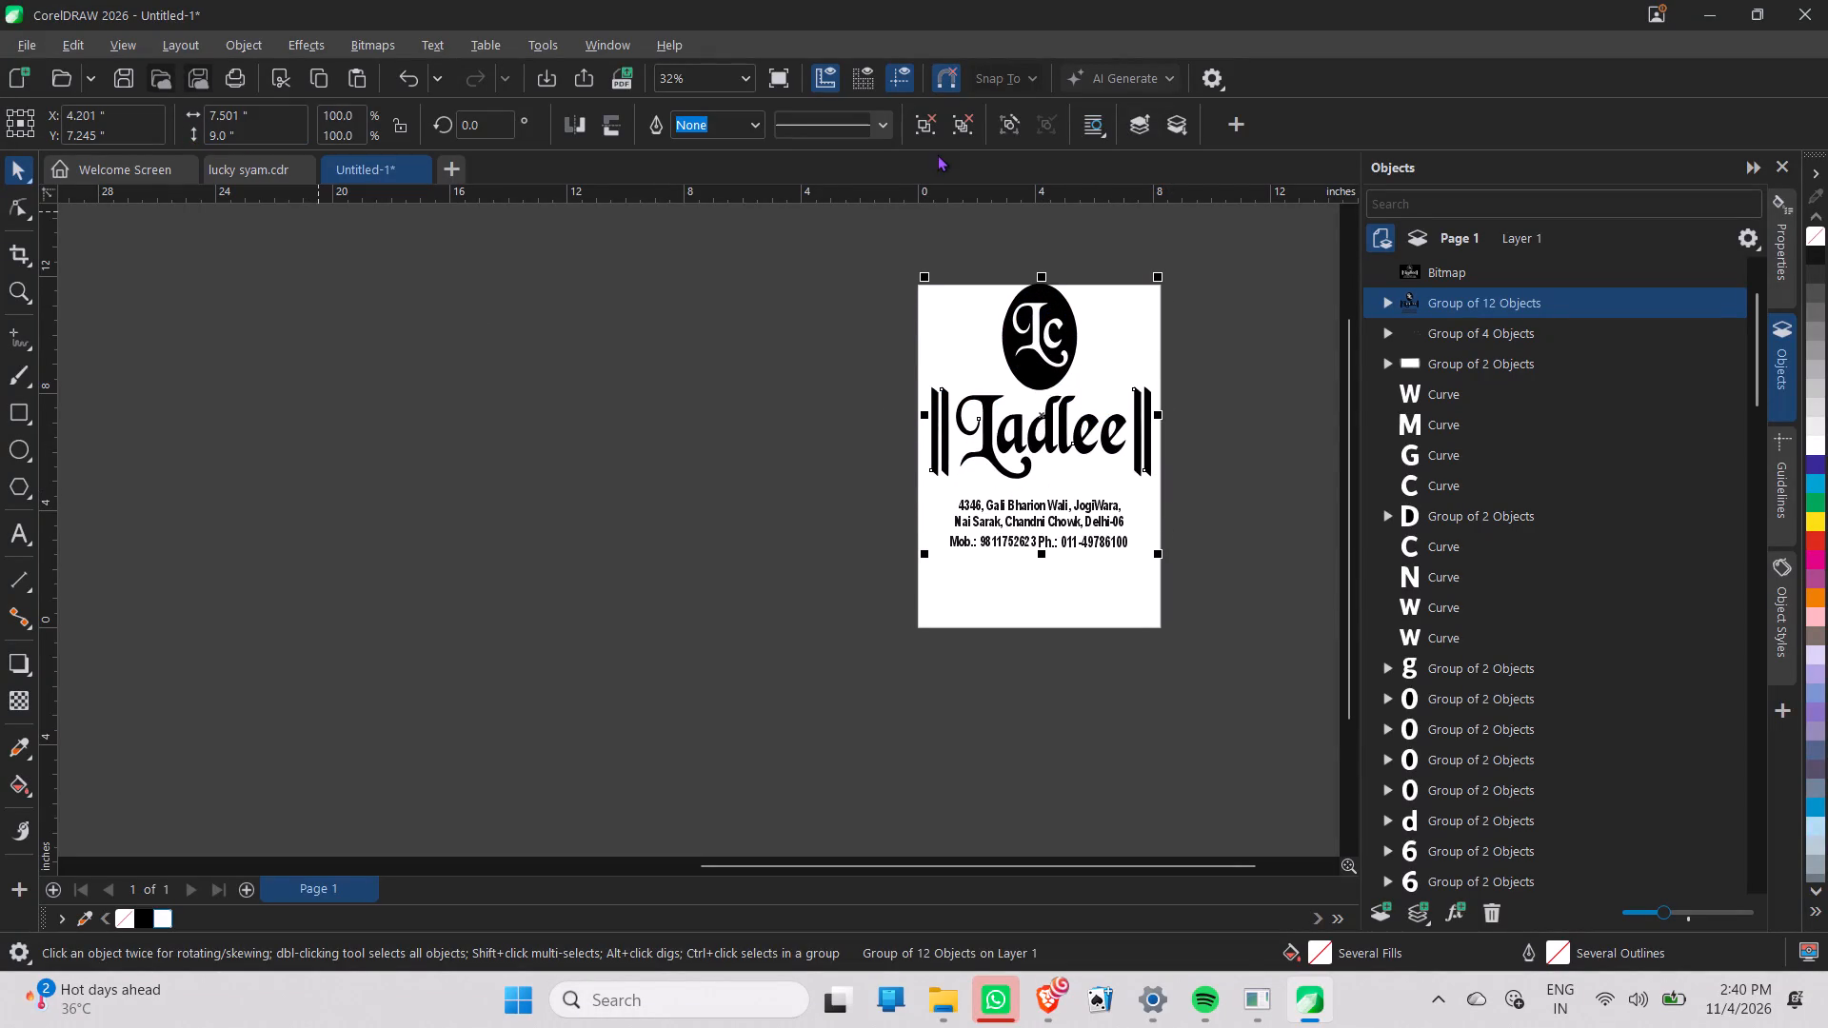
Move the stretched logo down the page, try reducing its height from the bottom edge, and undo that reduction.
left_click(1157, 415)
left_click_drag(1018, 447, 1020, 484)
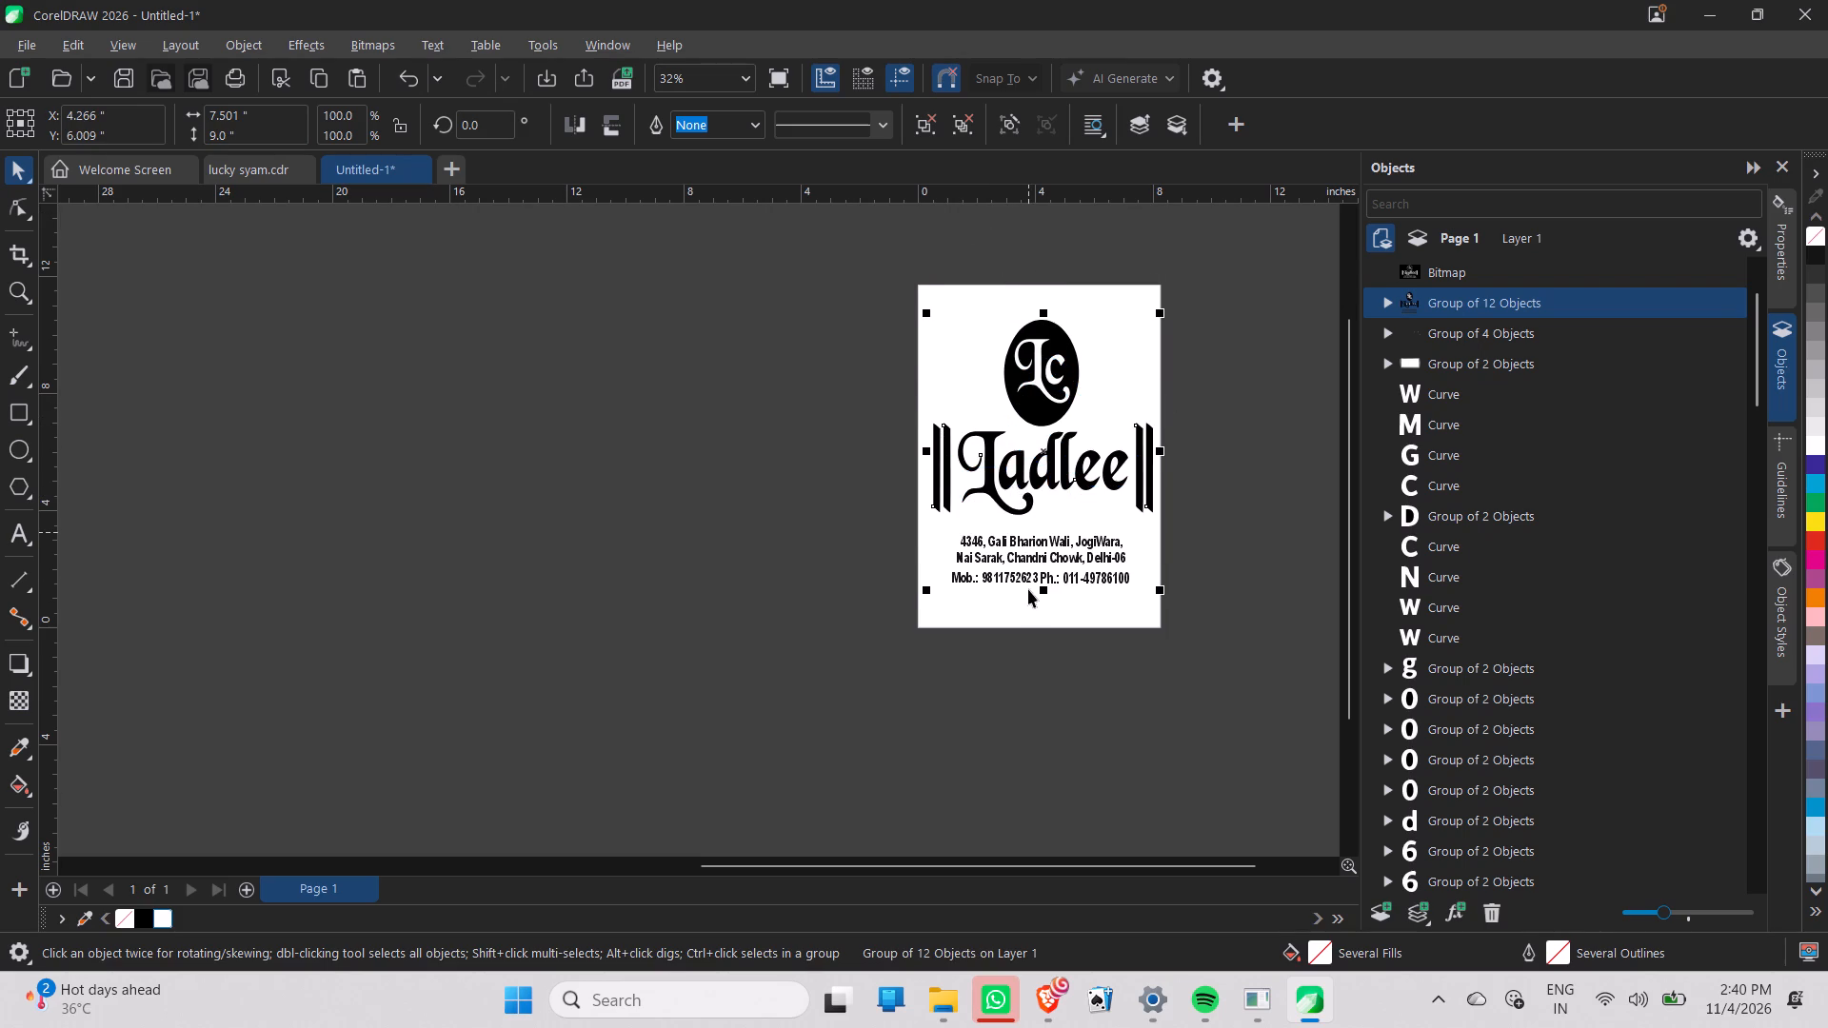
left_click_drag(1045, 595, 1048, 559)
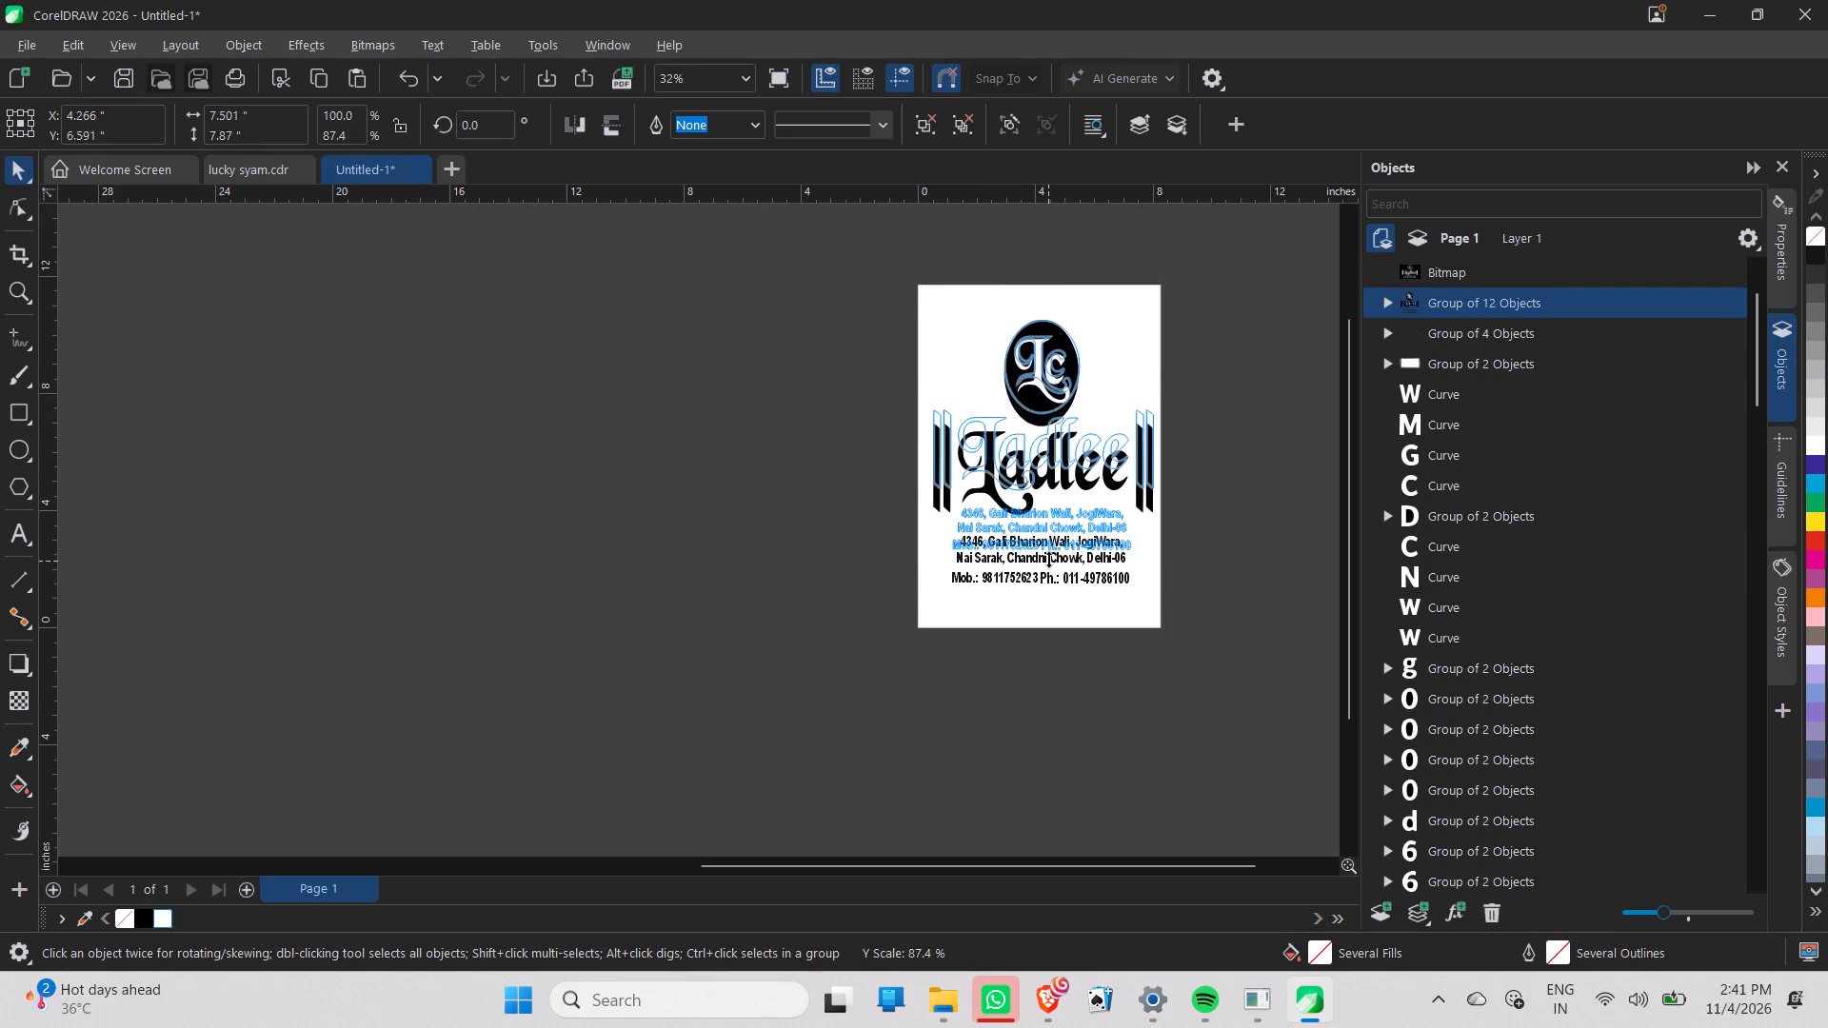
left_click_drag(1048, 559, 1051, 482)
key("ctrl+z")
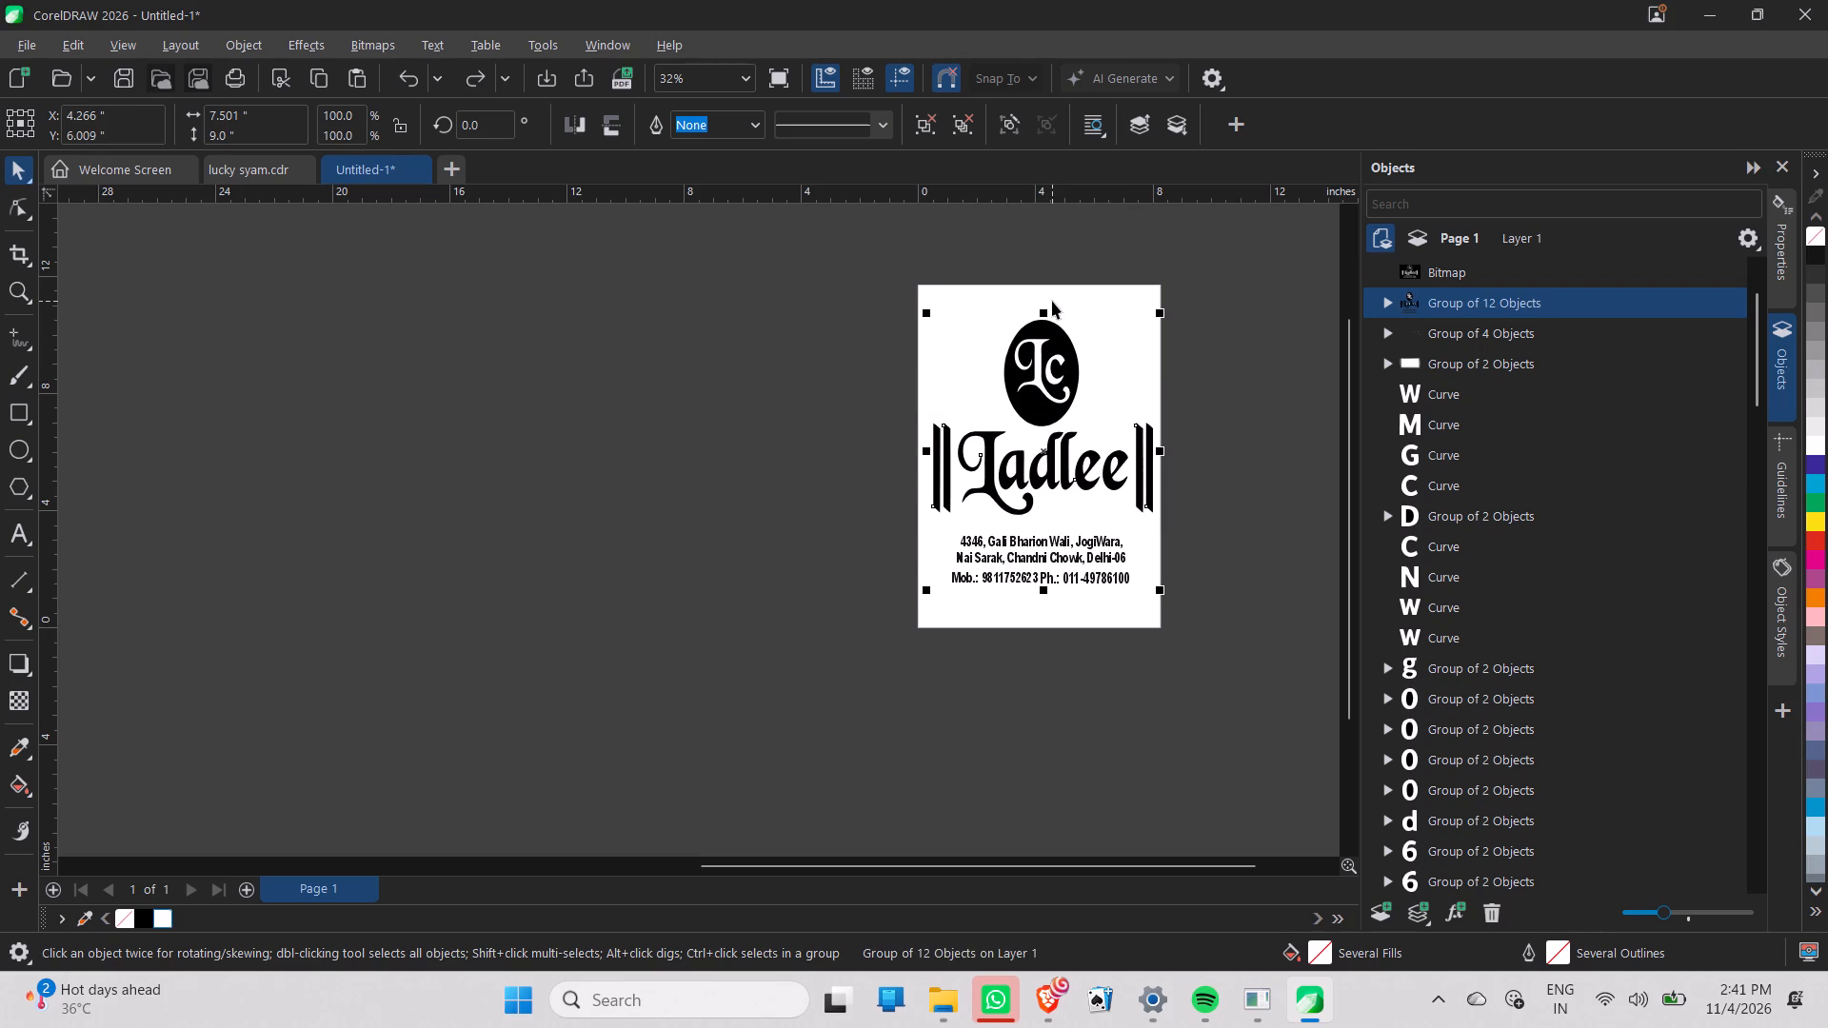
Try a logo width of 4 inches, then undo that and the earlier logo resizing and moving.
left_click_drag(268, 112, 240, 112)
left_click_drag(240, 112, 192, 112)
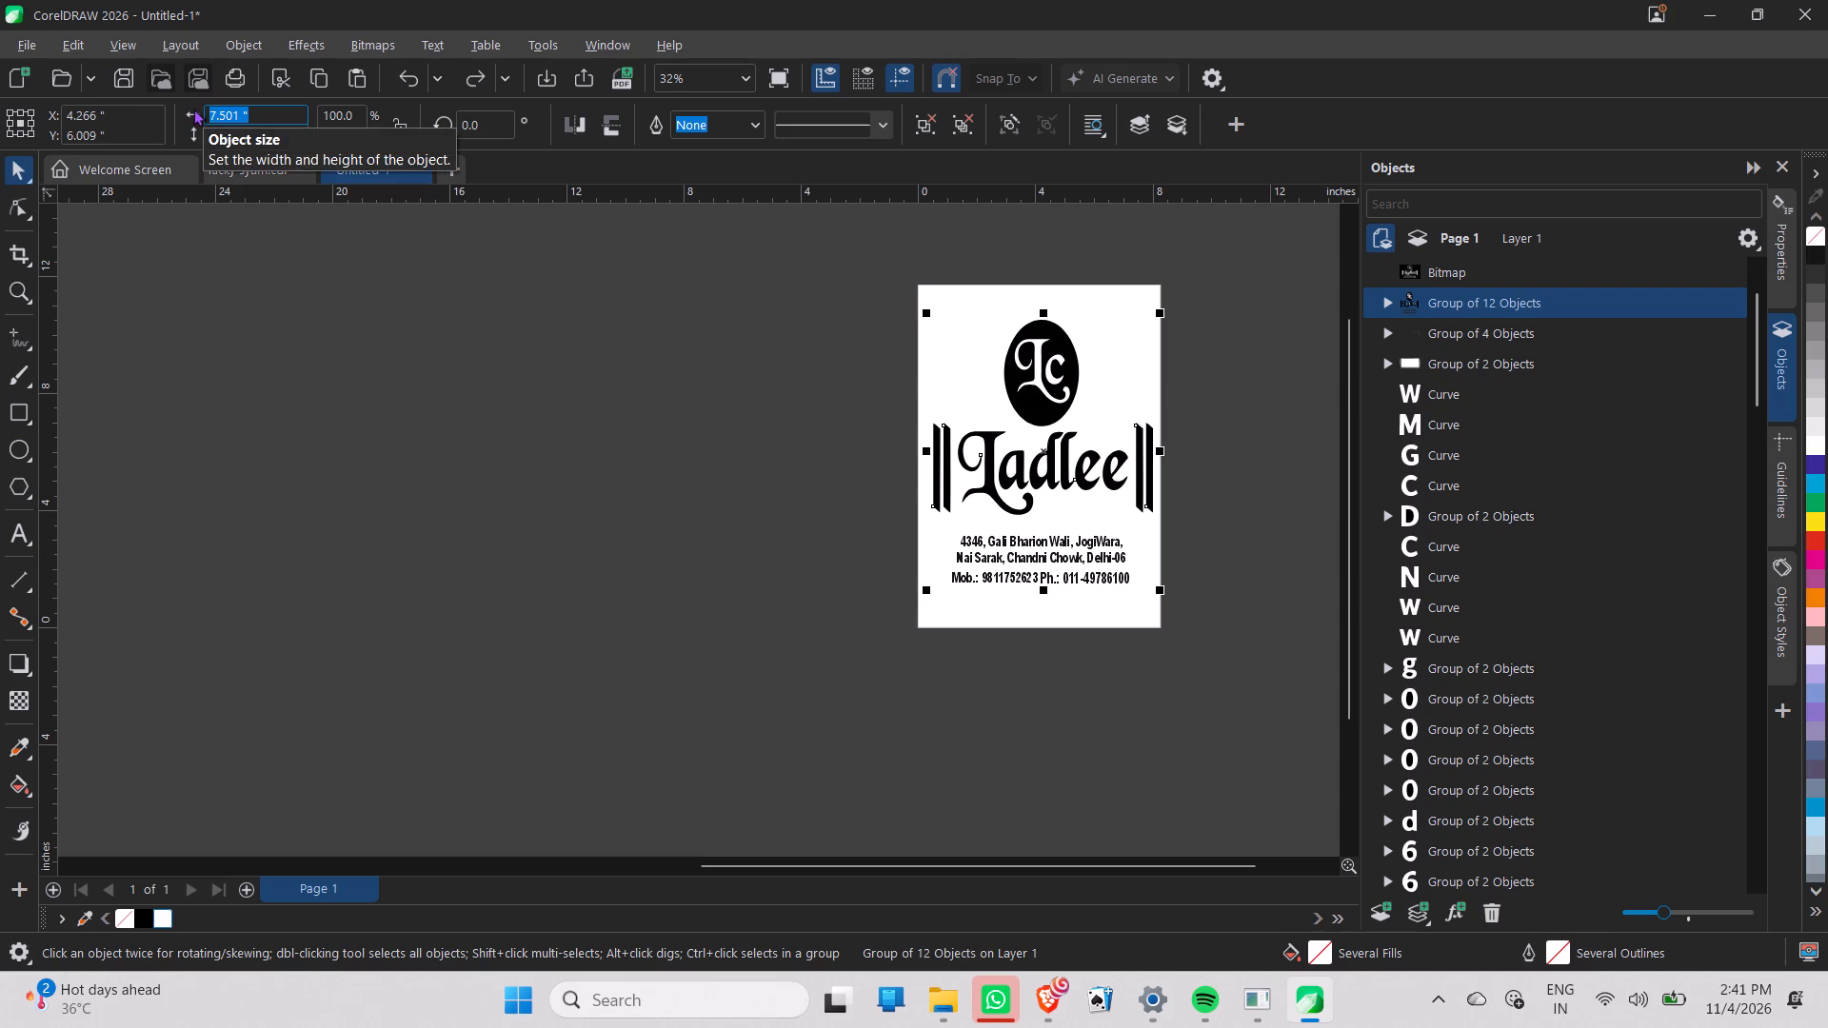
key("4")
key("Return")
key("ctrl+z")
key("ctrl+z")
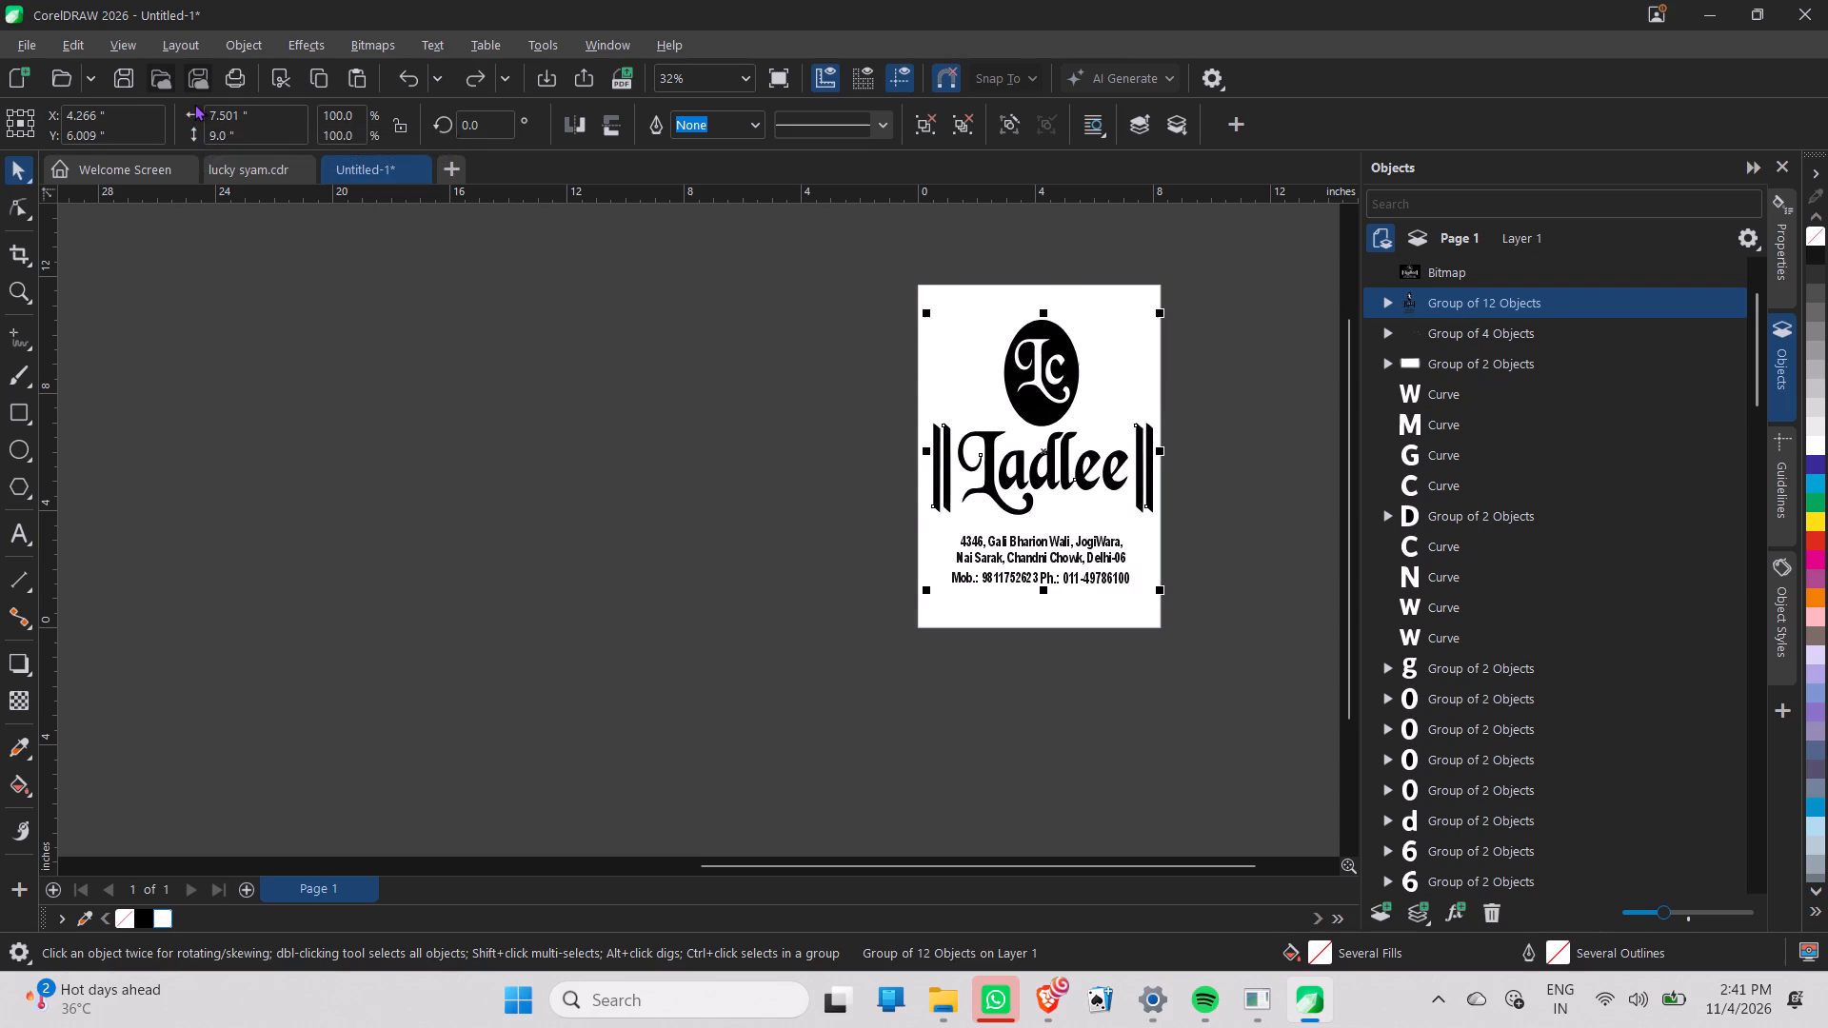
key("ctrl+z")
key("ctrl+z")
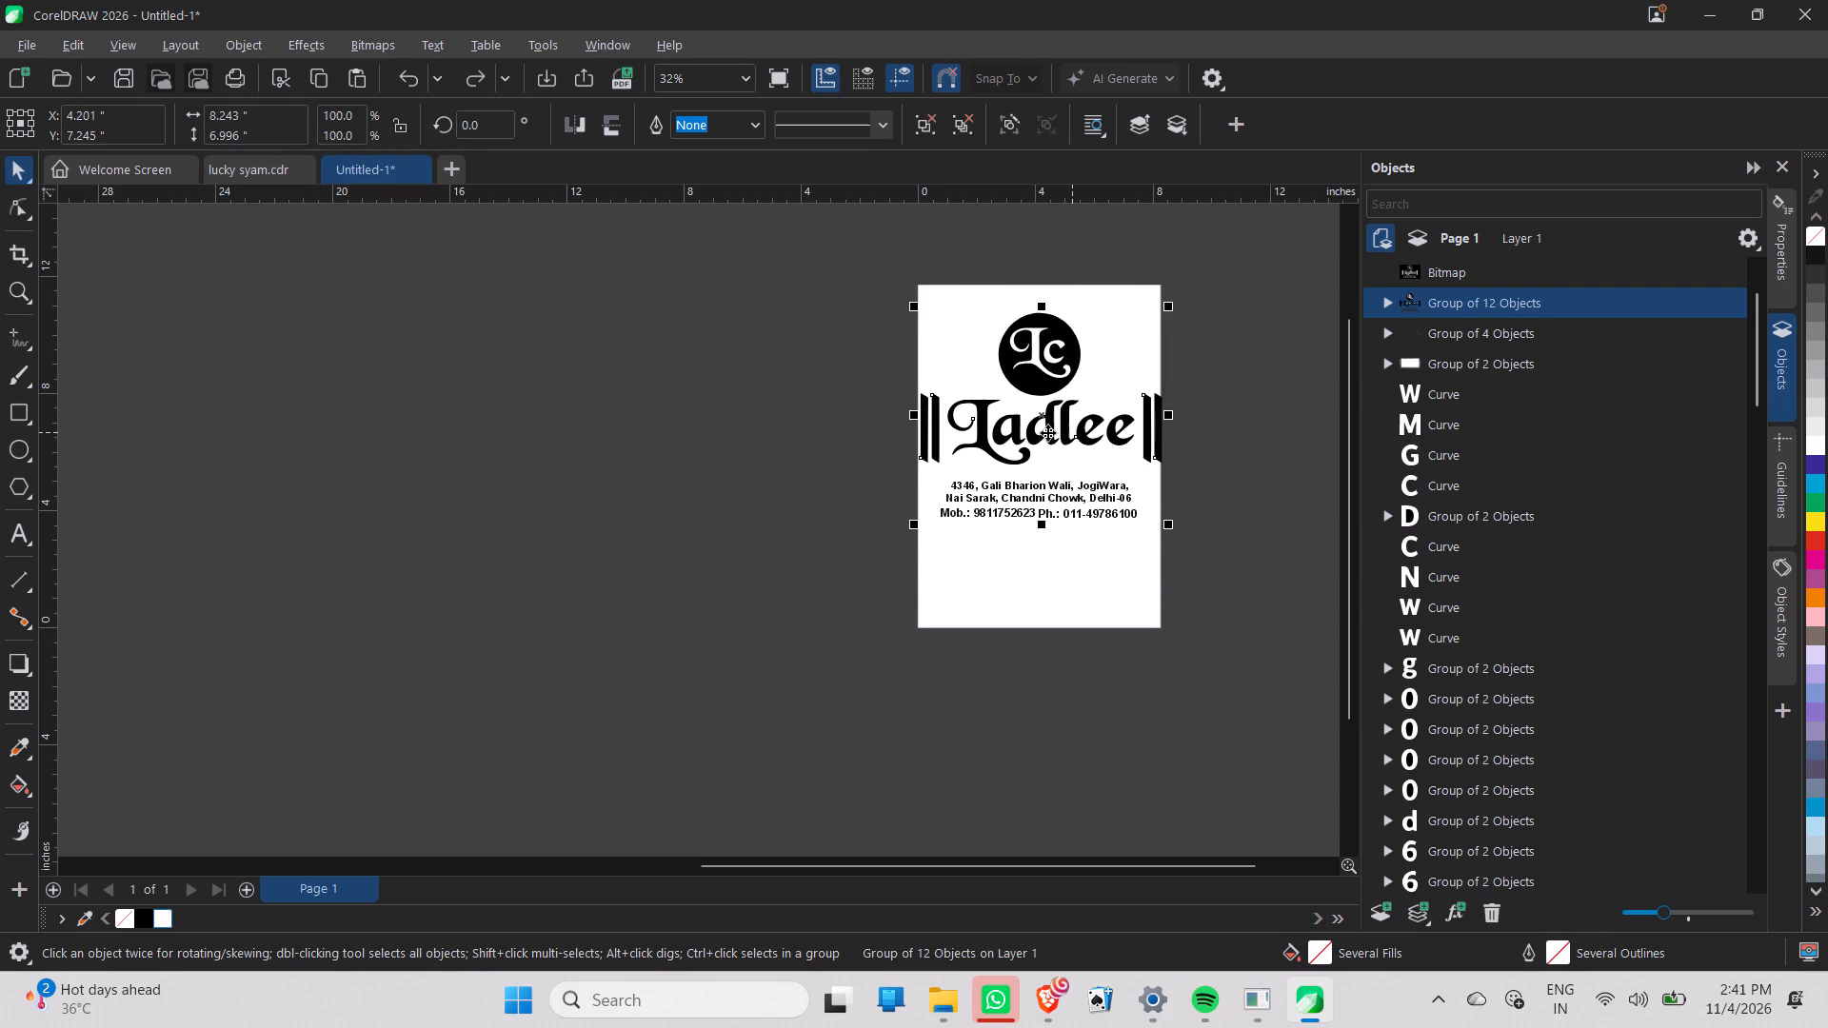
Move the logo off the page, enlarge it proportionally to about 9.55 by 8.11 inches, and place it back over the page.
left_click_drag(1047, 432, 545, 474)
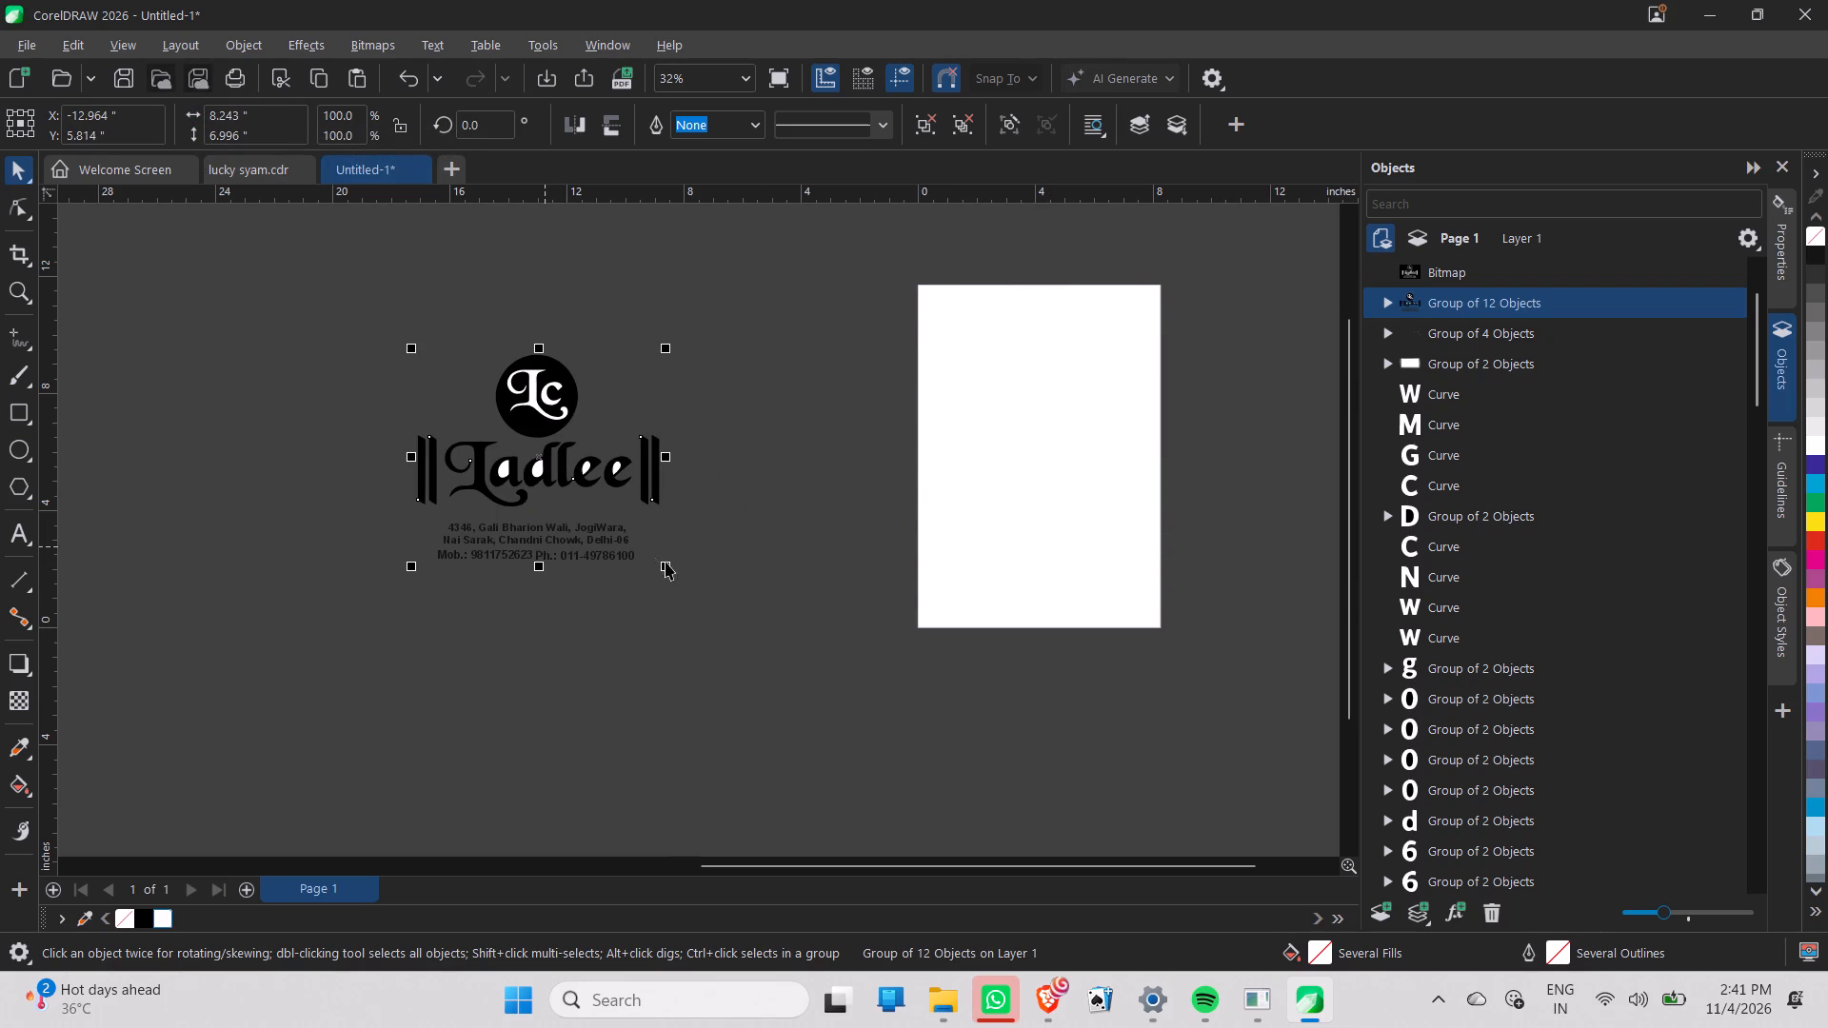
left_click_drag(666, 563, 691, 579, "shift")
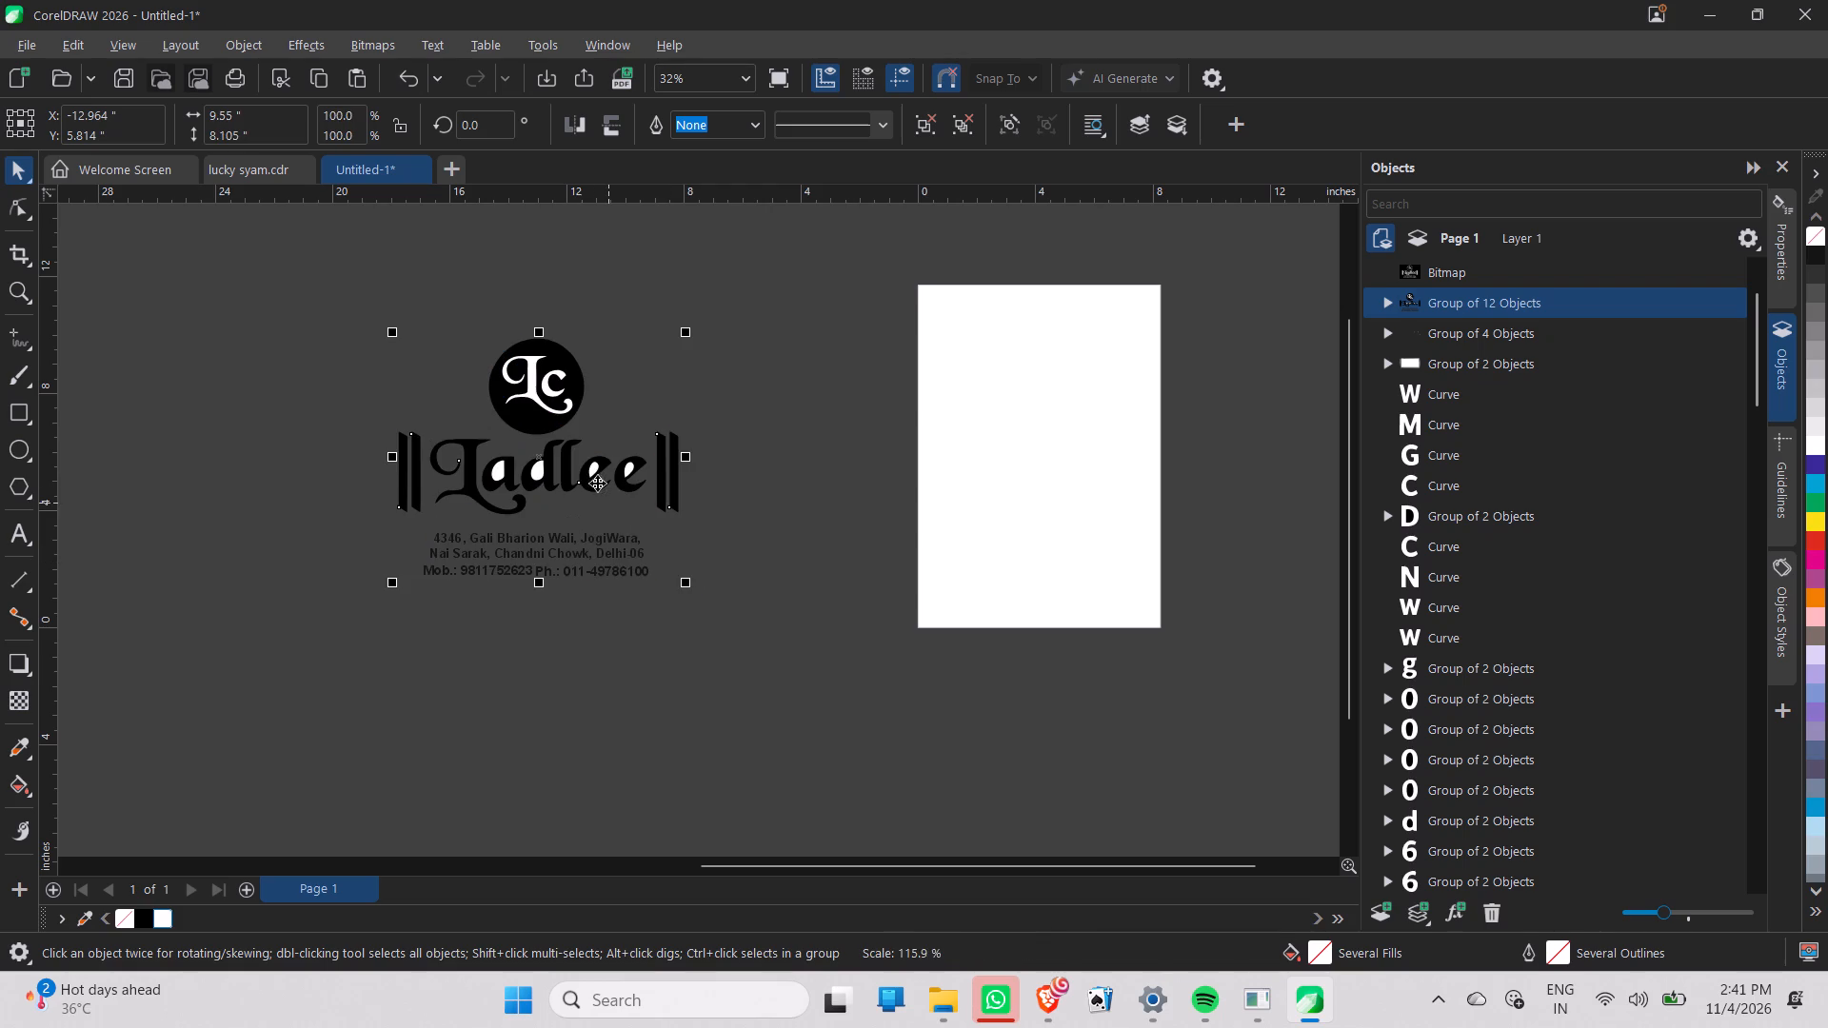
left_click_drag(596, 480, 1090, 452)
Switch the page to landscape orientation, 11.69 by 8.27 inches.
left_click(407, 312)
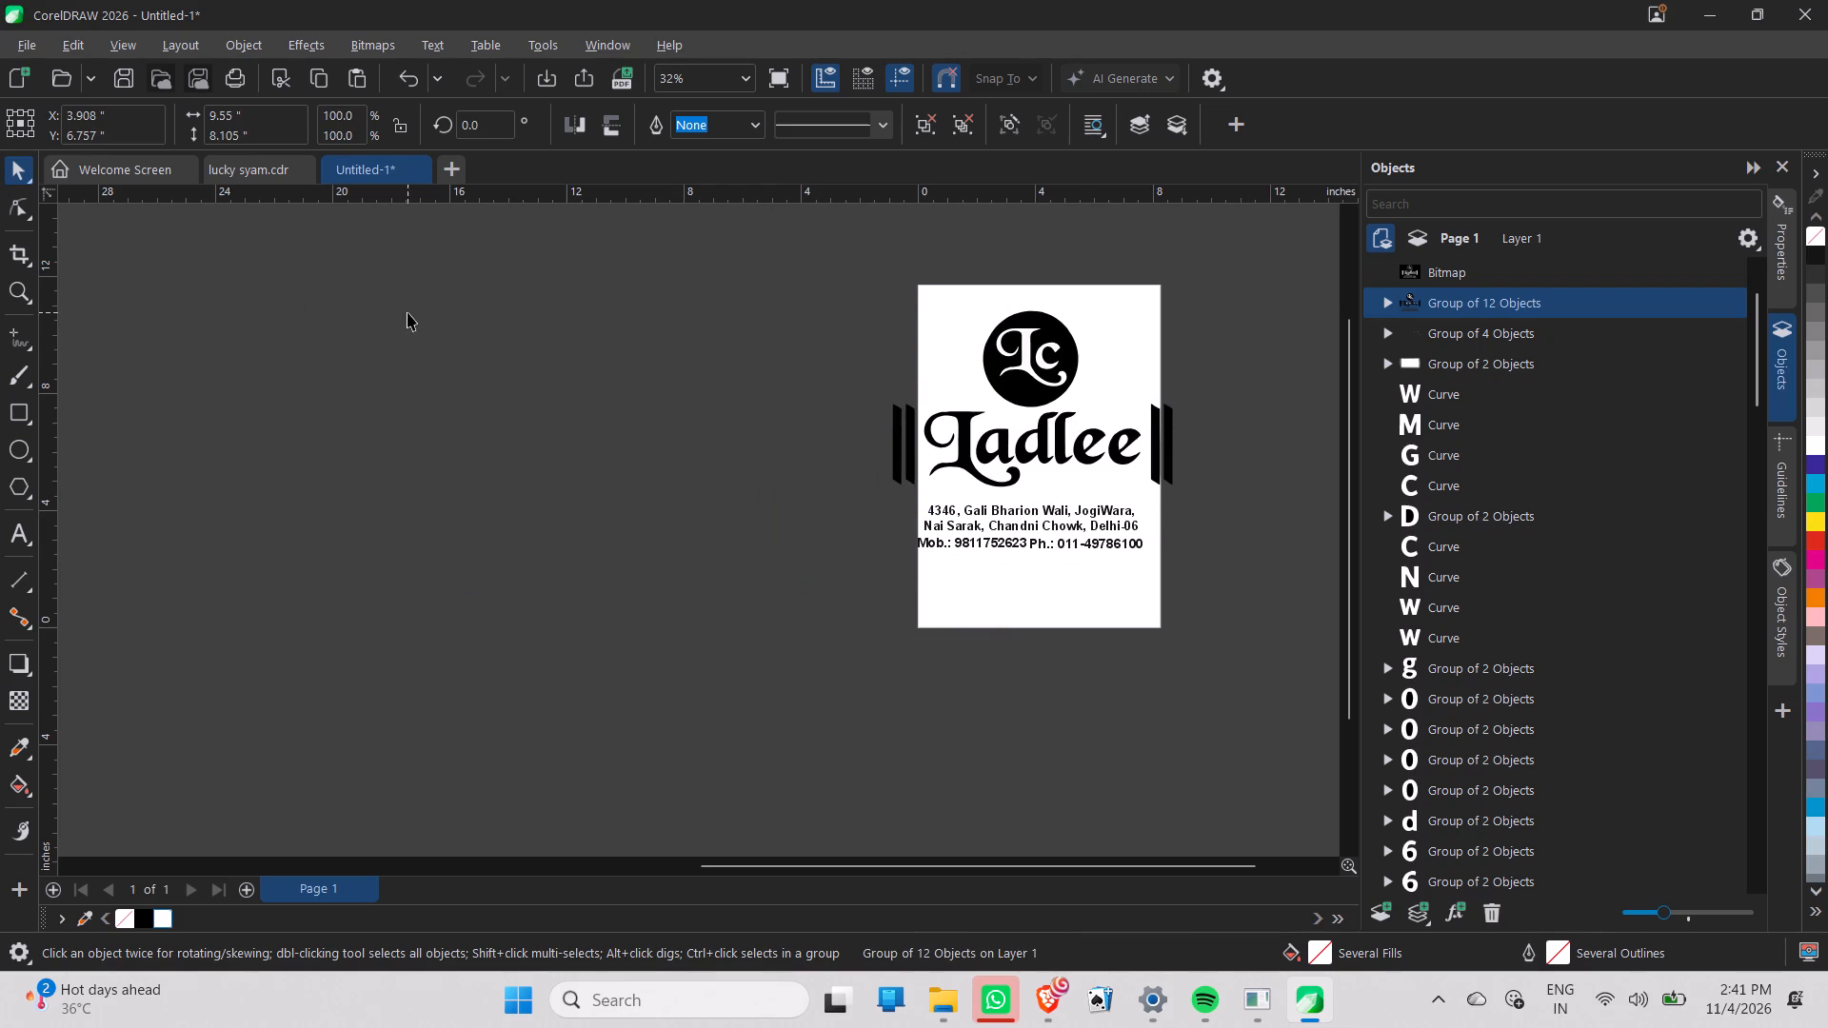
left_click(463, 126)
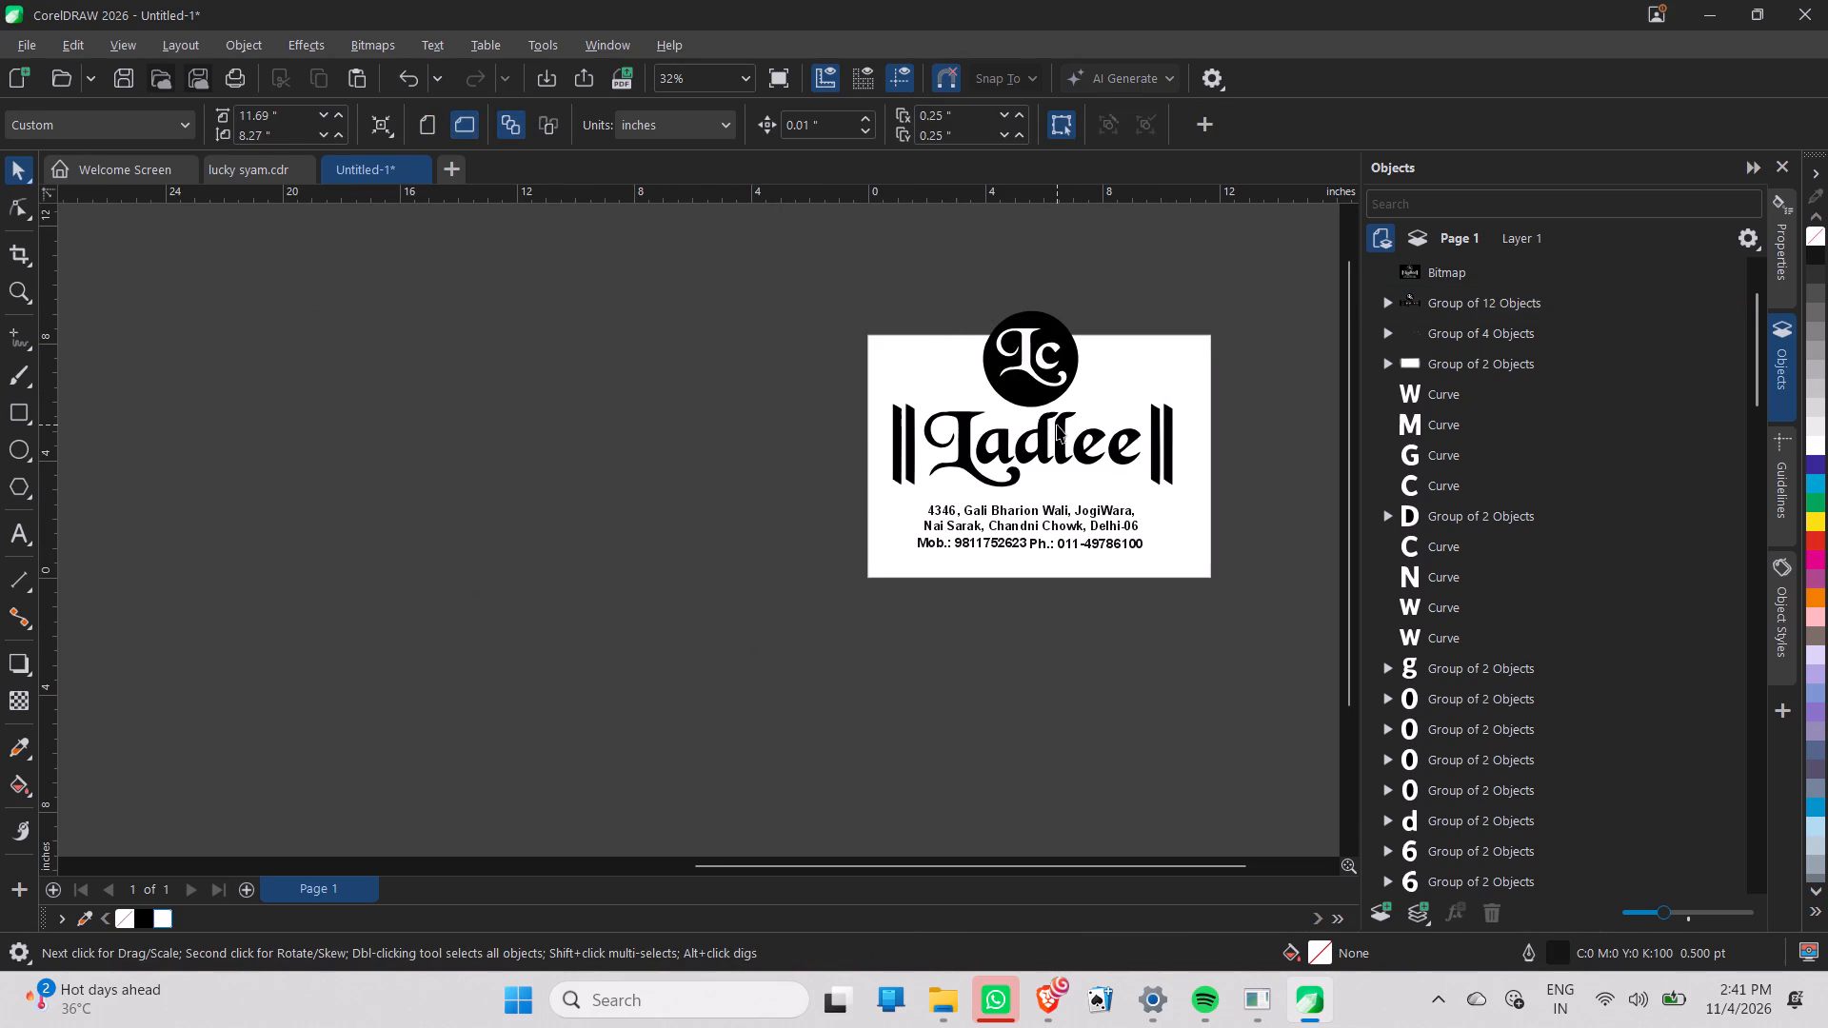
Move the logo down into the landscape page, centred at about X 5.72, Y 4.14 inches.
left_click(1057, 425)
left_click_drag(1060, 425, 1061, 441)
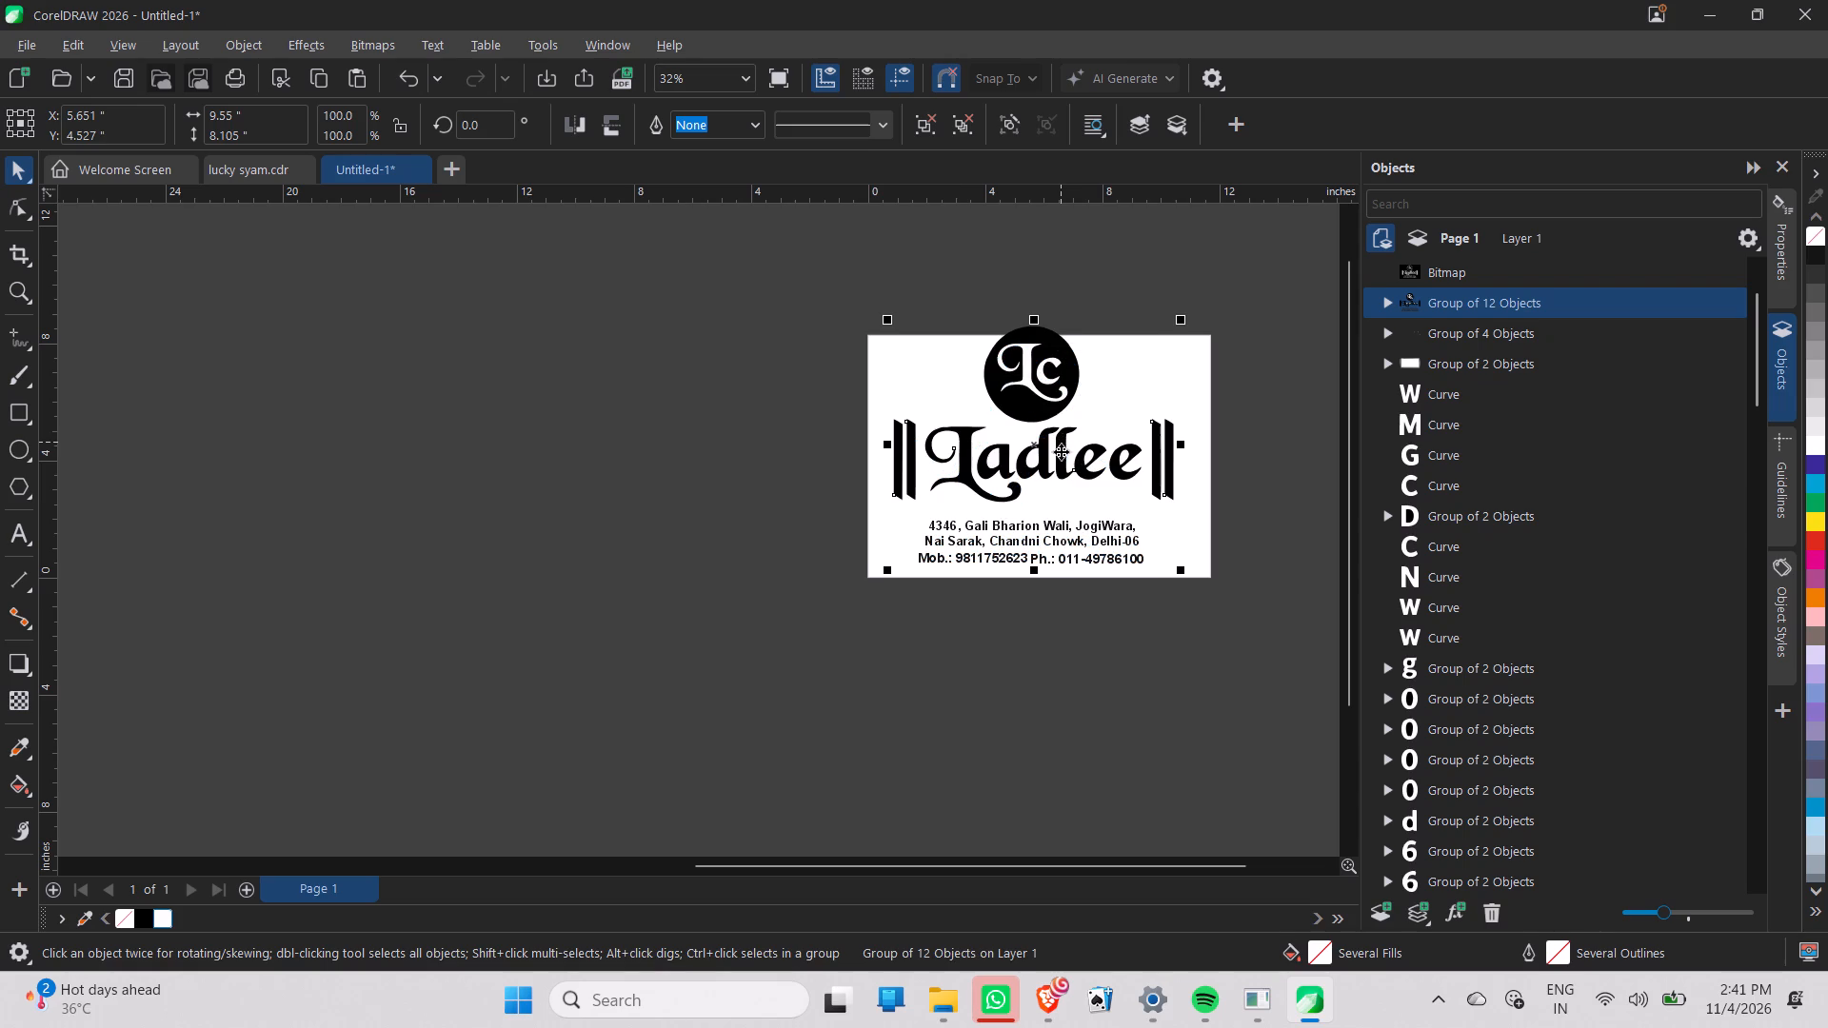
left_click_drag(1054, 456, 1054, 473)
left_click(1059, 465)
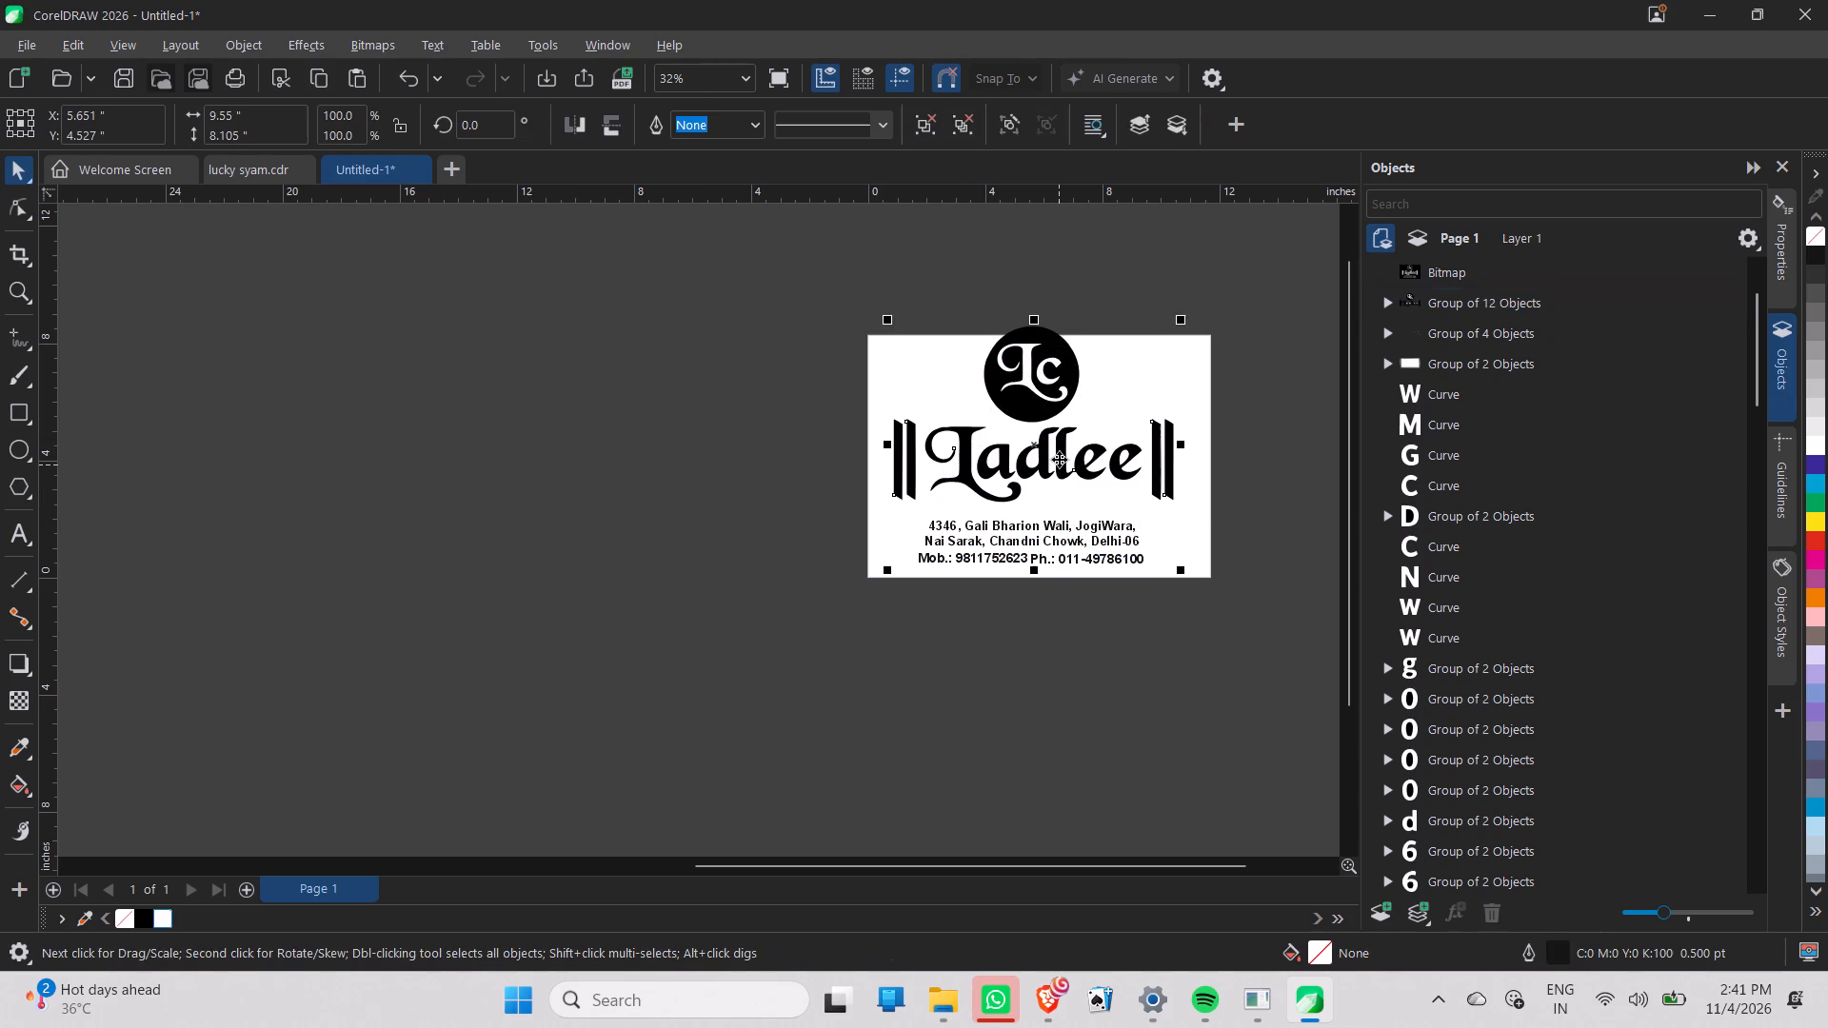
left_click_drag(1059, 458, 1061, 469)
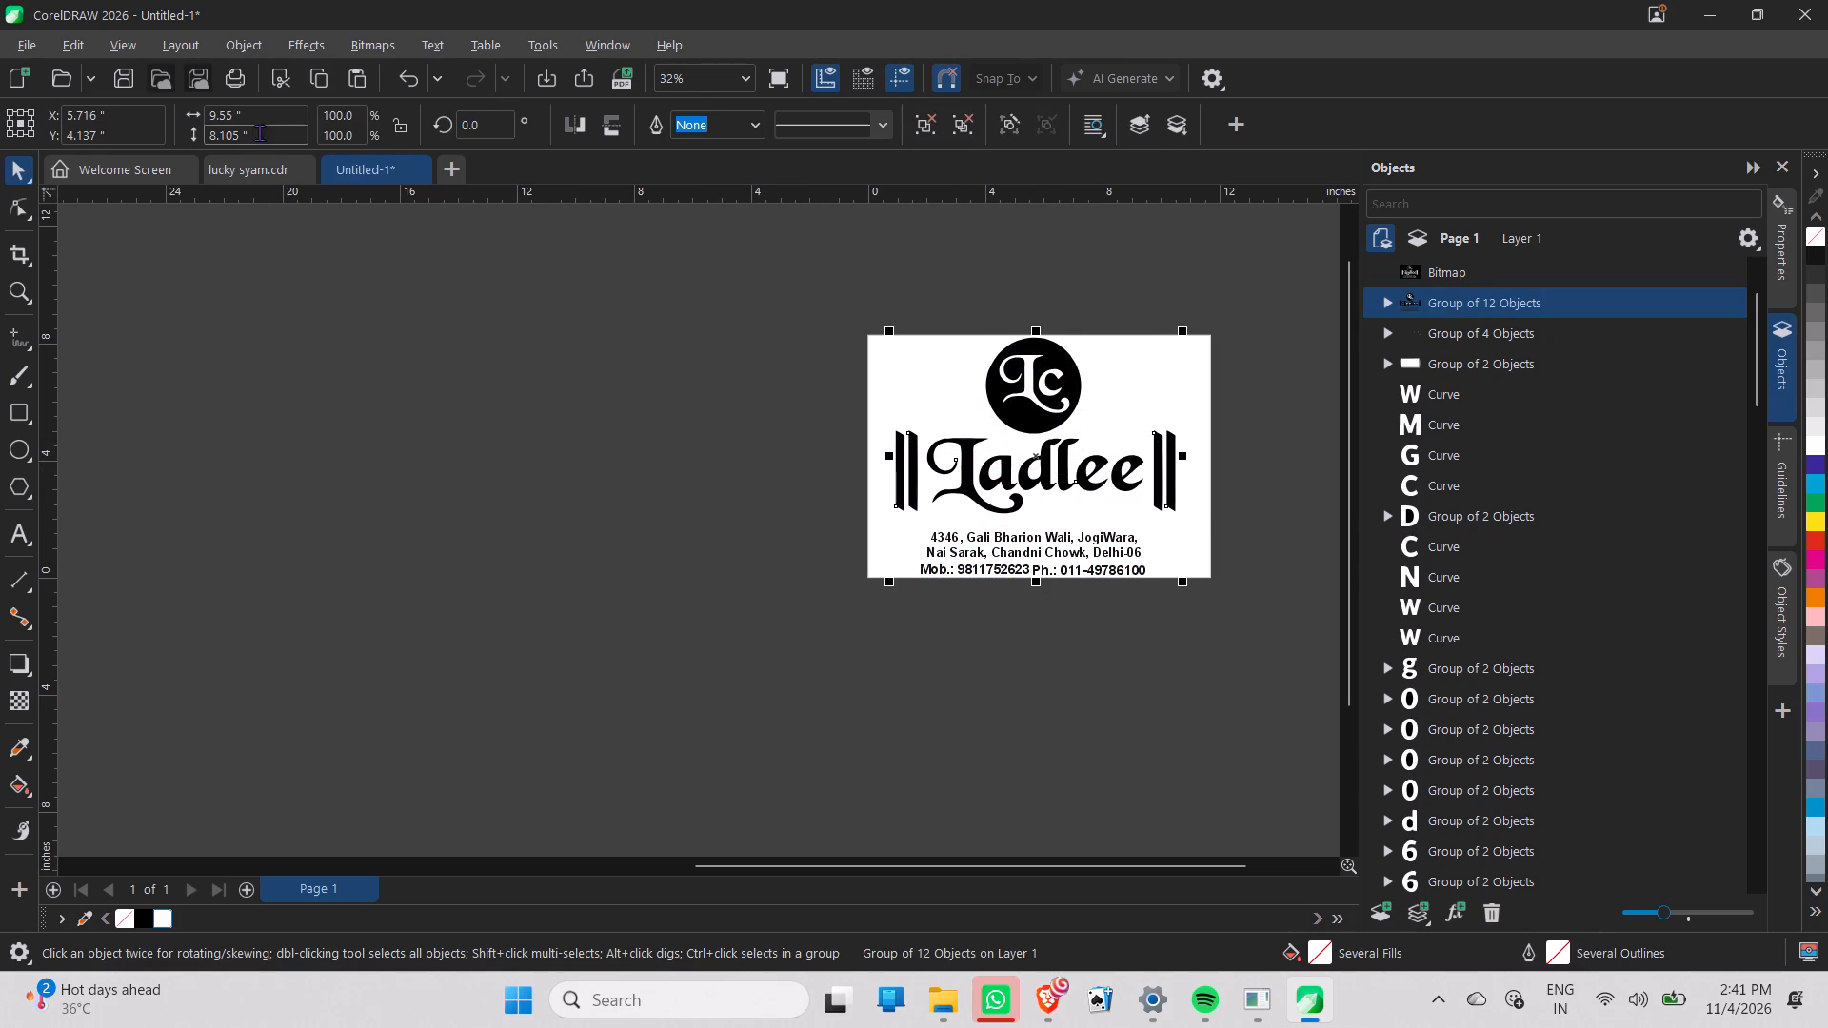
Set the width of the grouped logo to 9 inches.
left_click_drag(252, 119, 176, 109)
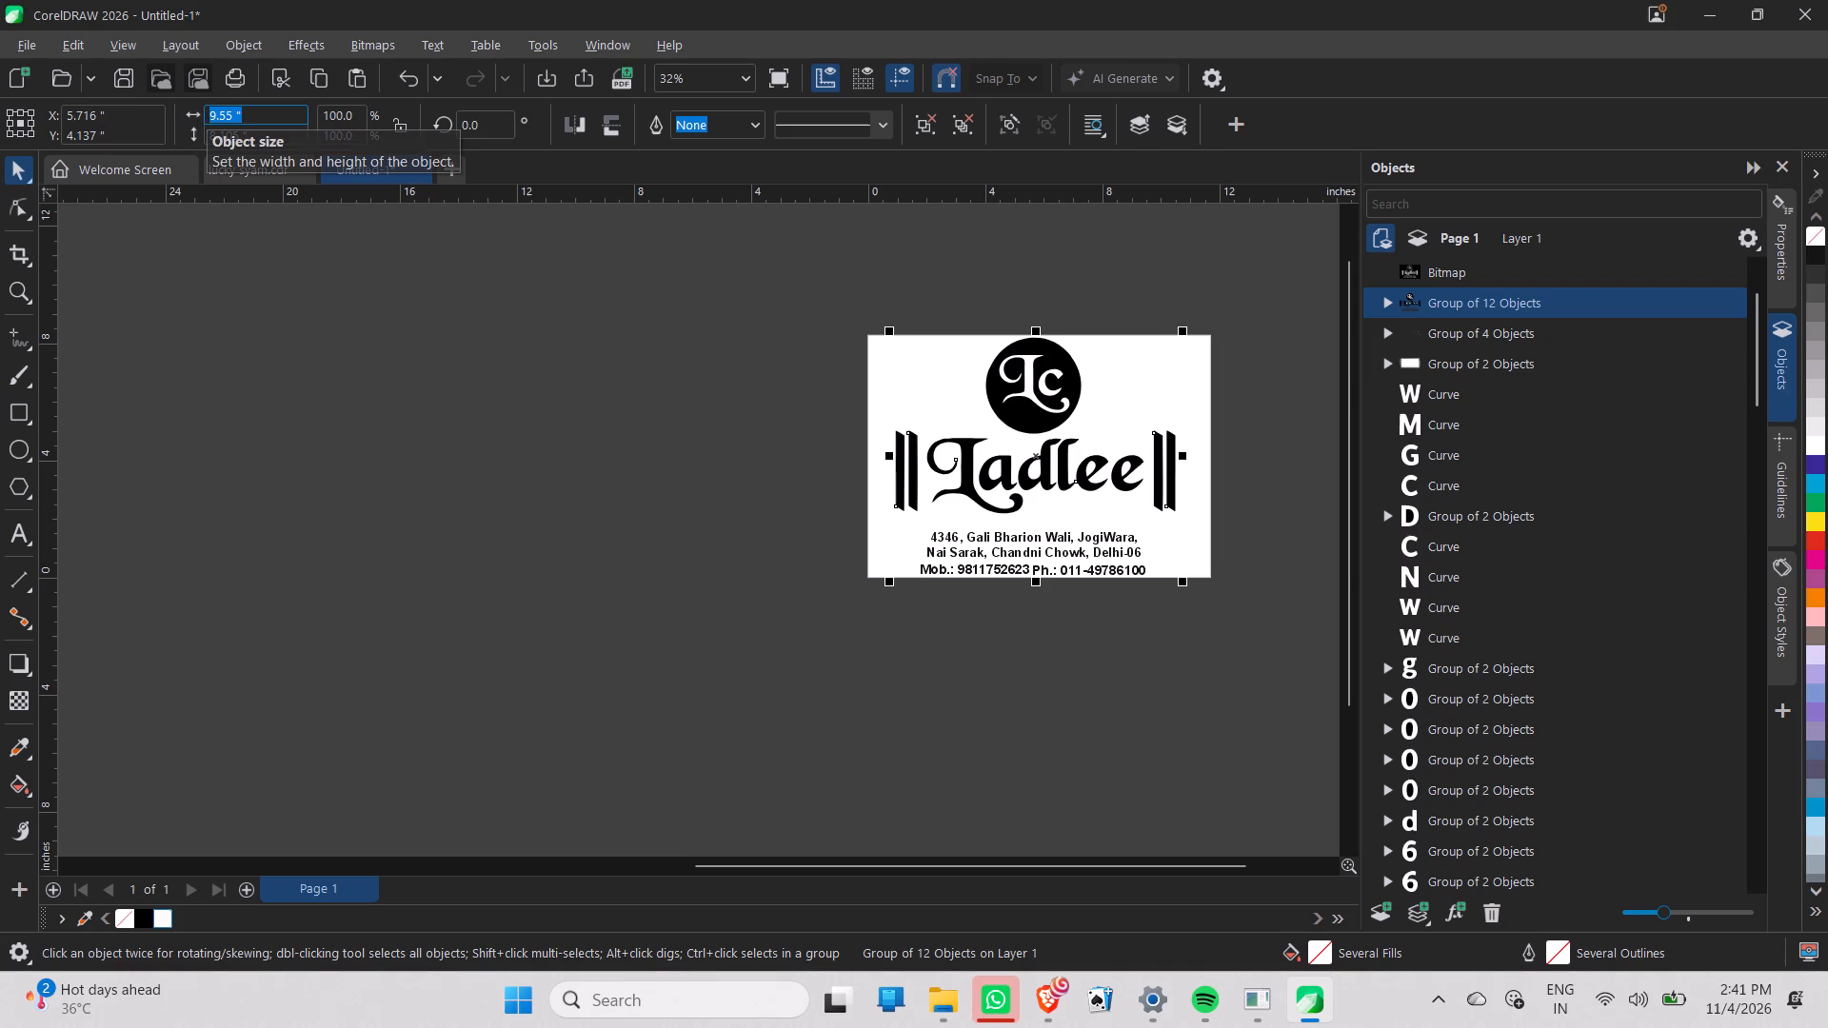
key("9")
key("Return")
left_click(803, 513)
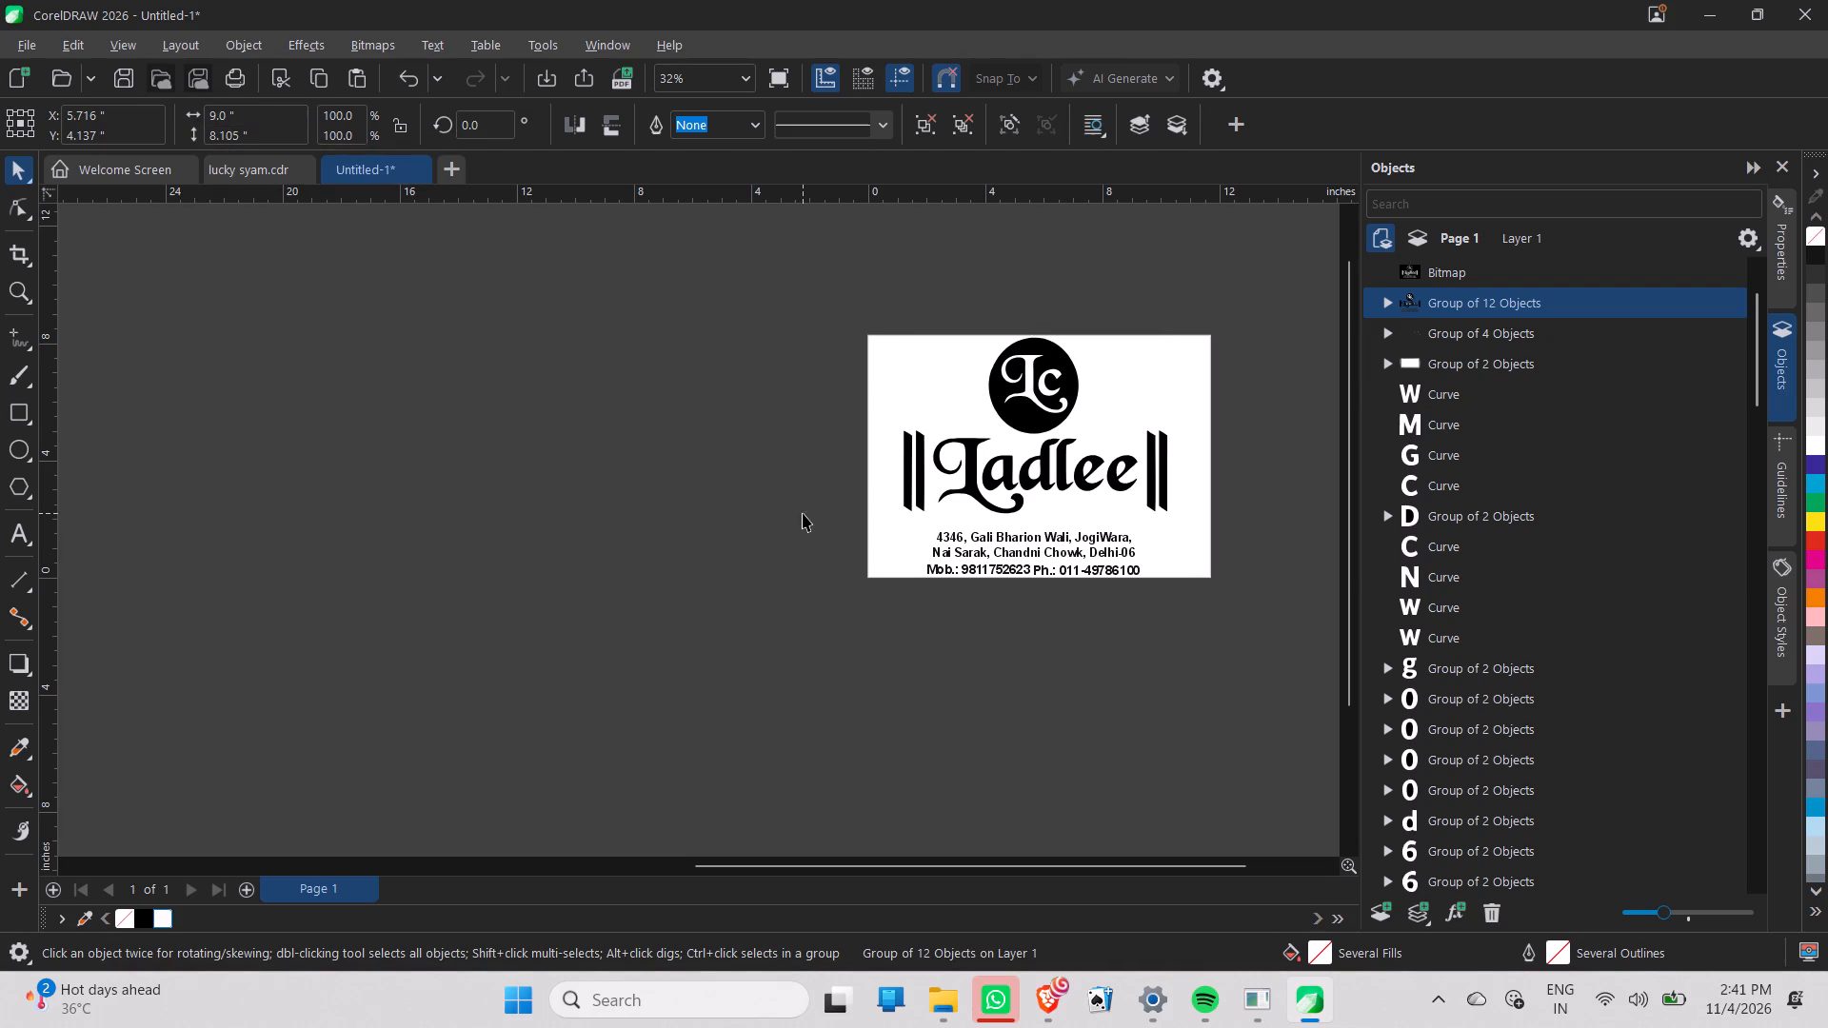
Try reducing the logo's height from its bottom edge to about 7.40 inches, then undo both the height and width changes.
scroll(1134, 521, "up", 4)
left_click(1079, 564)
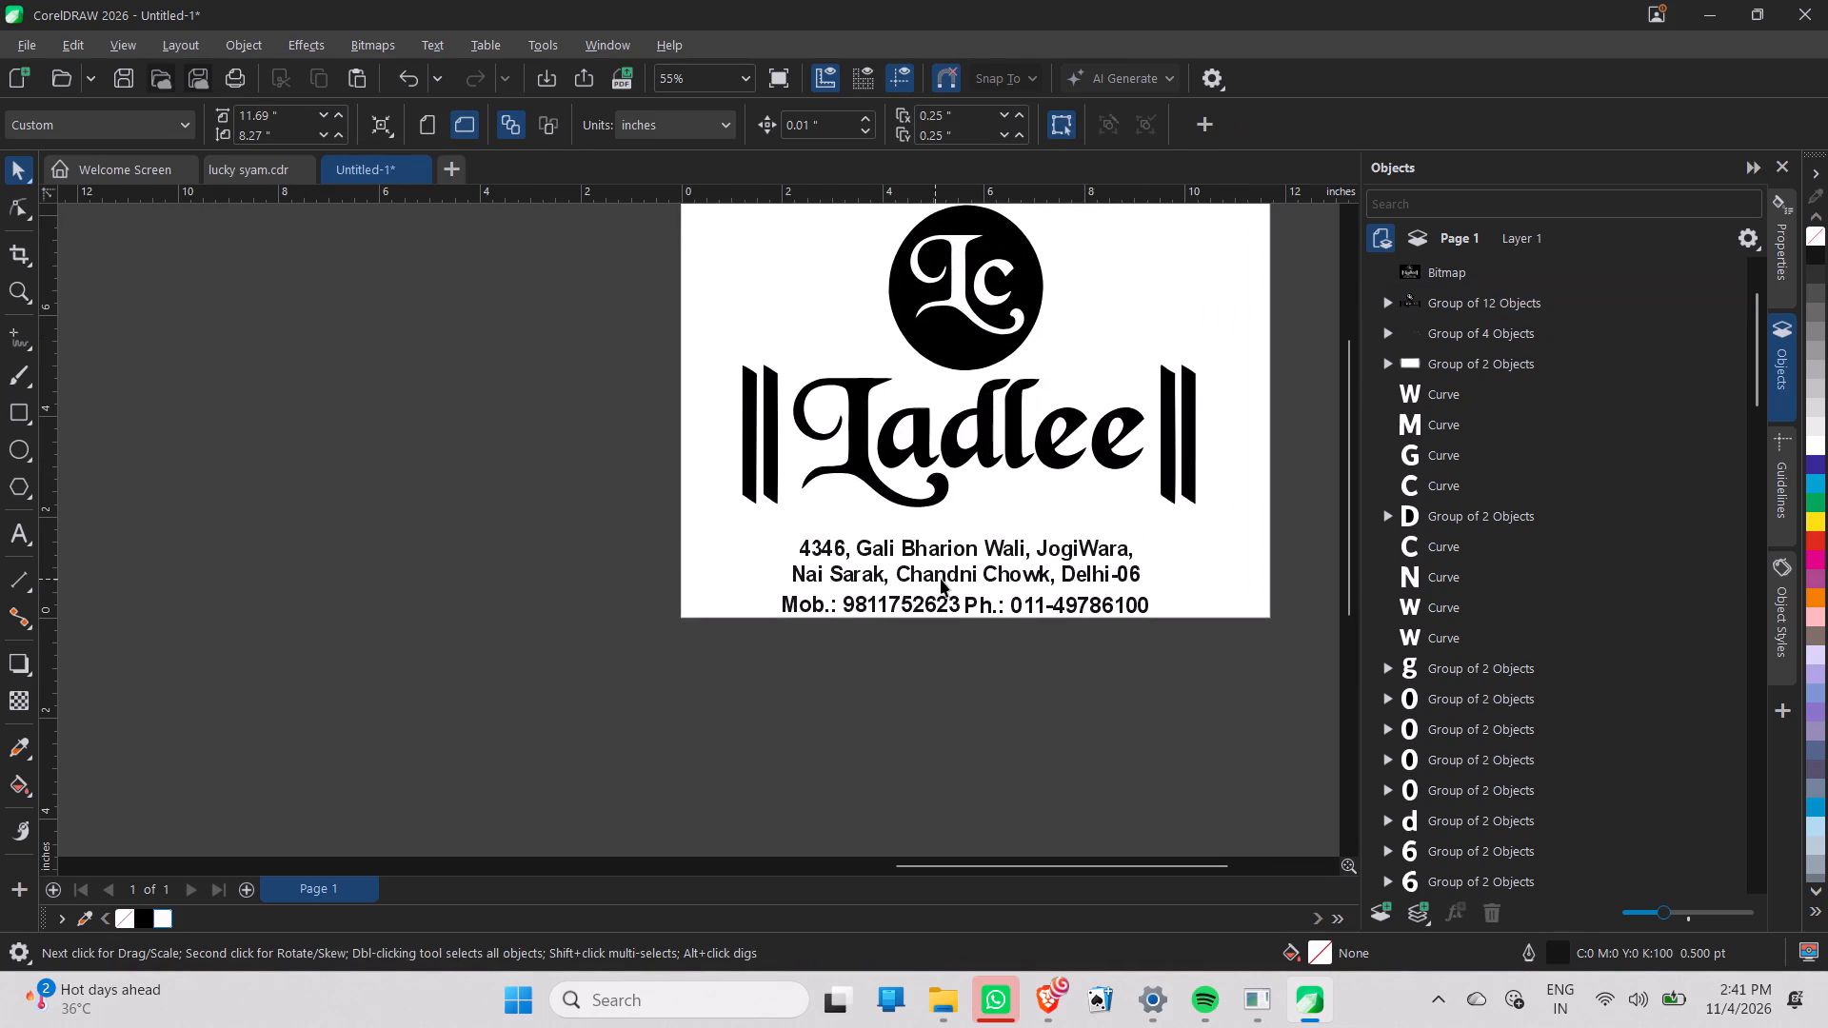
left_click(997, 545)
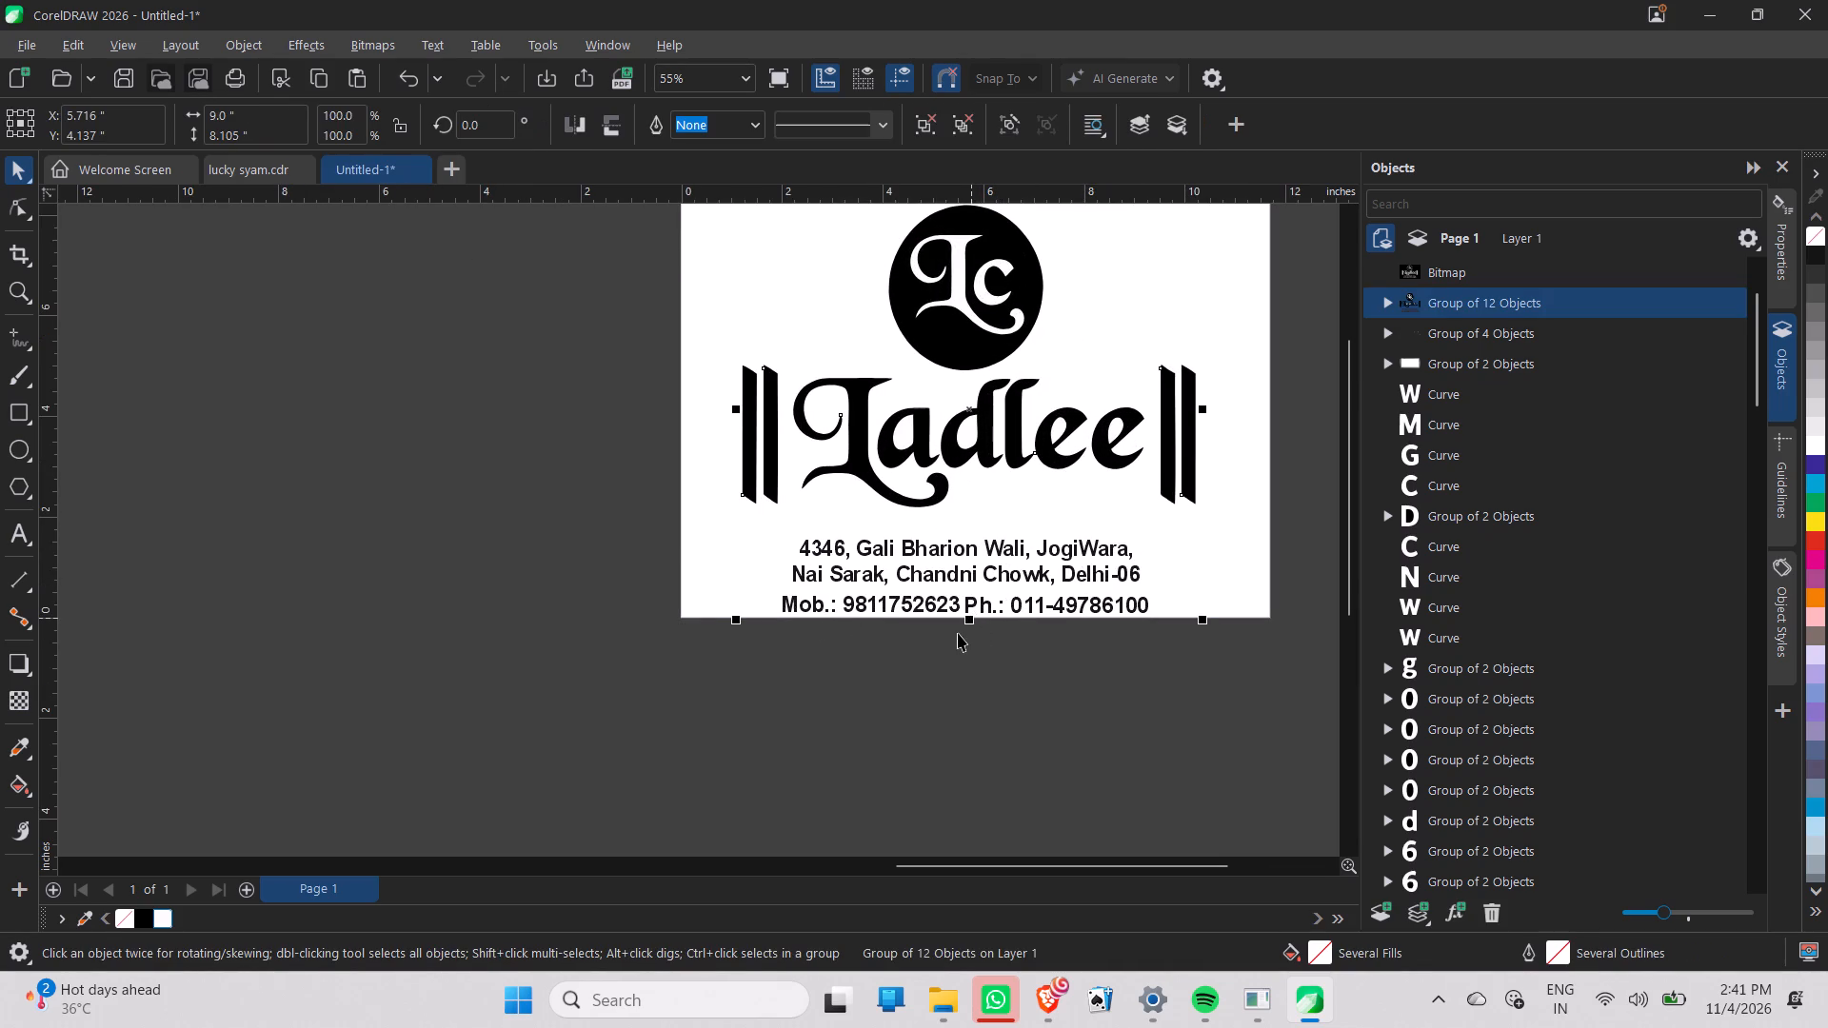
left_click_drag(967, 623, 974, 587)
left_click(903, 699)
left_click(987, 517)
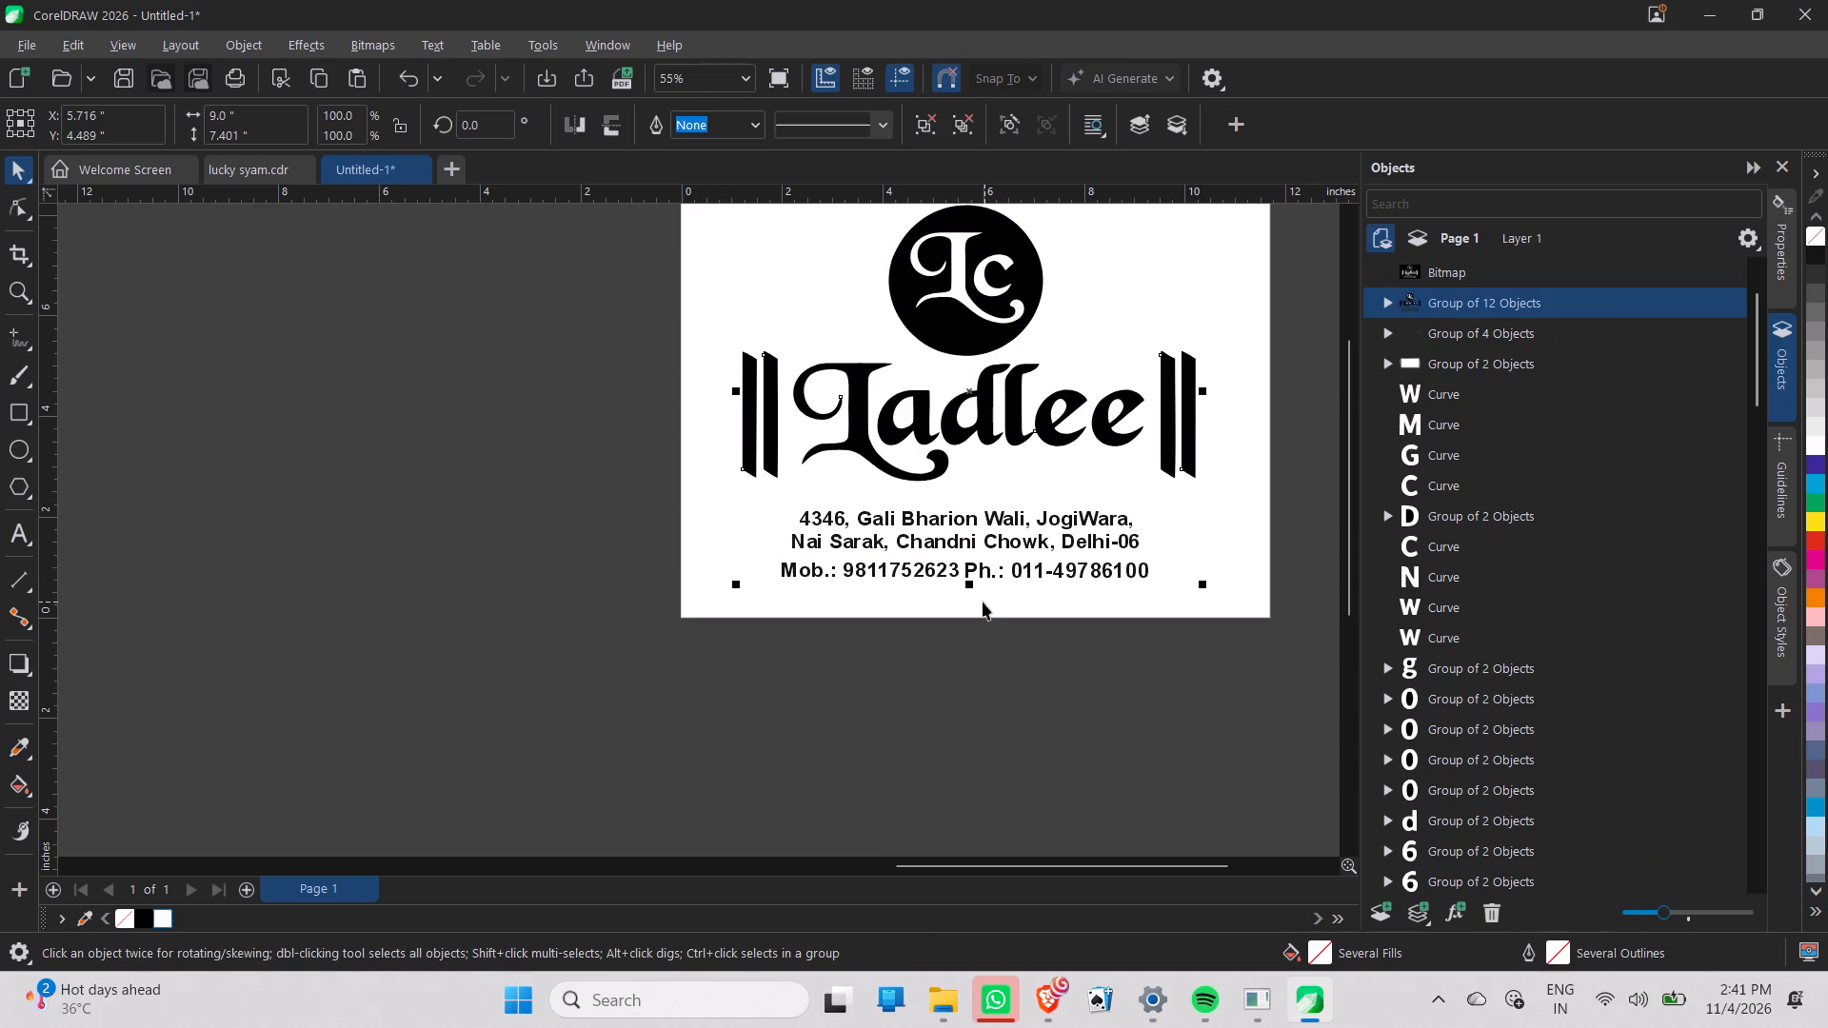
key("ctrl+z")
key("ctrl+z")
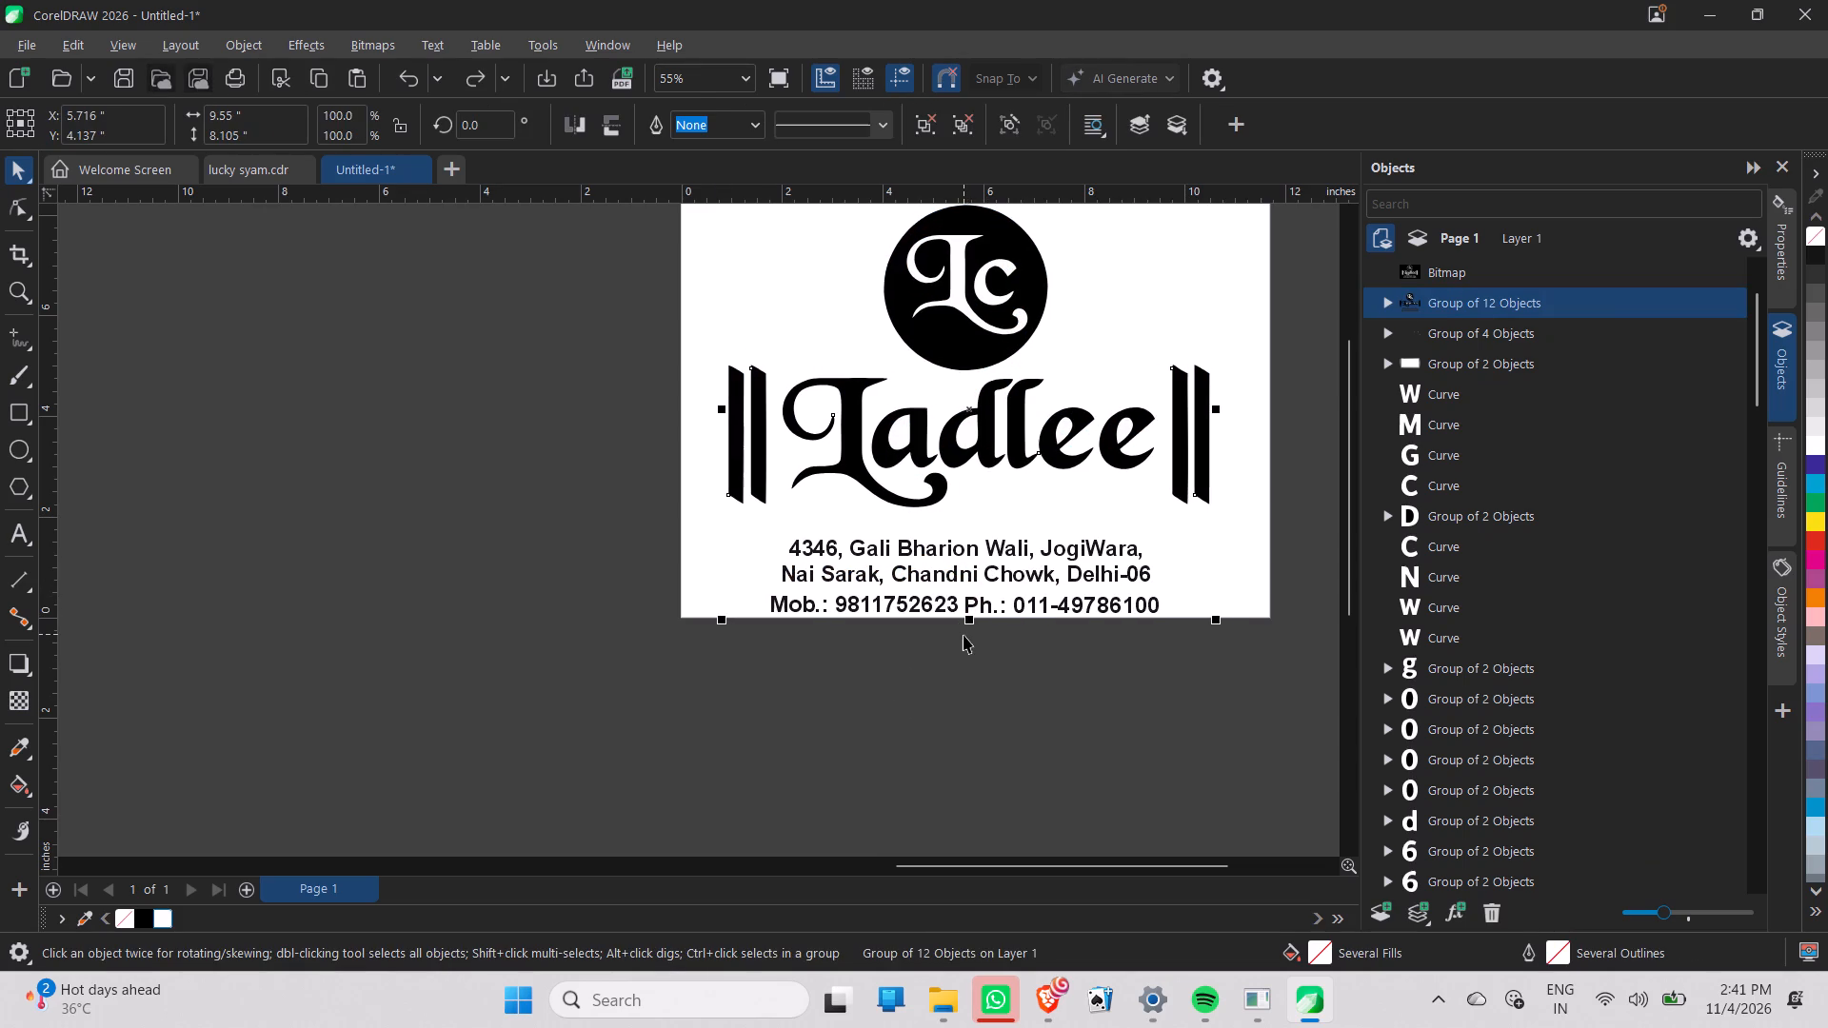
Scale the logo down to 7.8 inches high and set its width to 9 inches.
scroll(1030, 616, "down", 4)
middle_click_drag(1015, 616, 909, 669)
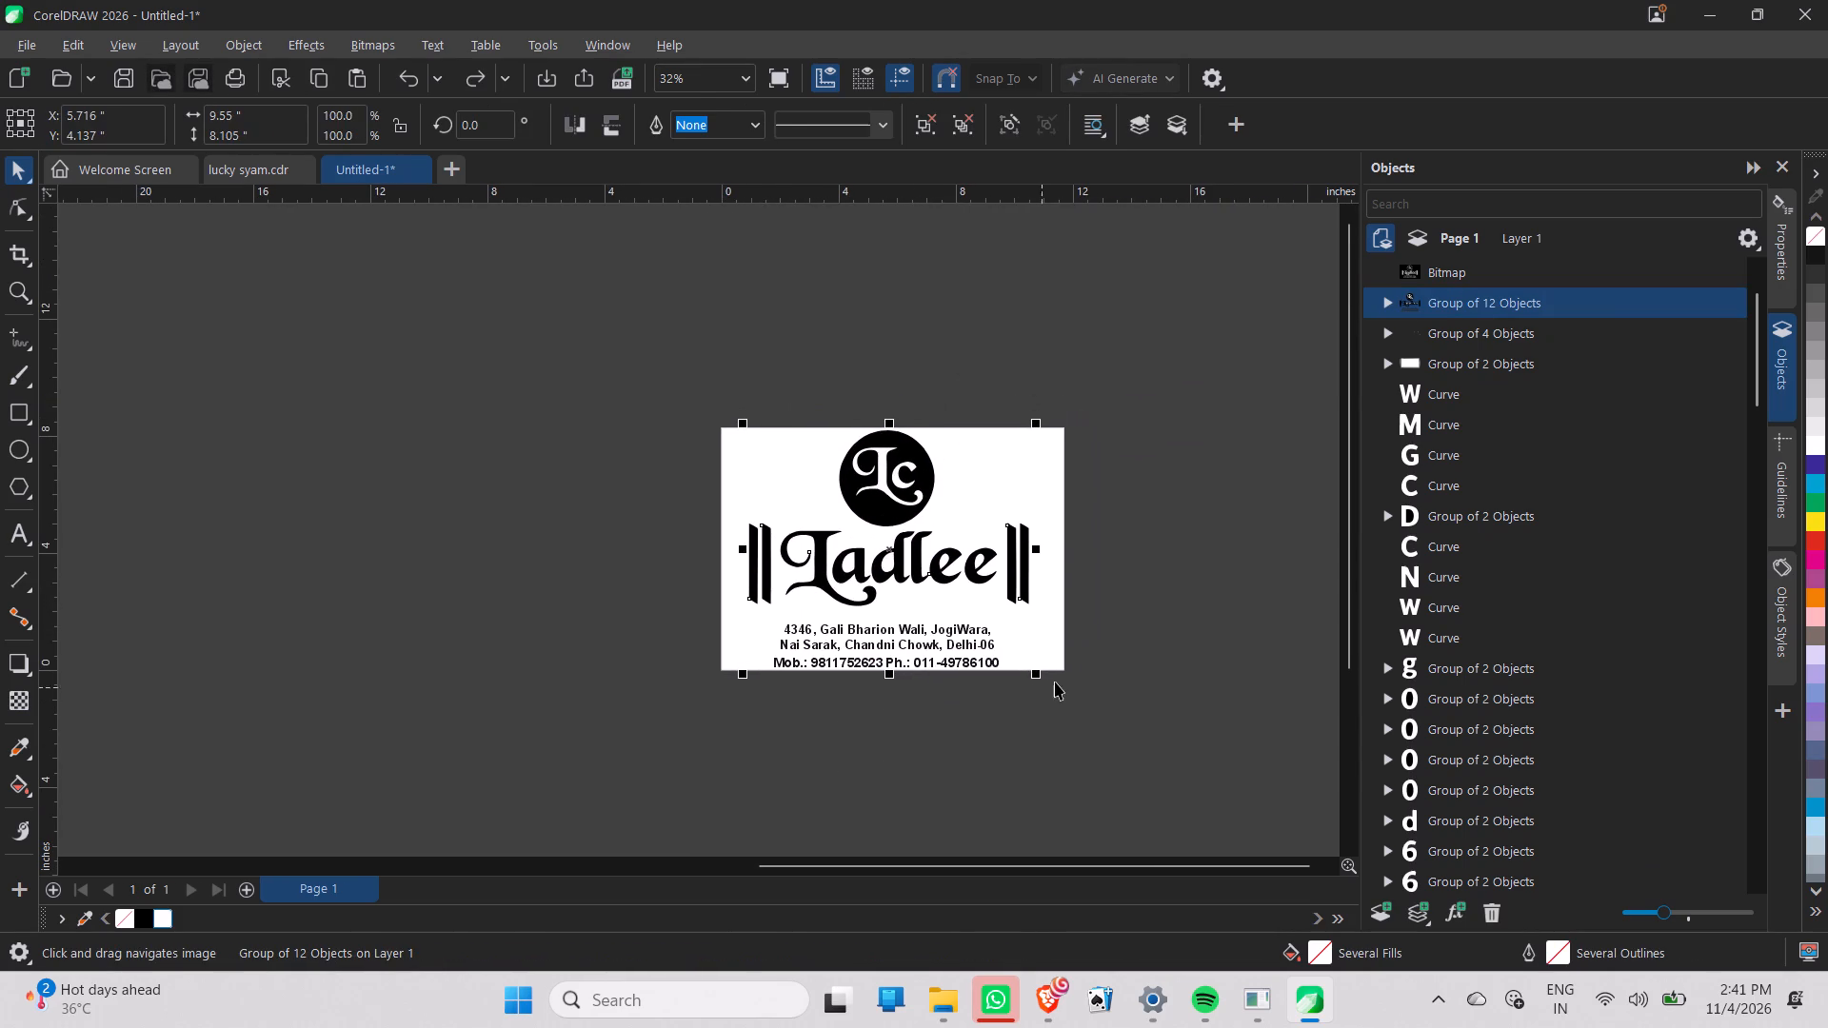
left_click(1044, 682, "shift")
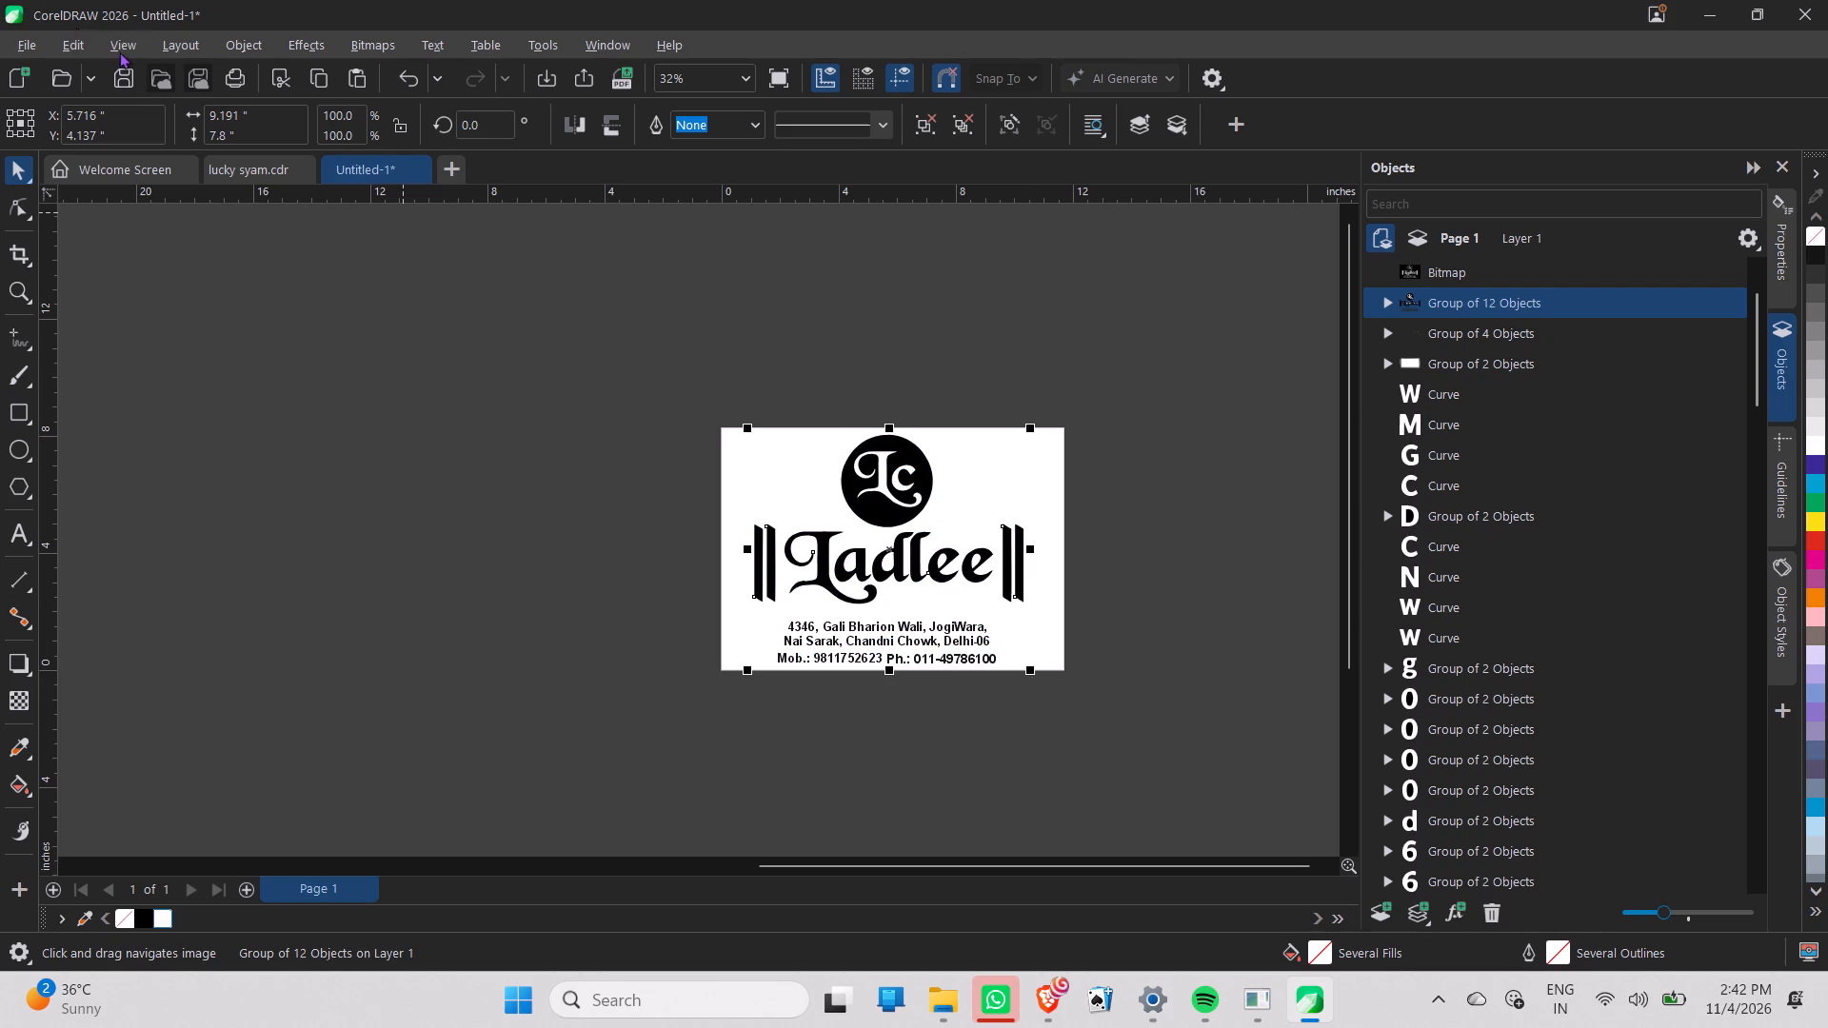
left_click_drag(242, 112, 216, 115)
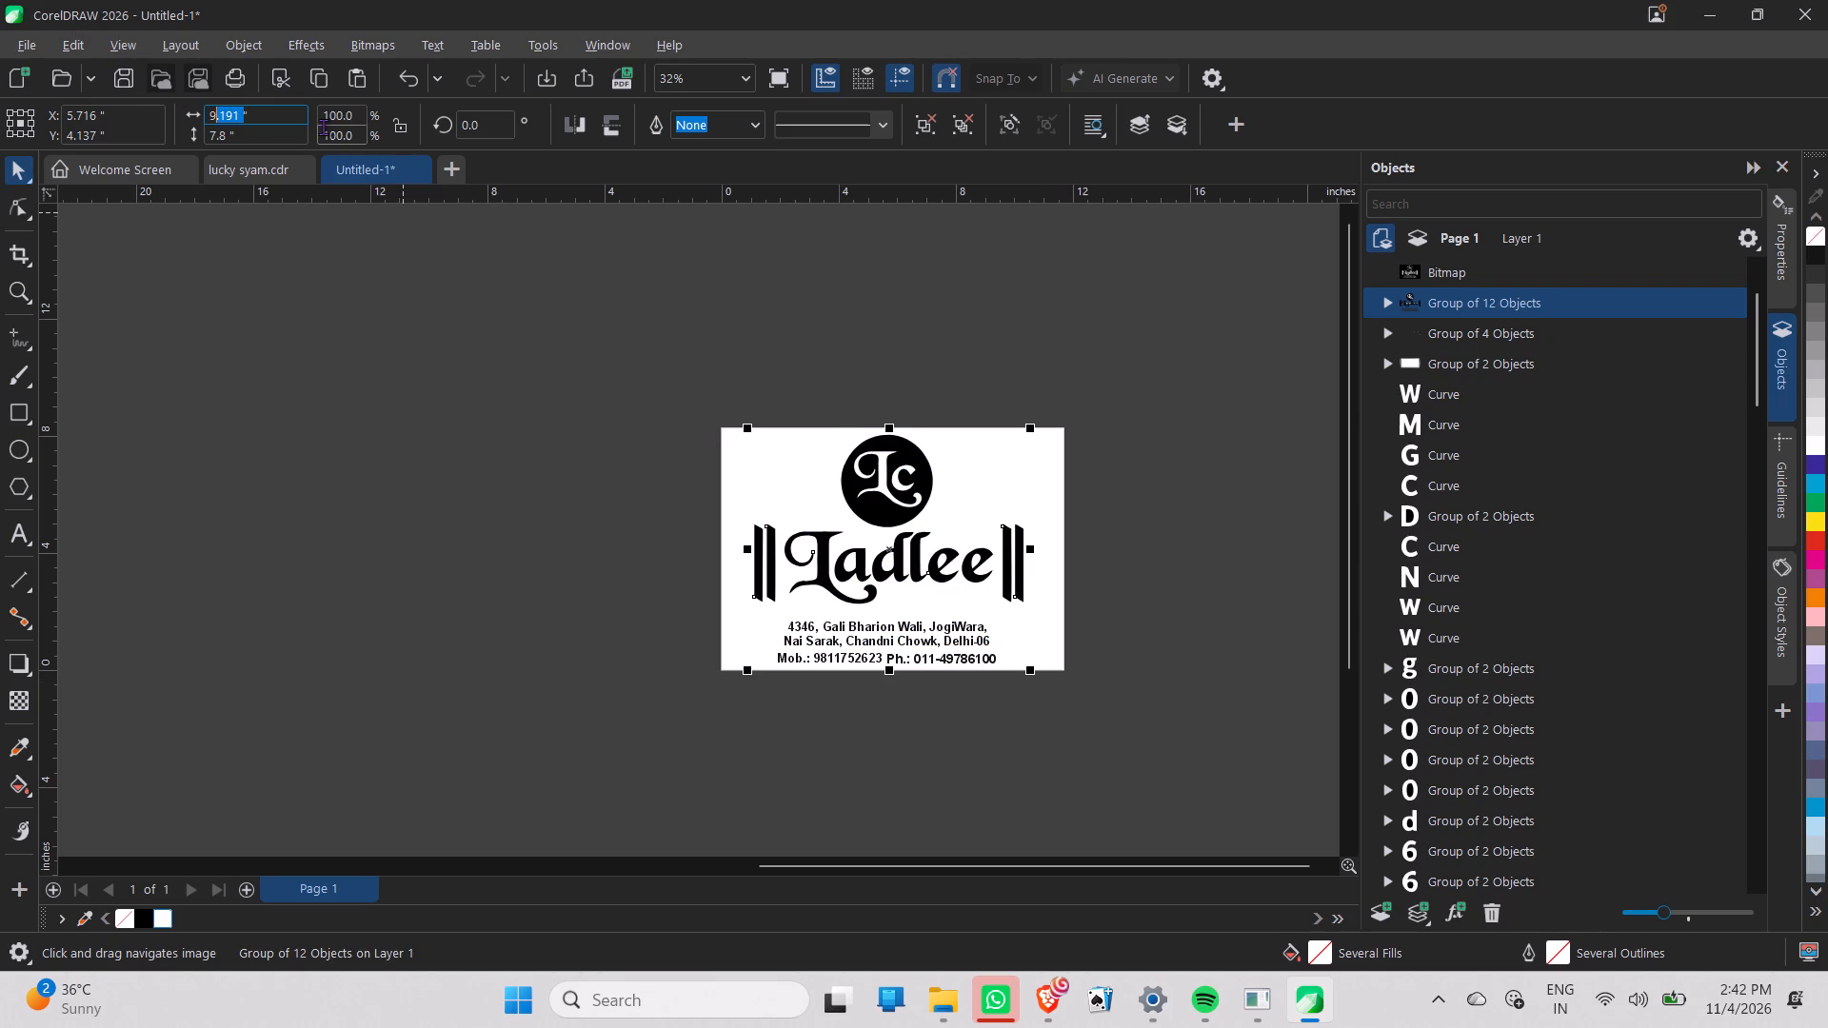
key("BackSpace")
key("Return")
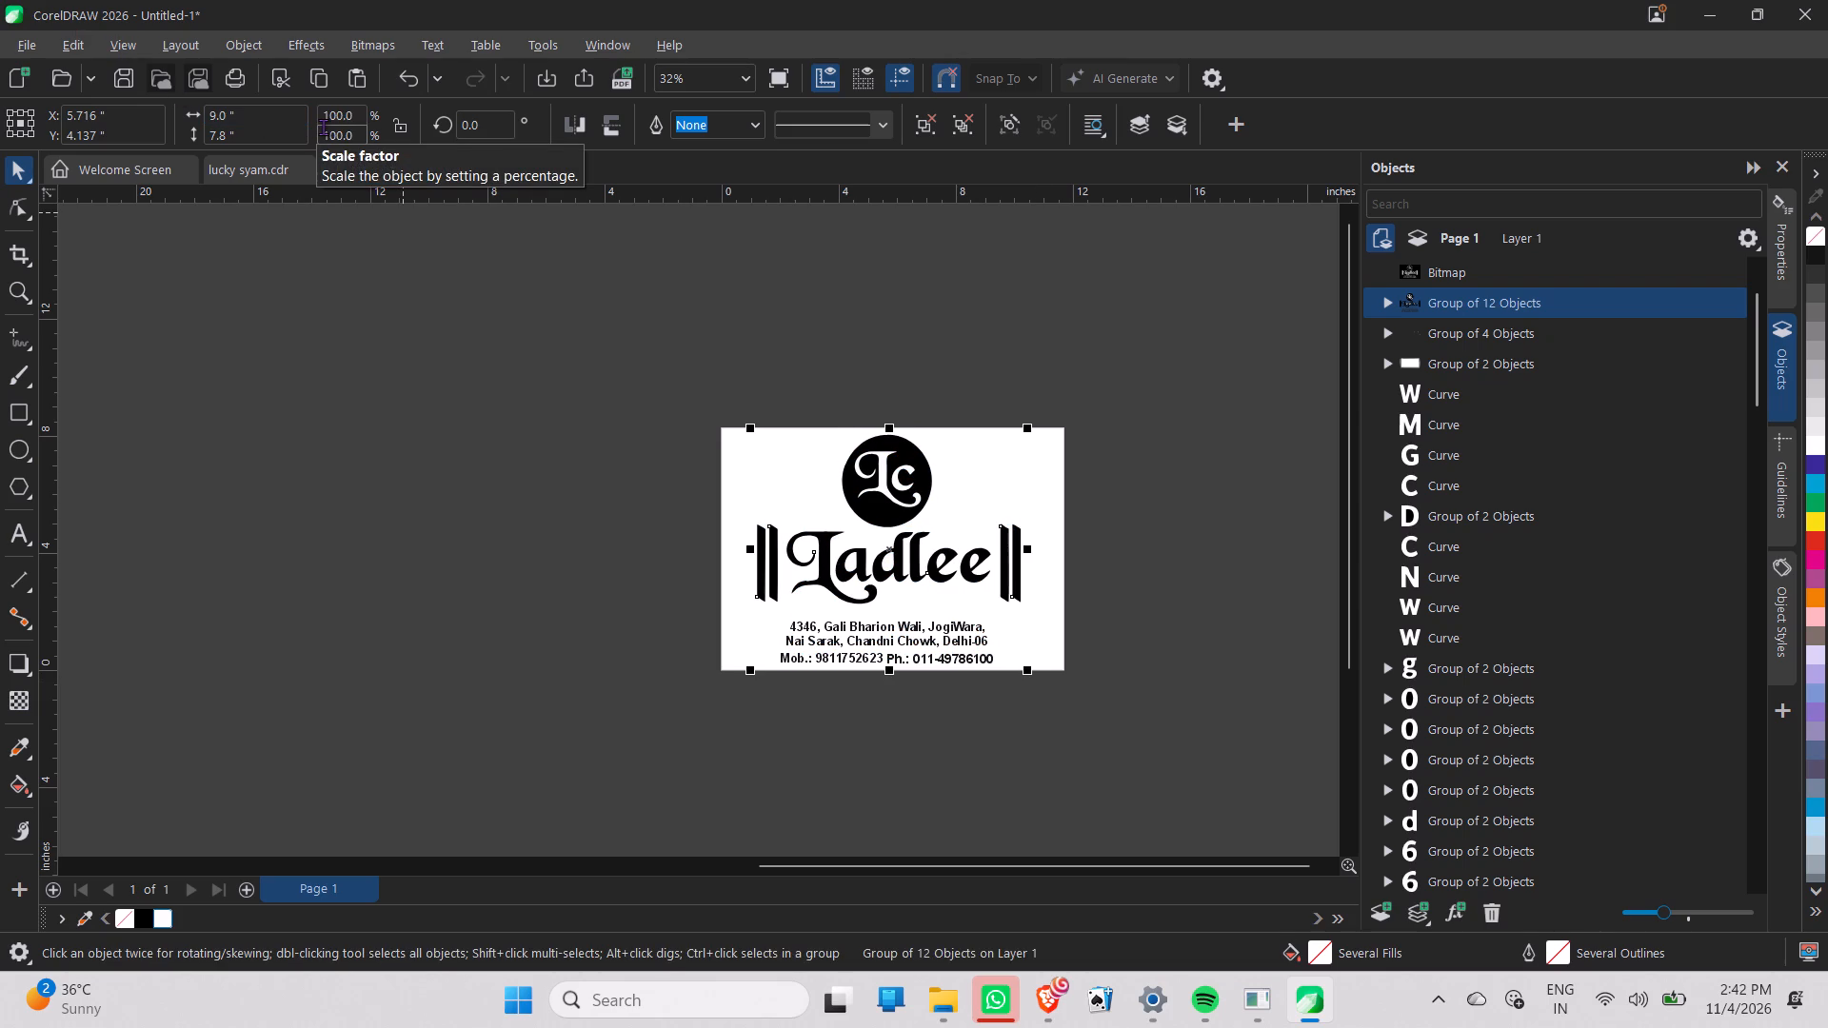
left_click(595, 417)
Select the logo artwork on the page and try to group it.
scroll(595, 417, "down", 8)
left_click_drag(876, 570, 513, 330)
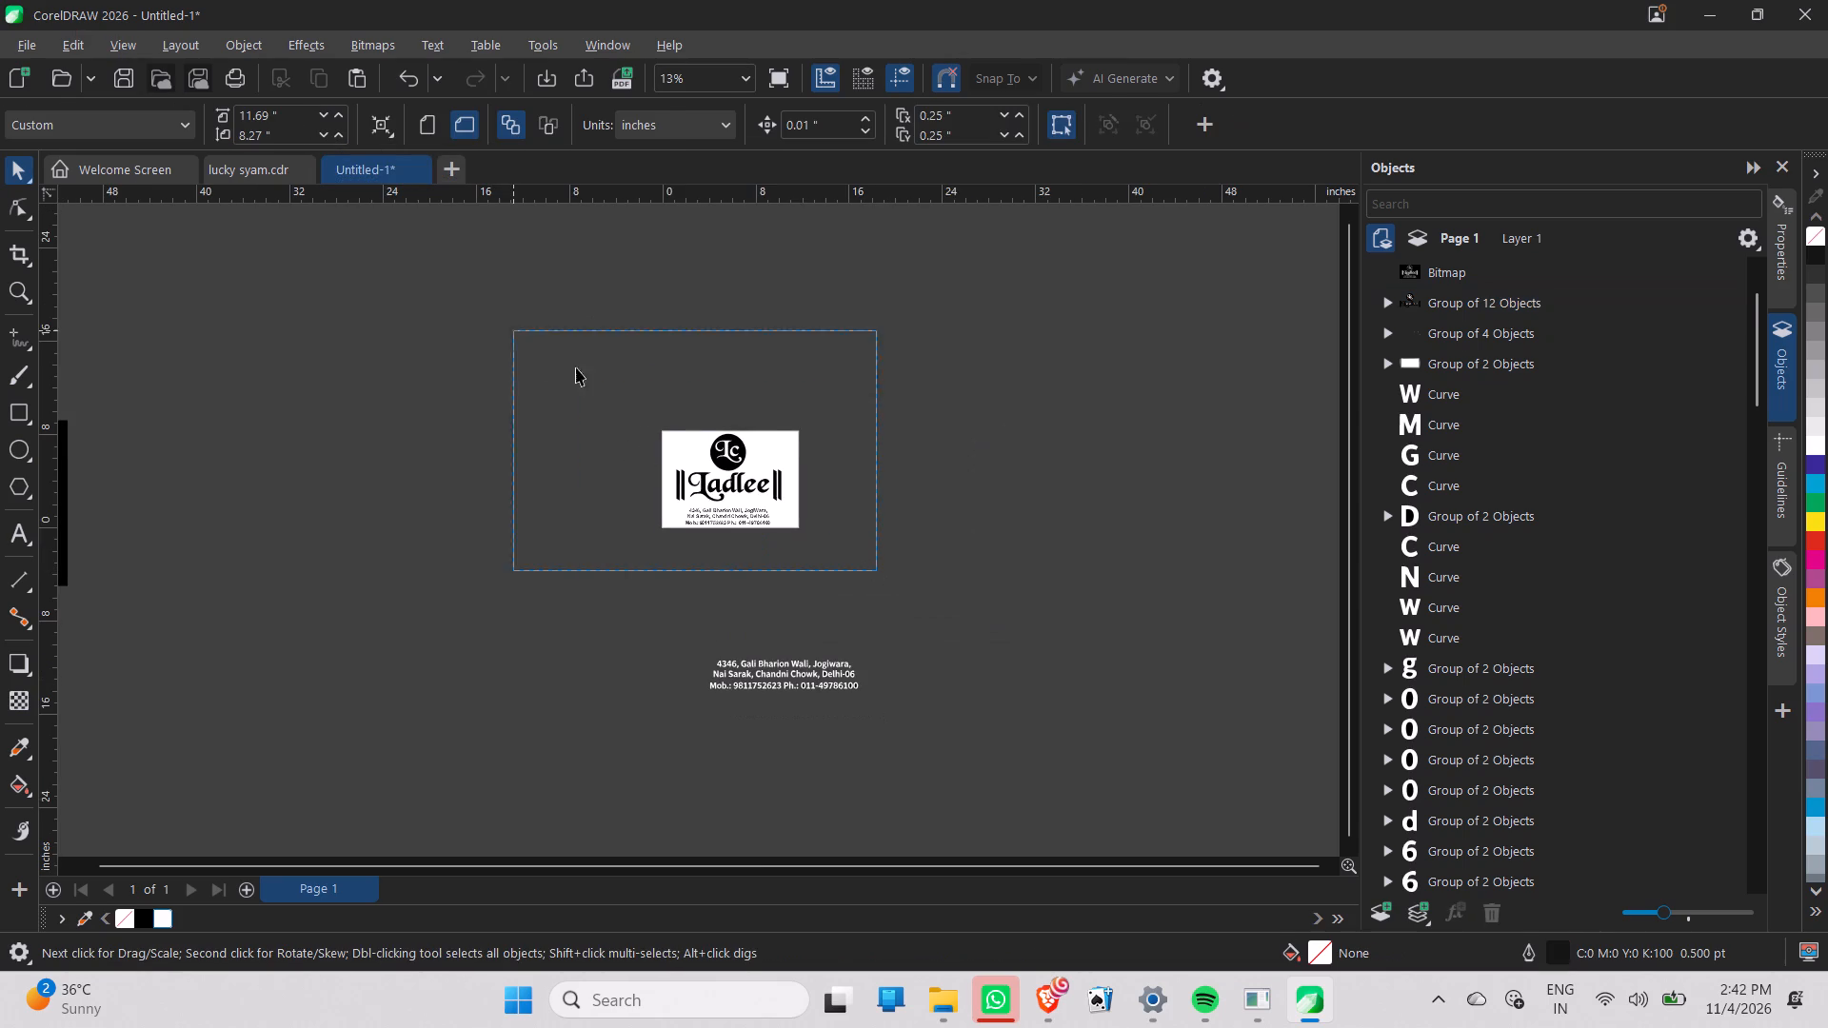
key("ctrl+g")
Delete the leftover white contact text below the page and the black-background logo reference artwork beside the page.
scroll(840, 614, "down", 5)
left_click_drag(902, 682, 692, 618)
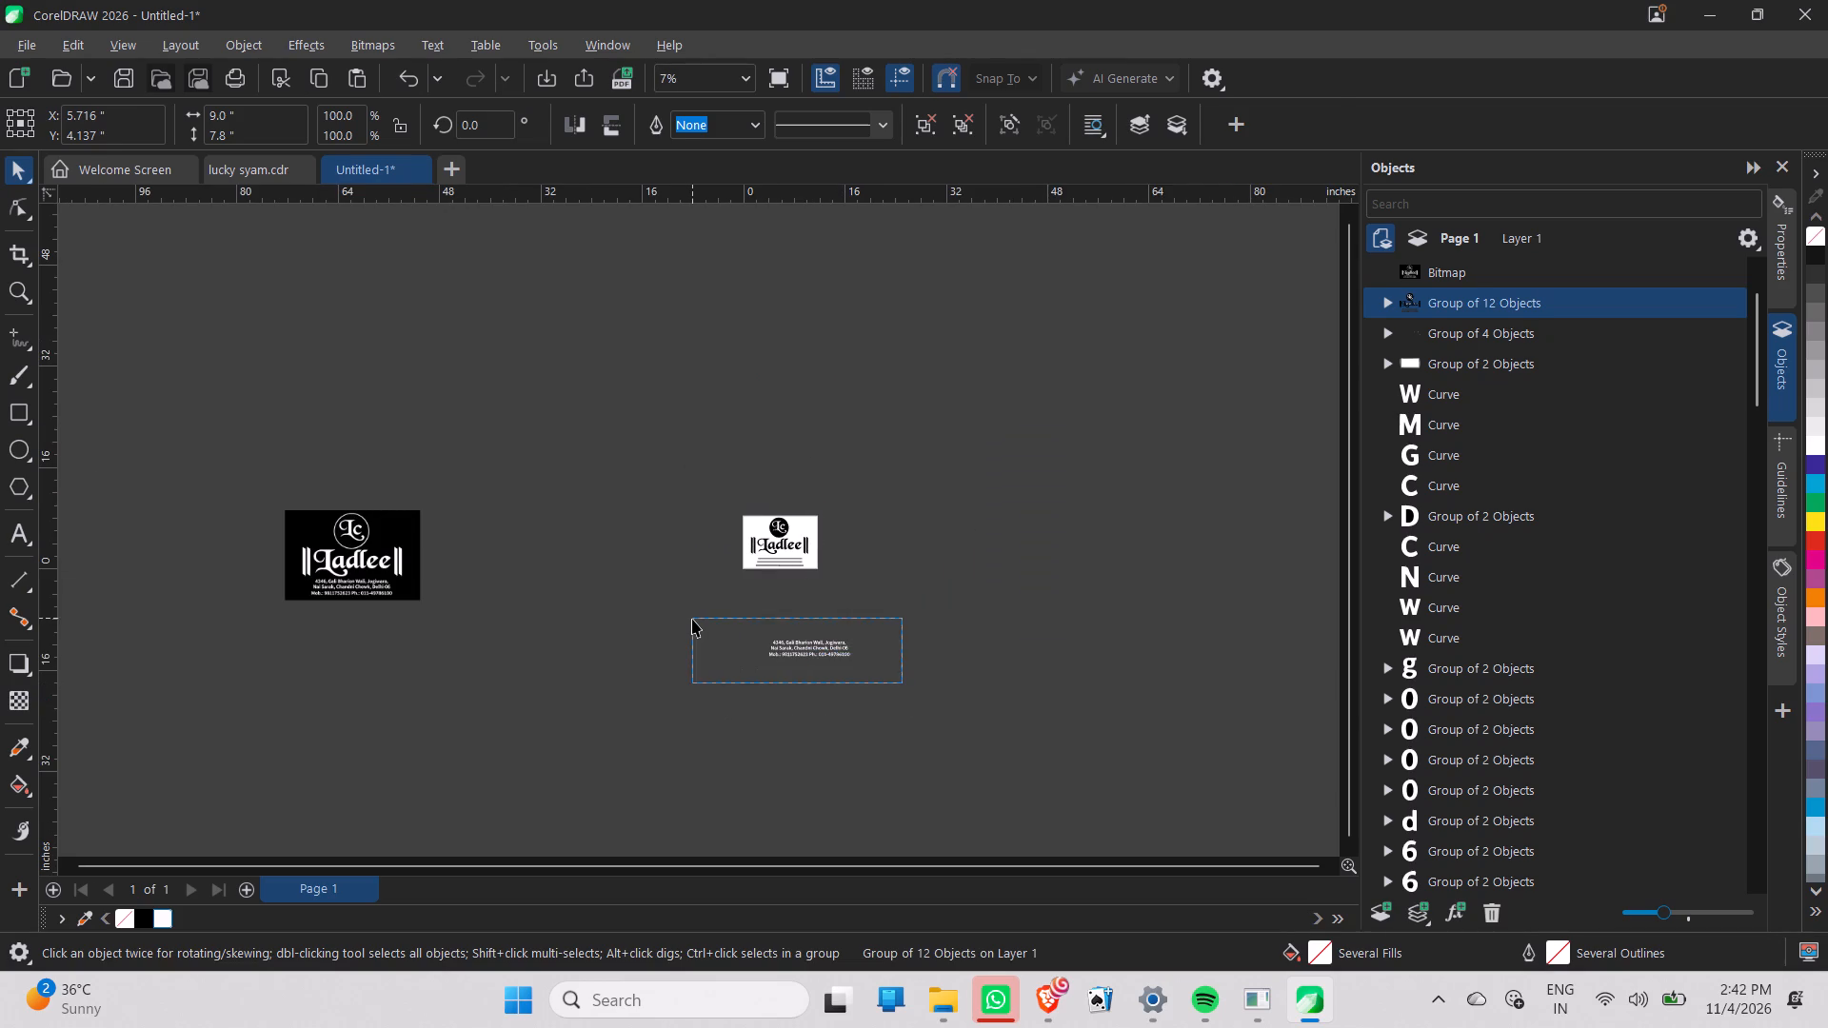
key("Delete")
left_click_drag(508, 702, 0, 232)
key("Delete")
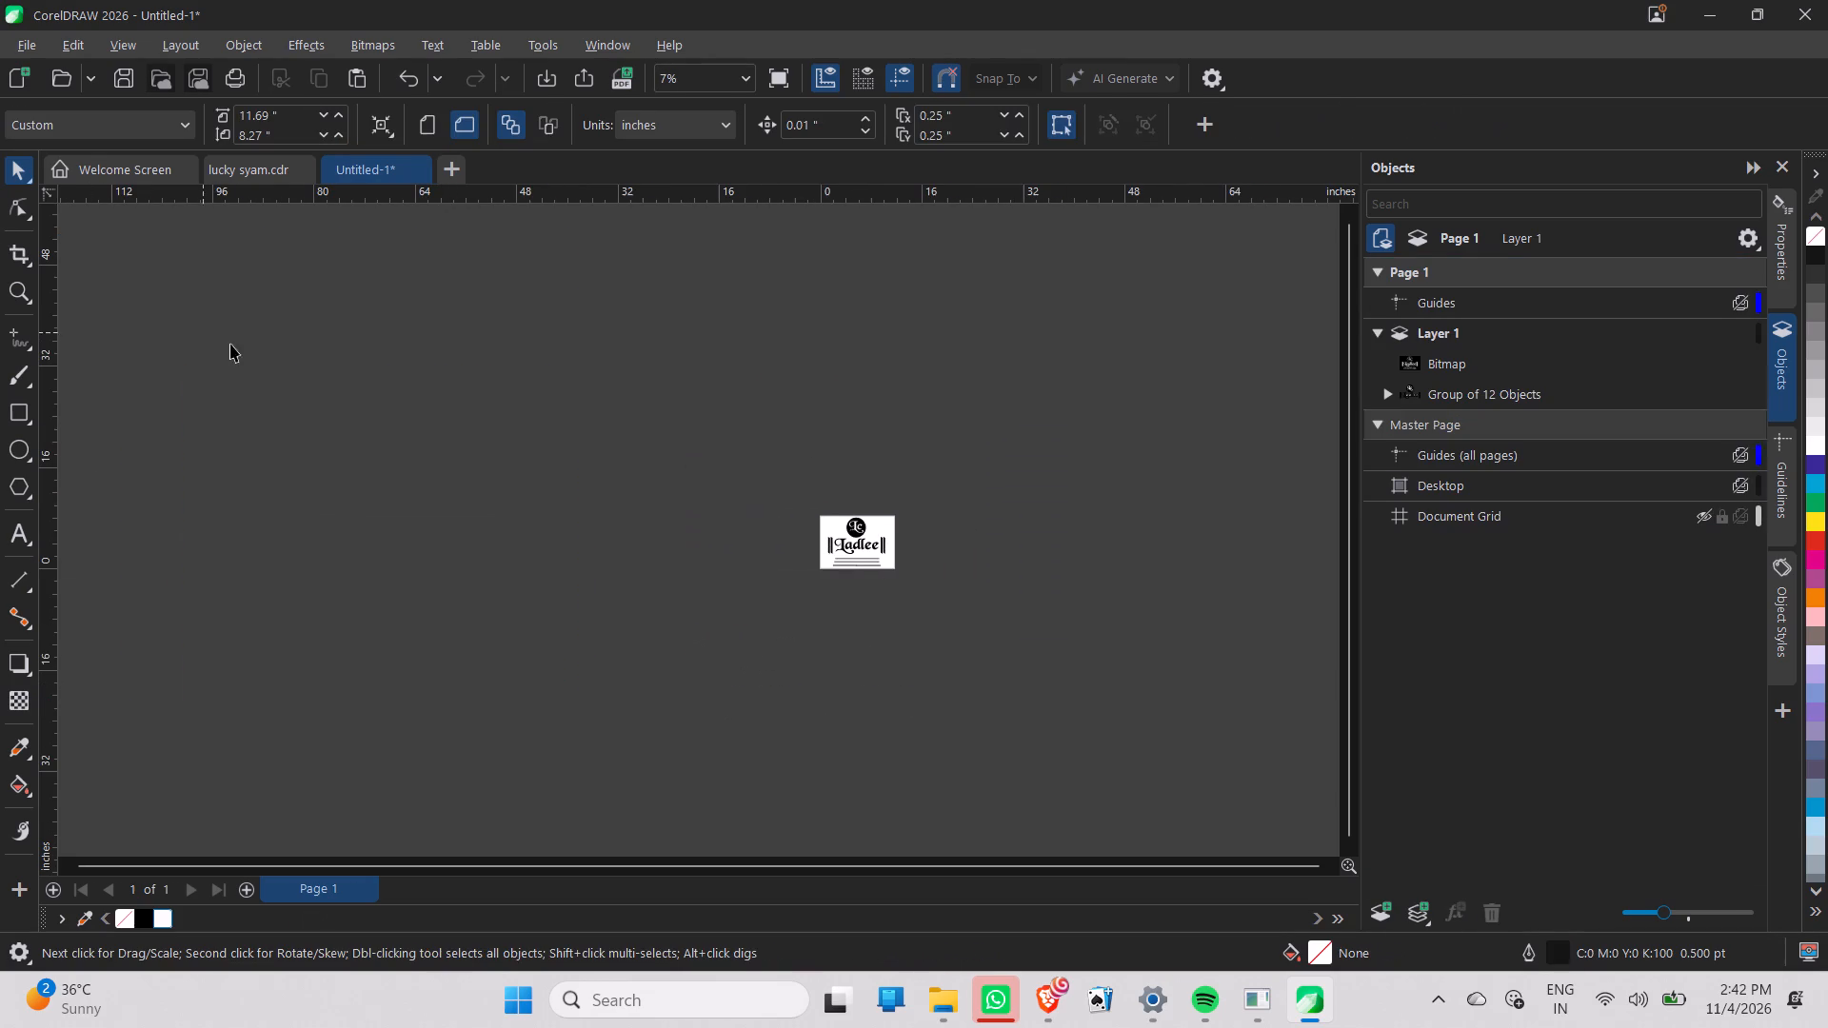
Save the drawing as a CDR file named ladli in the D drive folder sl\montu bahi\whit pariics\4 color.
key("ctrl+s")
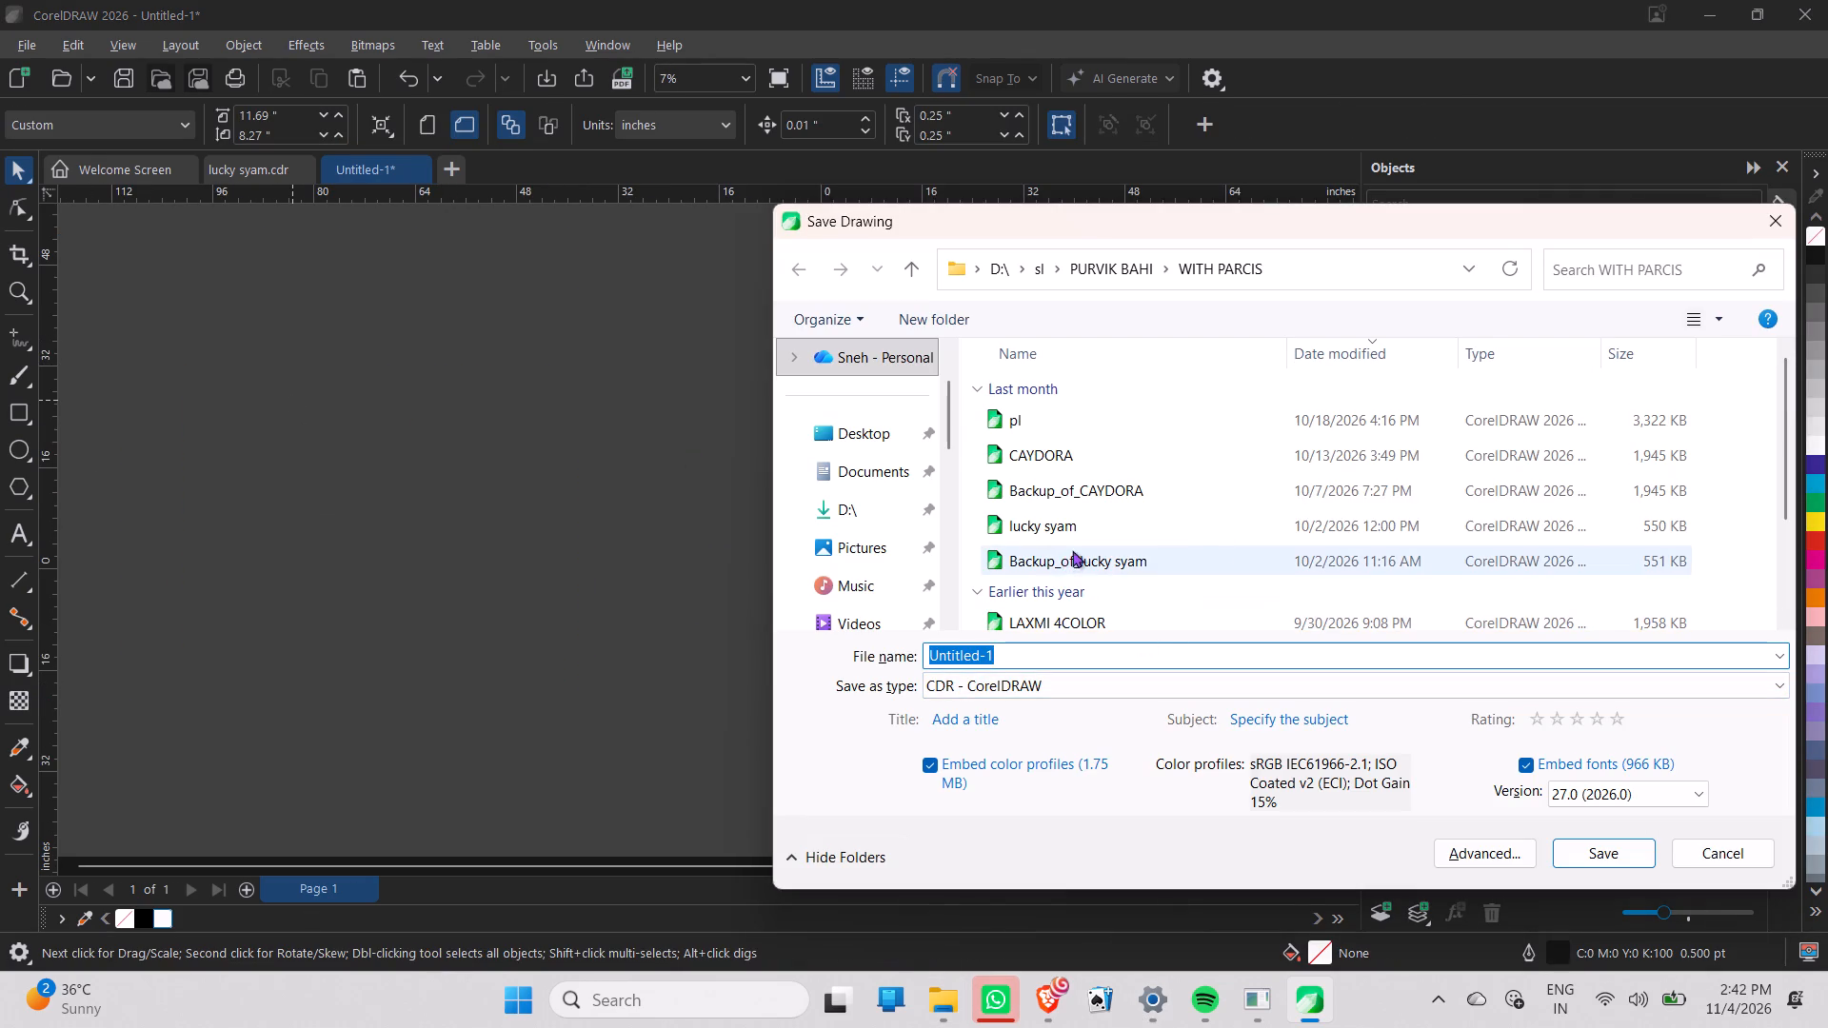
scroll(1209, 533, "down", 10)
scroll(891, 578, "down", 5)
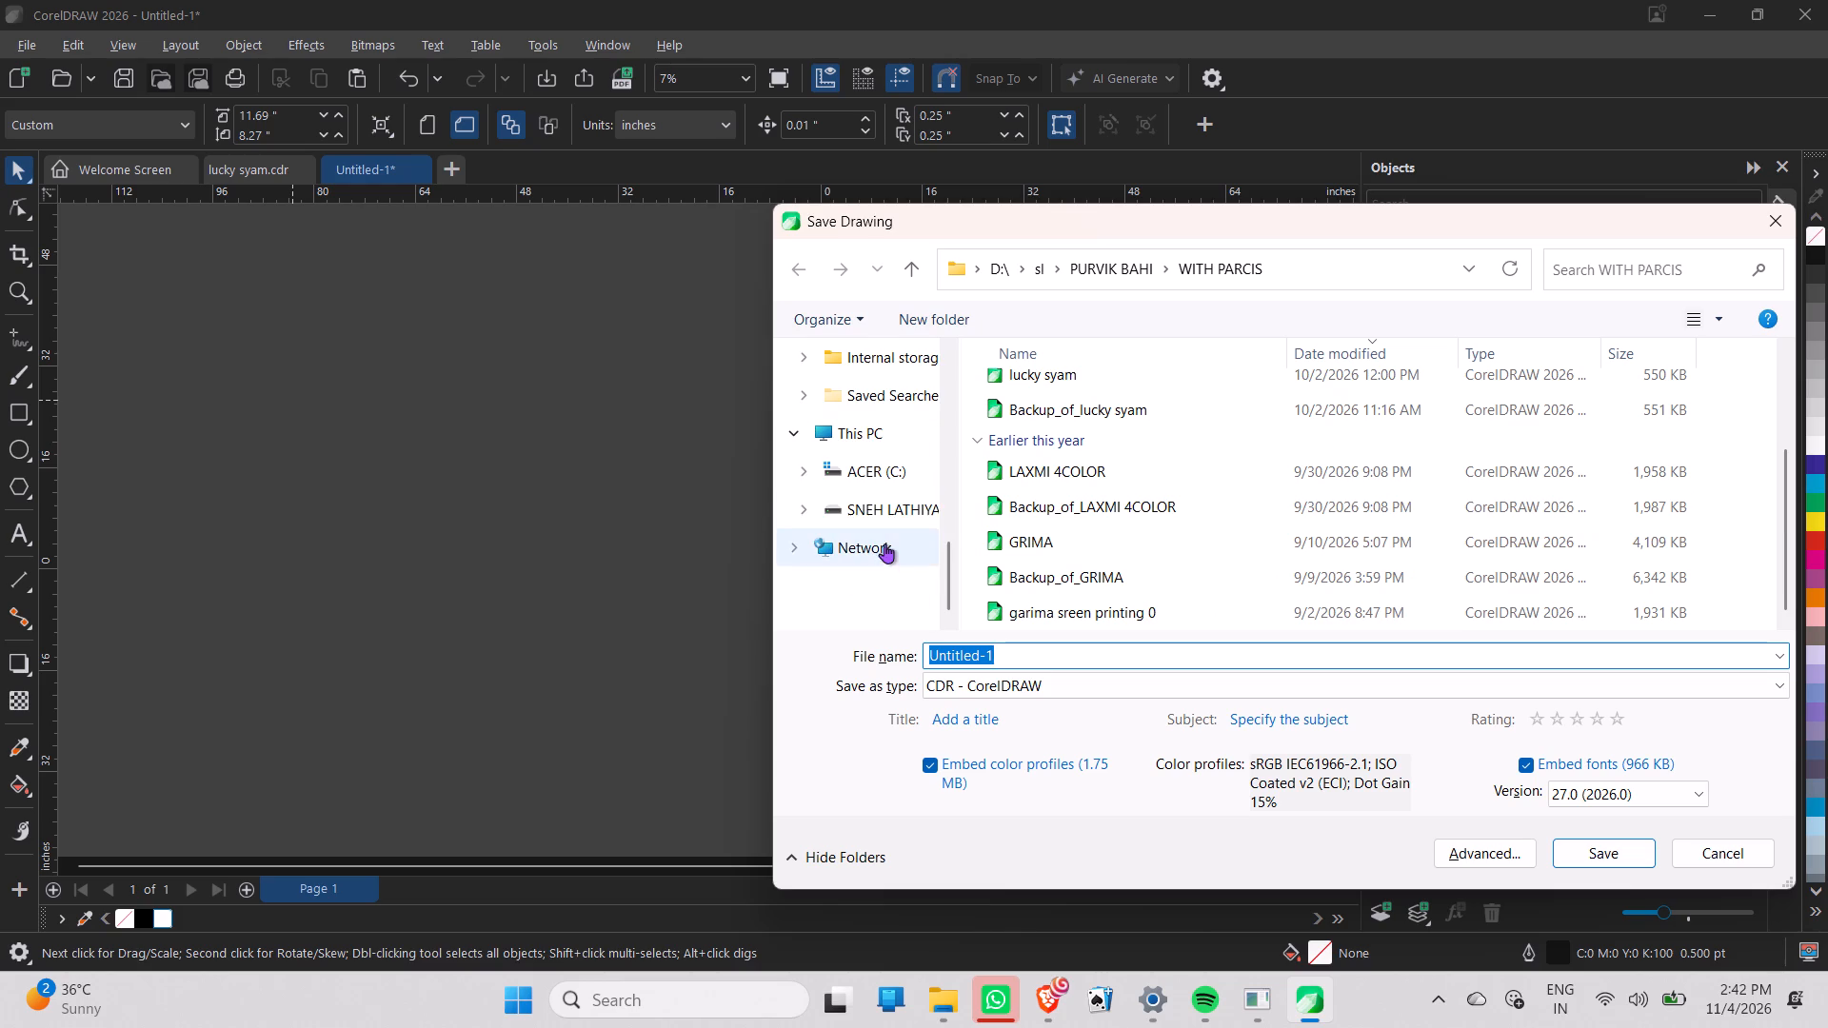
left_click(887, 502)
scroll(1235, 538, "down", 3)
scroll(1278, 535, "up", 3)
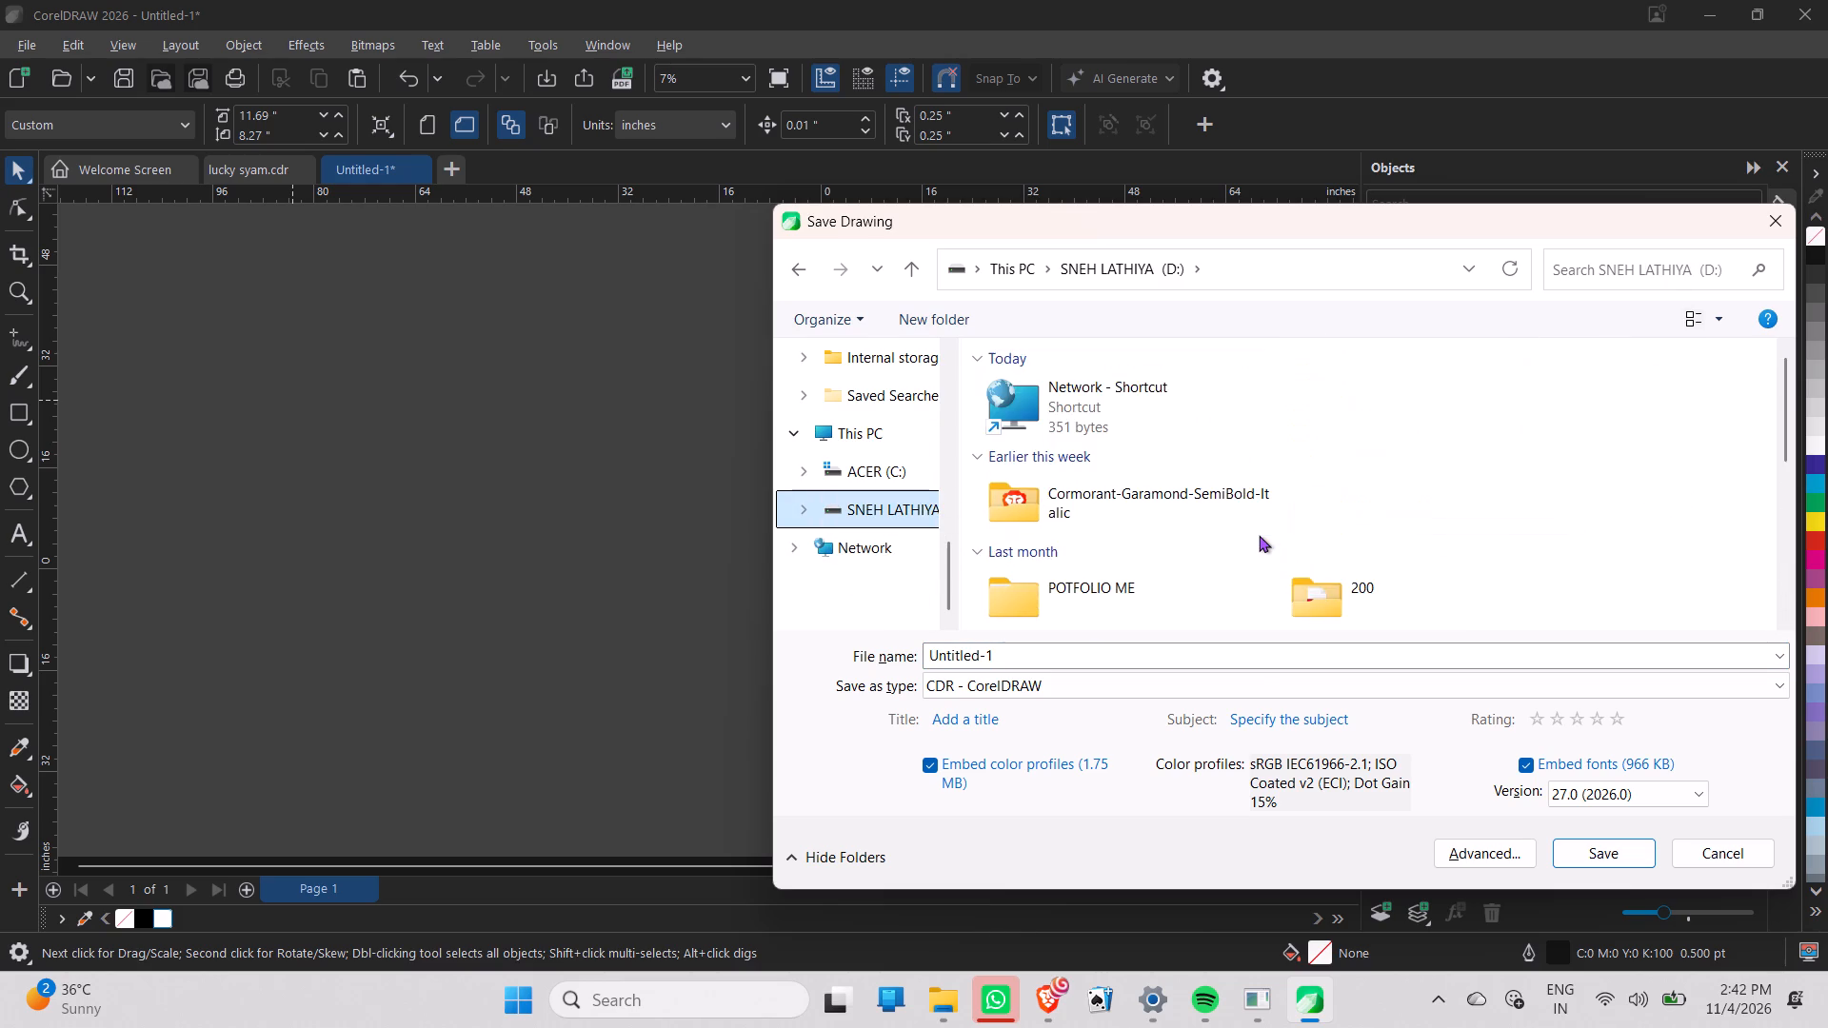
scroll(1258, 541, "down", 3)
double_click(1130, 507)
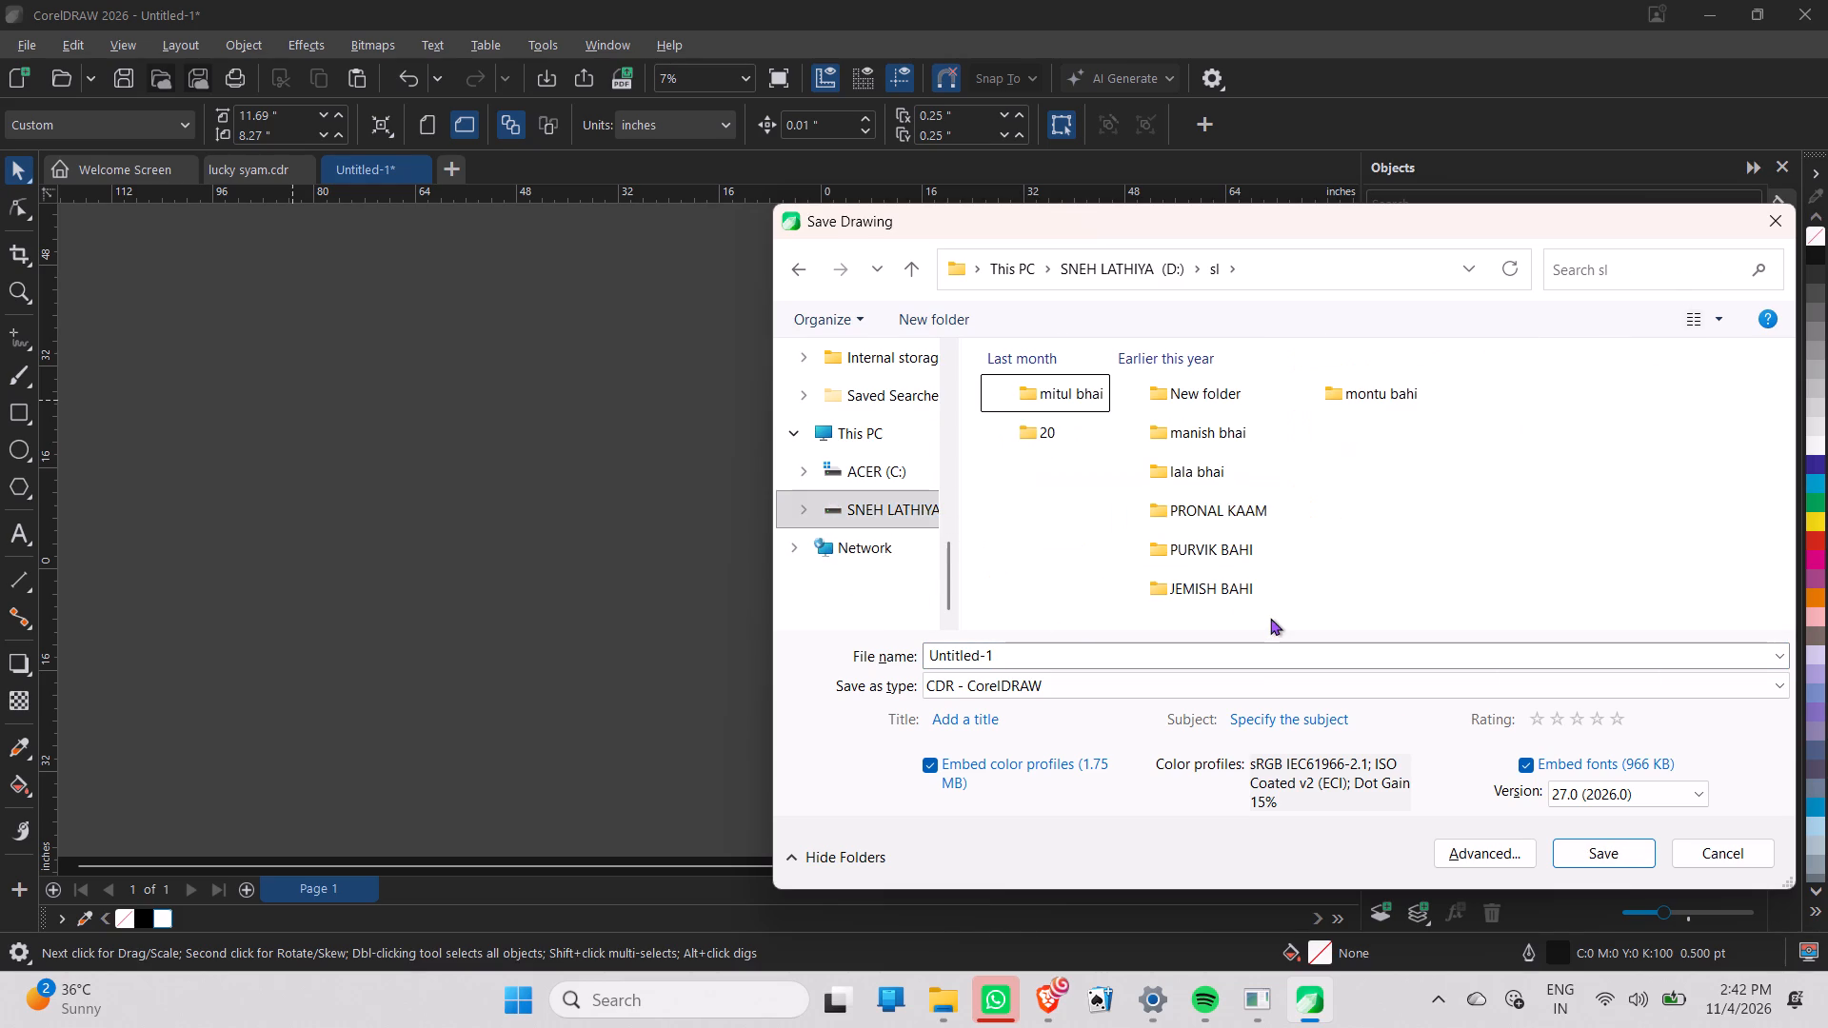
double_click(1366, 405)
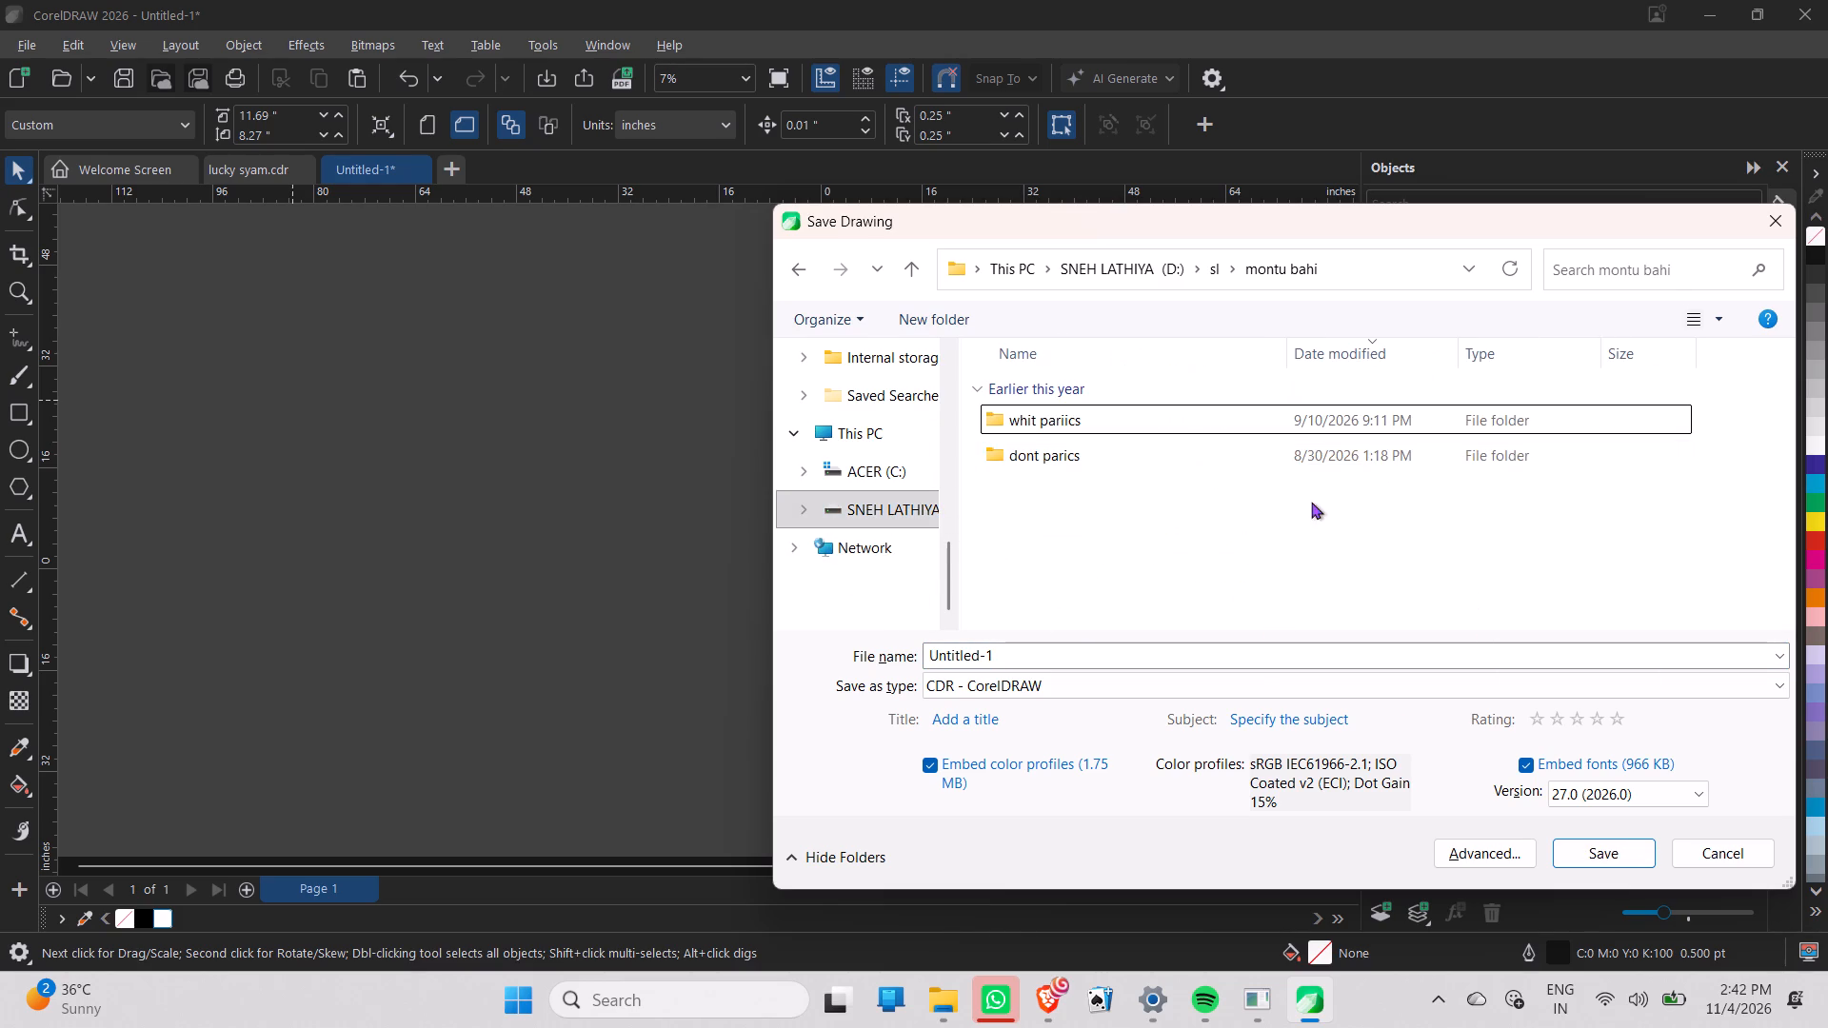
double_click(1227, 423)
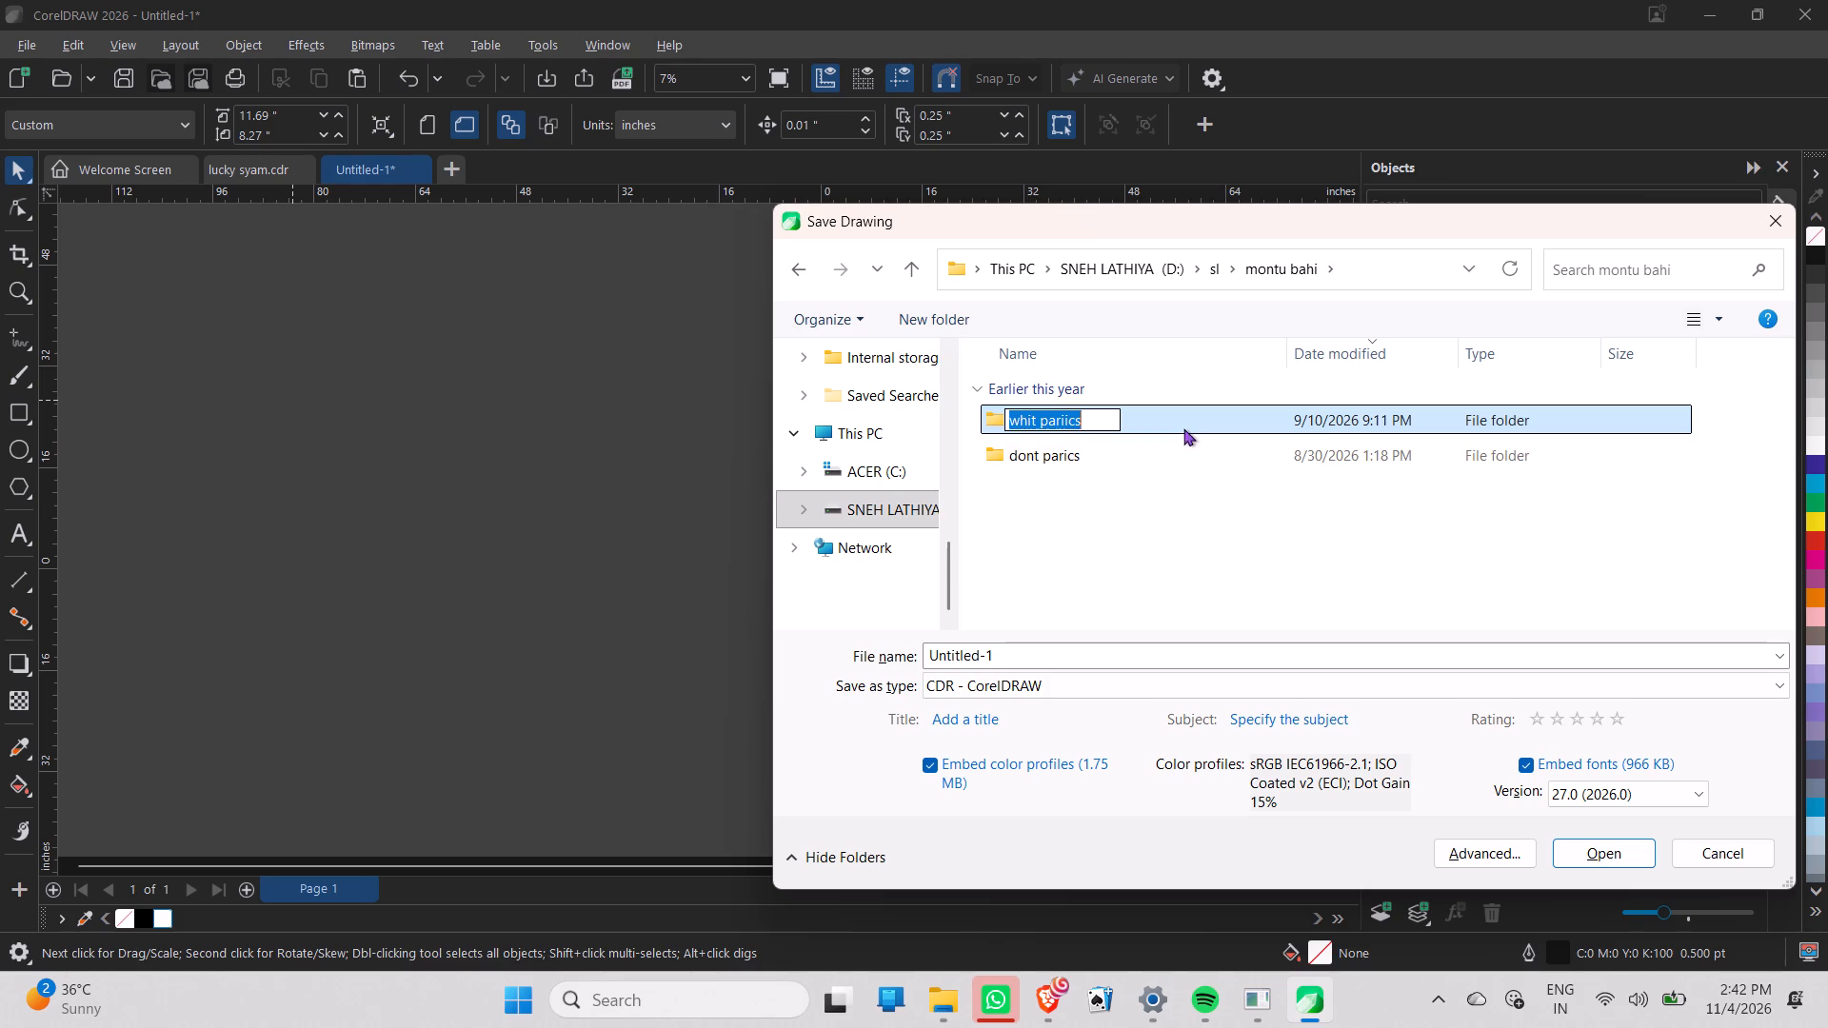
double_click(1183, 427)
double_click(1182, 427)
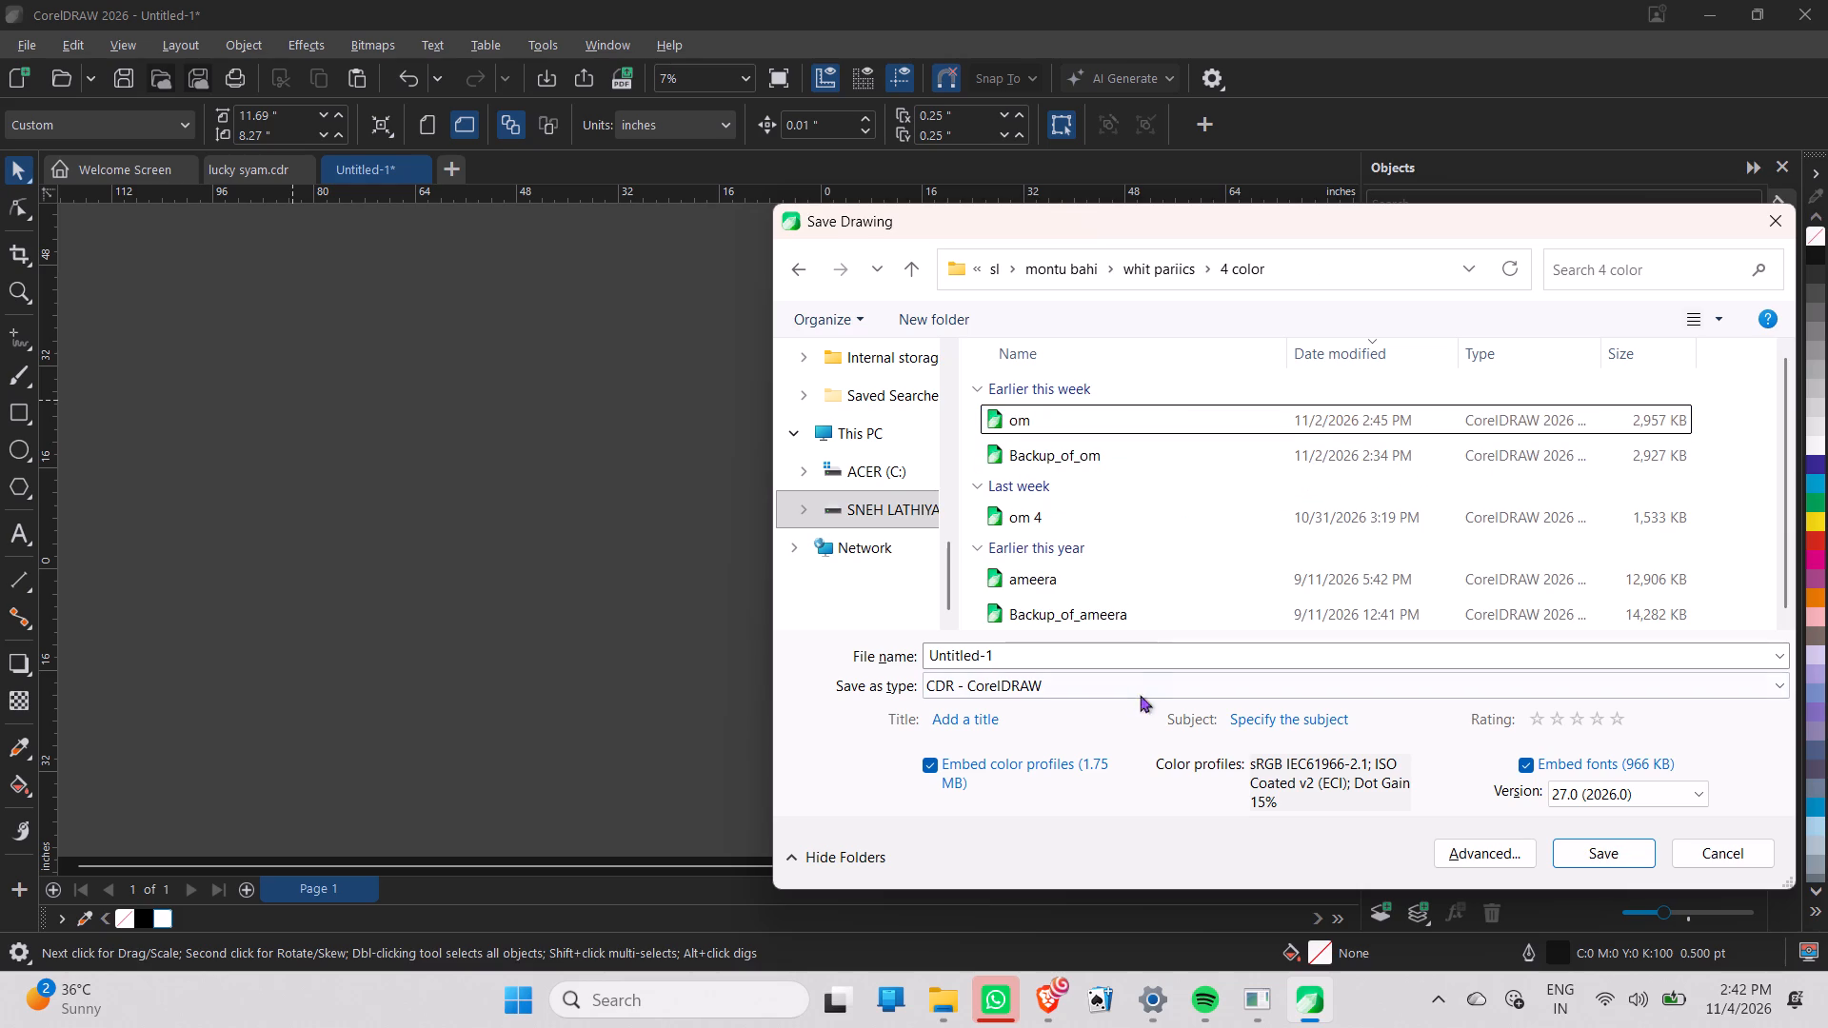
left_click_drag(1000, 661, 907, 670)
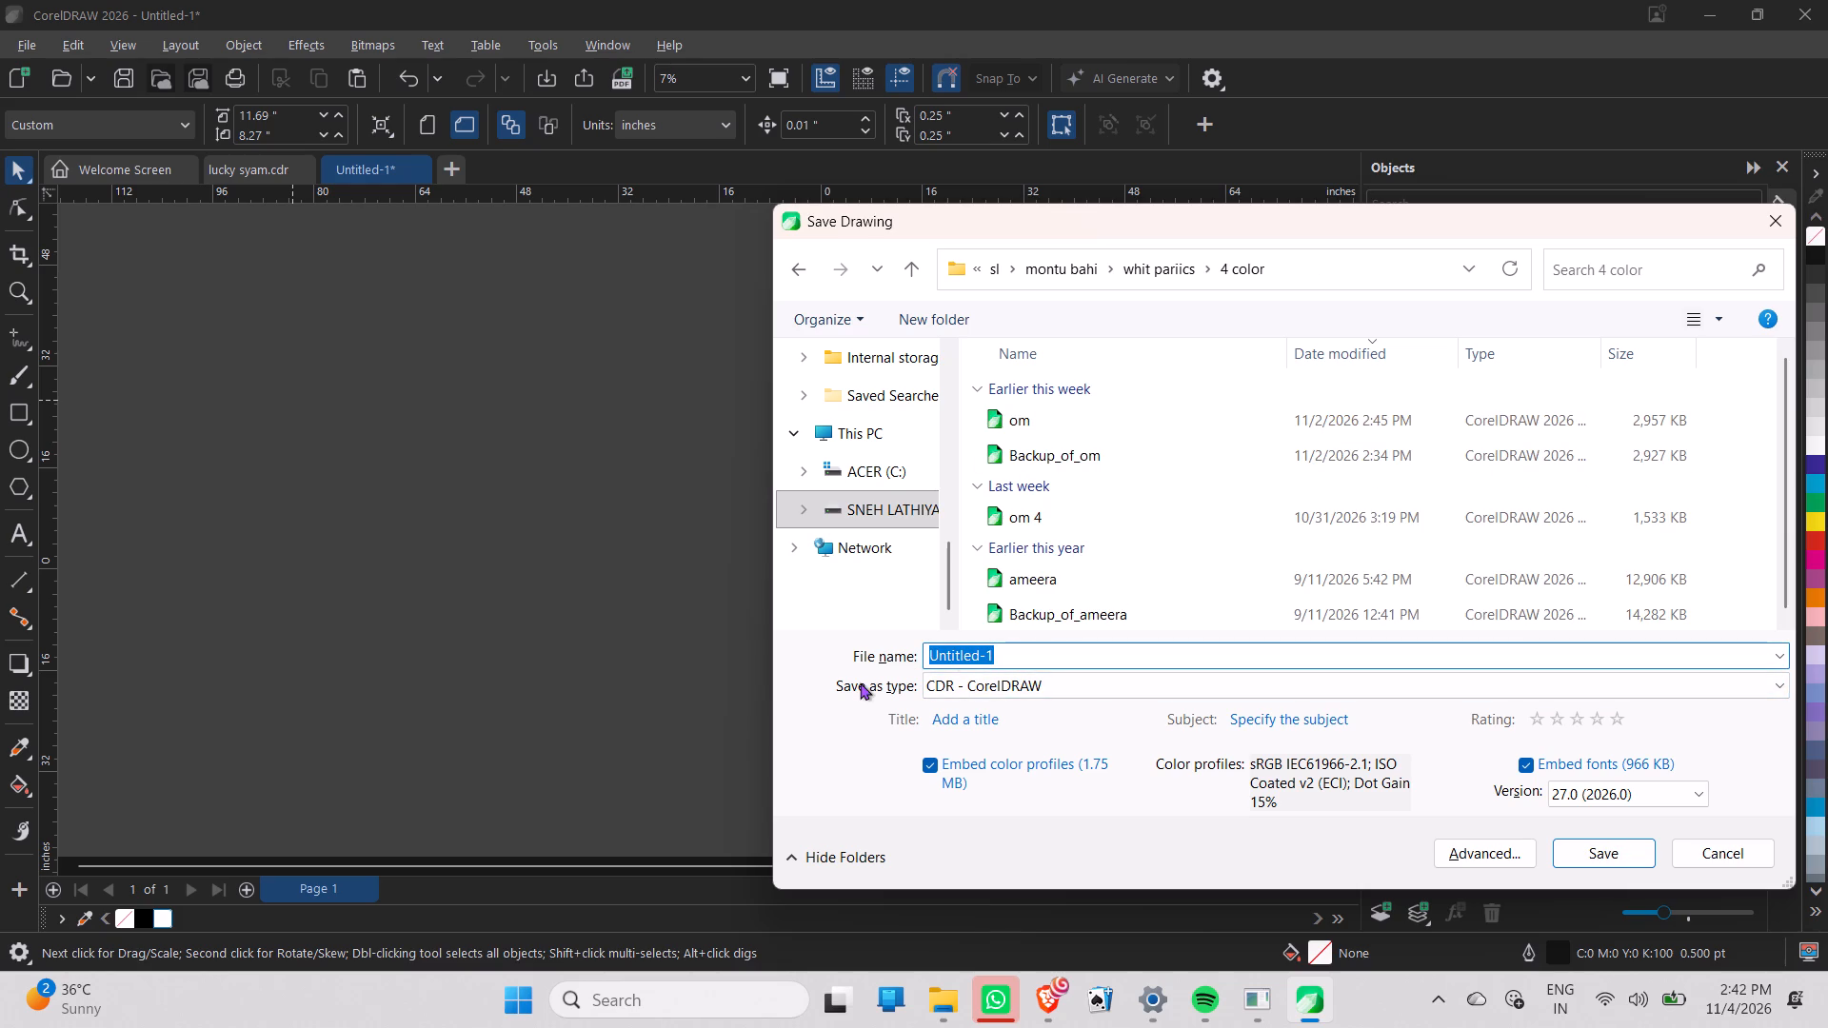
type("ladli")
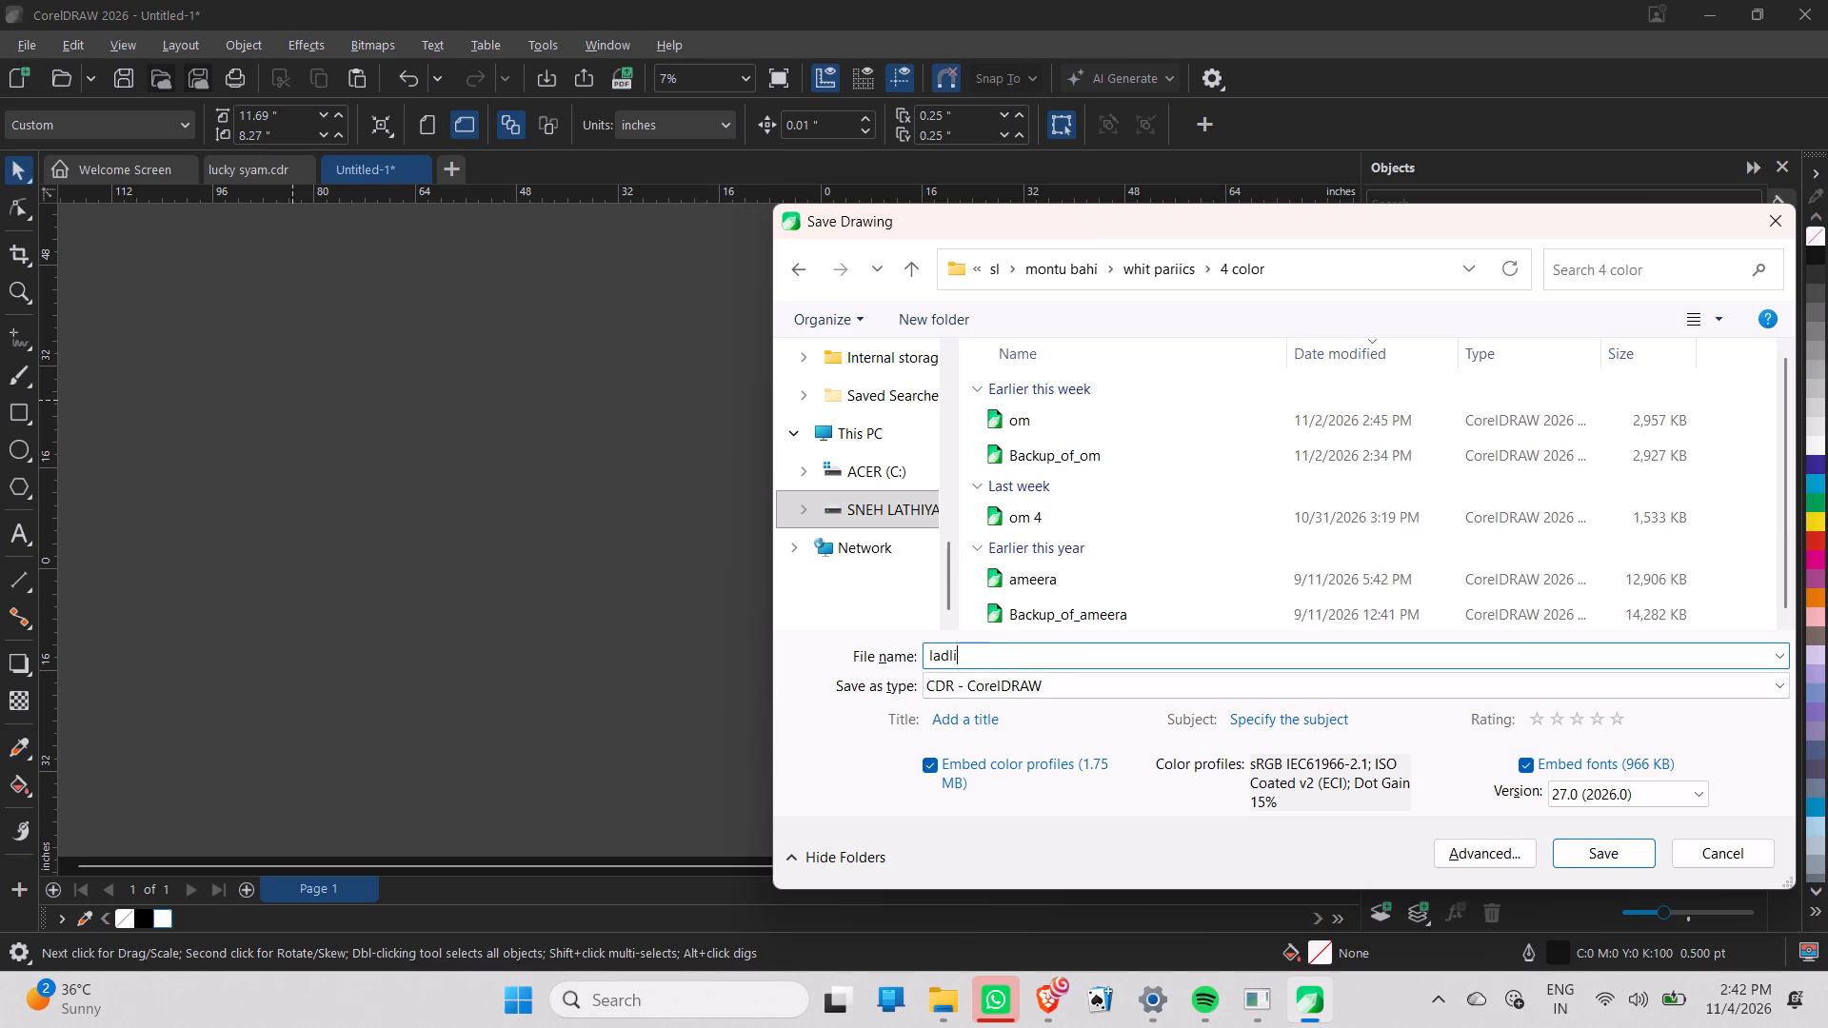
key("Return")
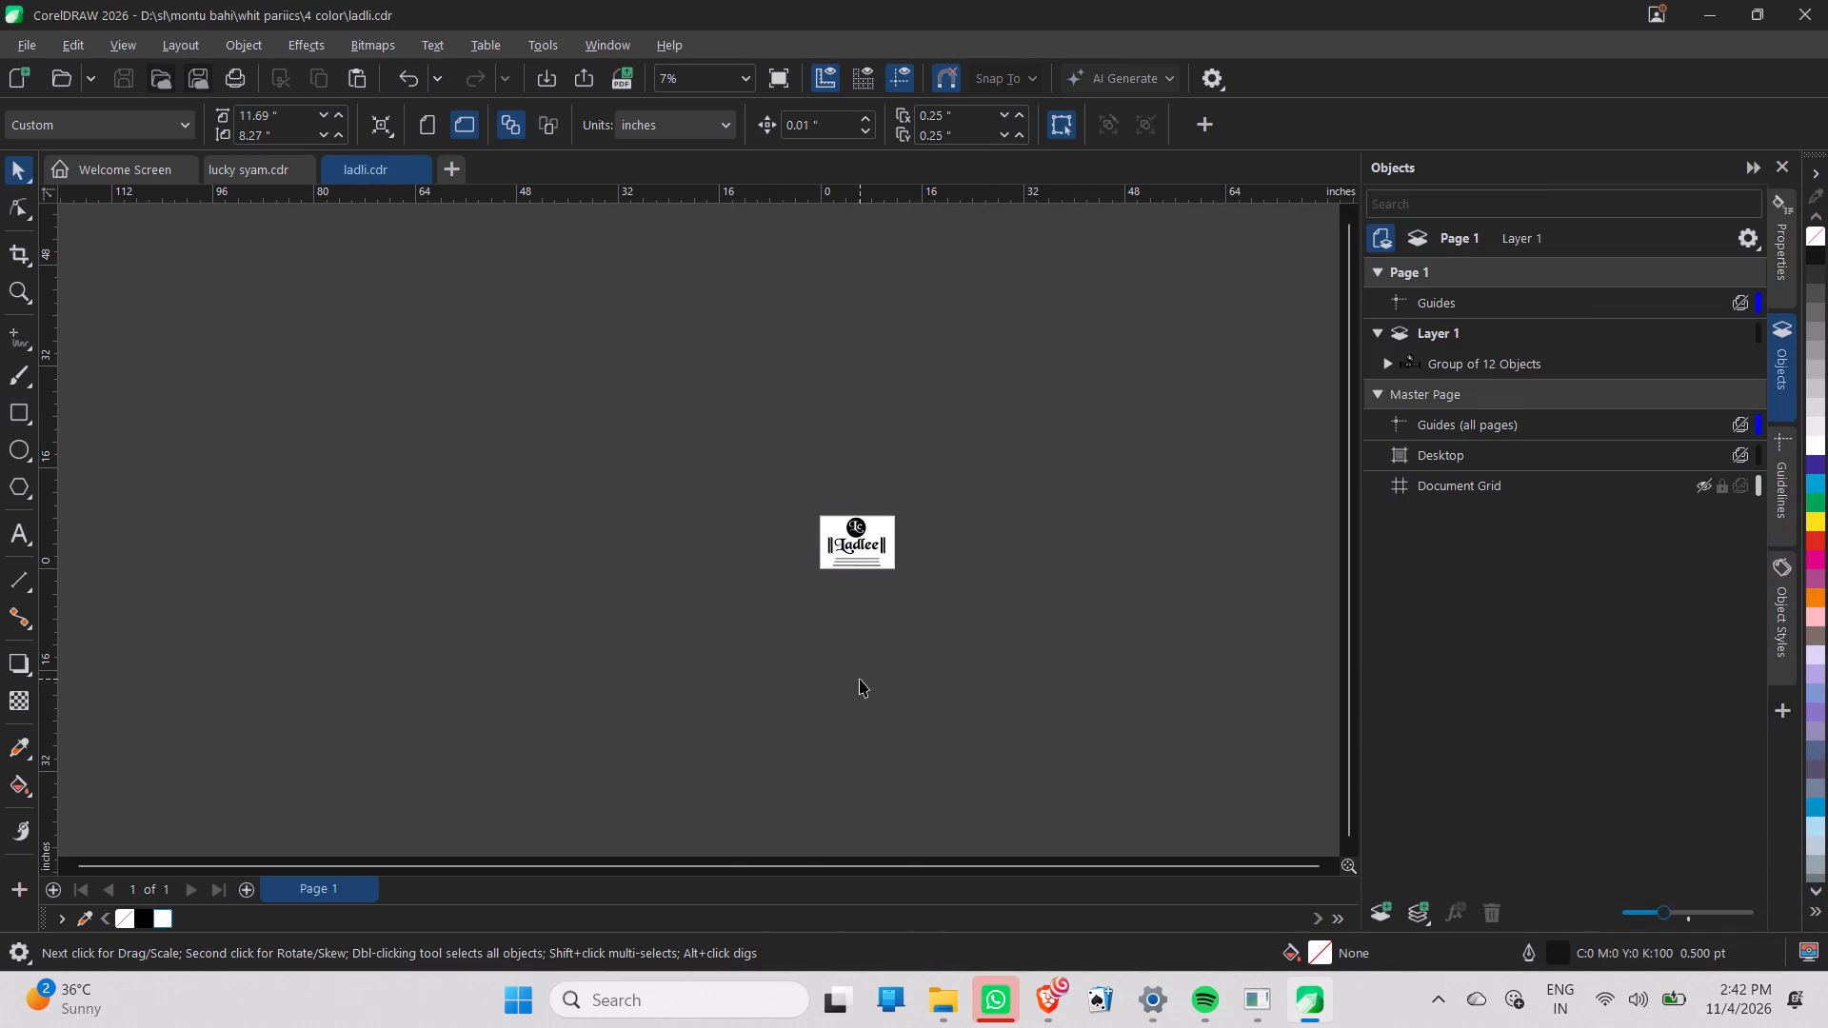
scroll(902, 552, "up", 2)
key("ctrl+s")
Export the document as a PDF named ladli to D:\sl\montu bahi\whit pariics\4 color, keeping the current PDF settings.
key("ctrl+e")
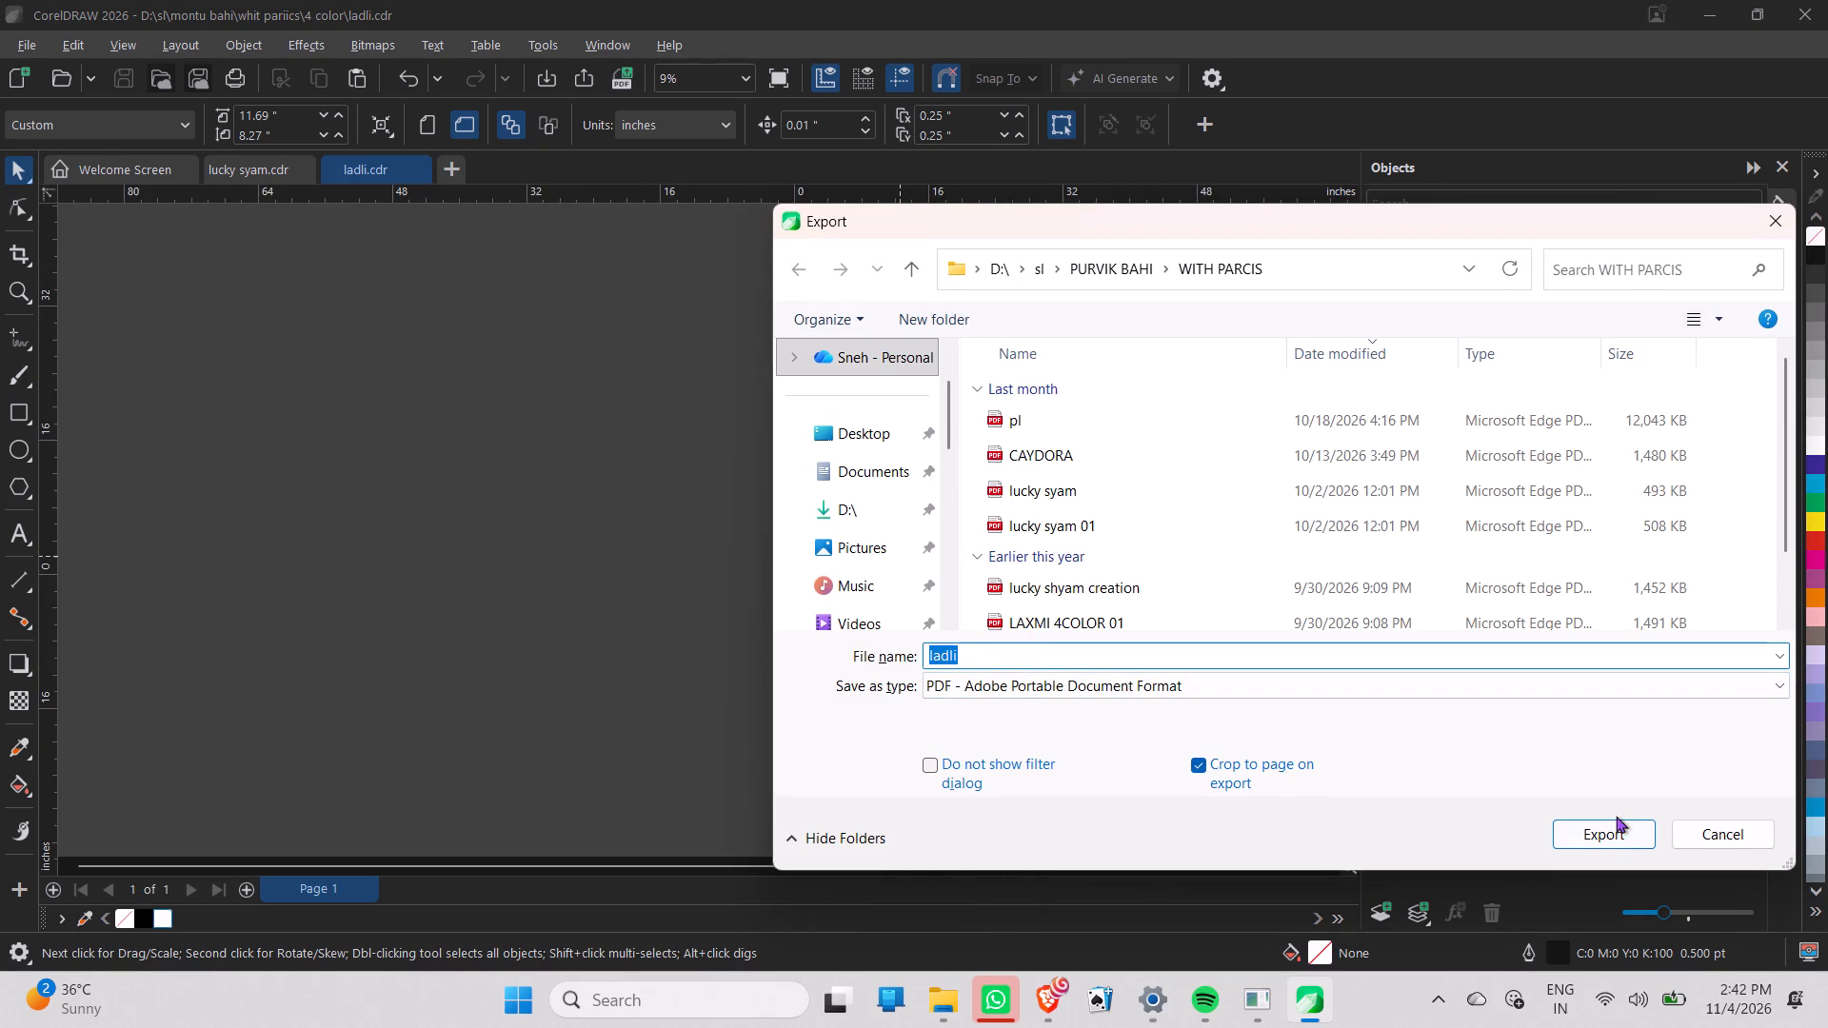
left_click(1029, 272)
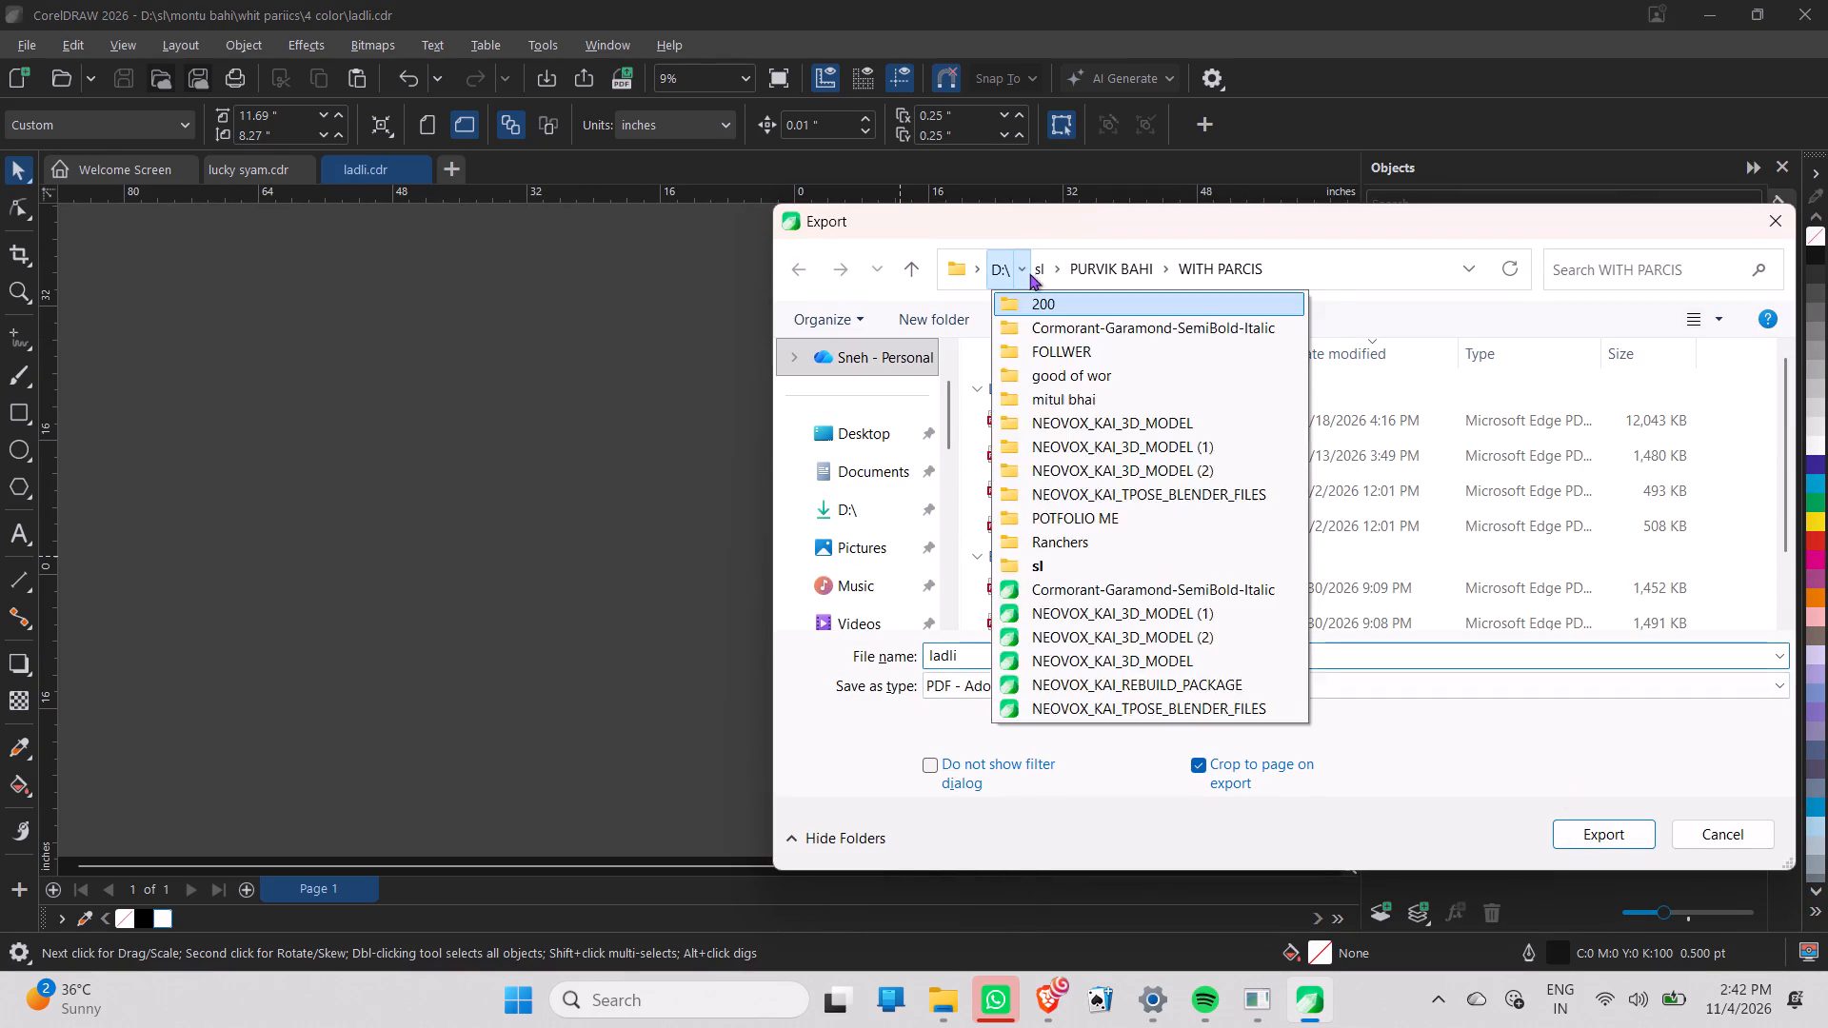
left_click(1042, 281)
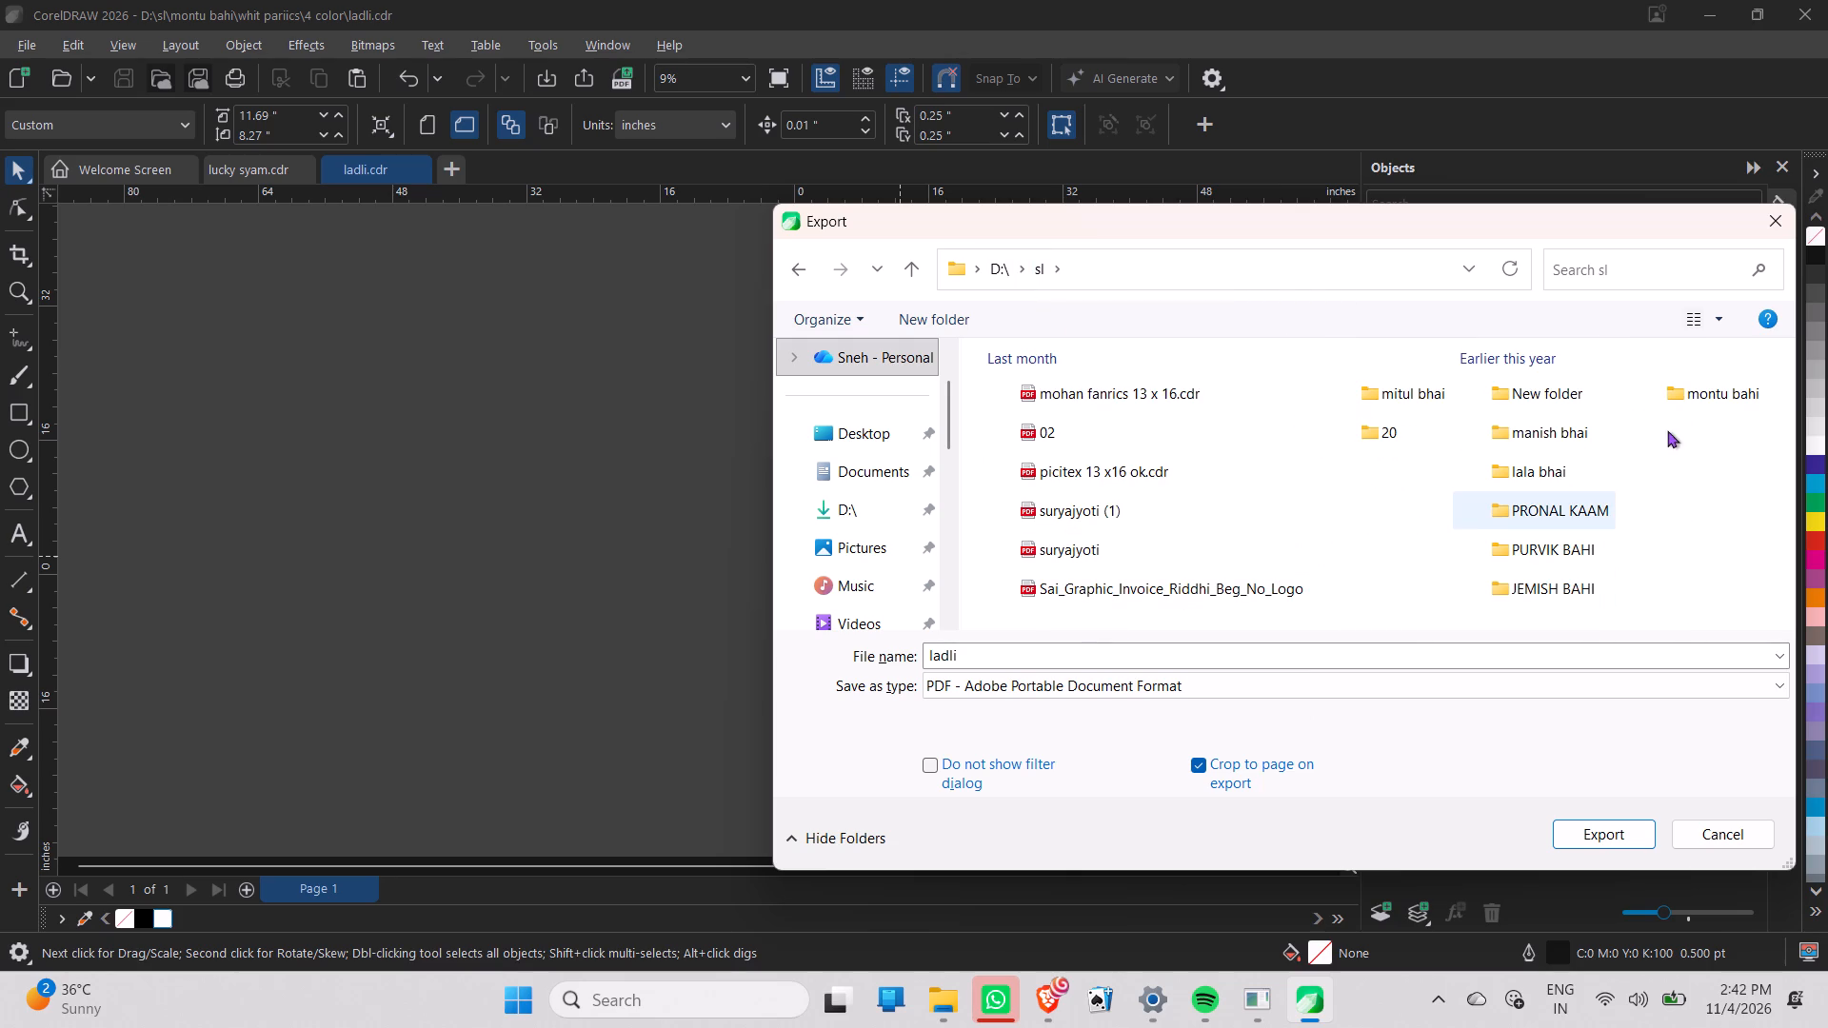
left_click(1686, 399)
double_click(1706, 397)
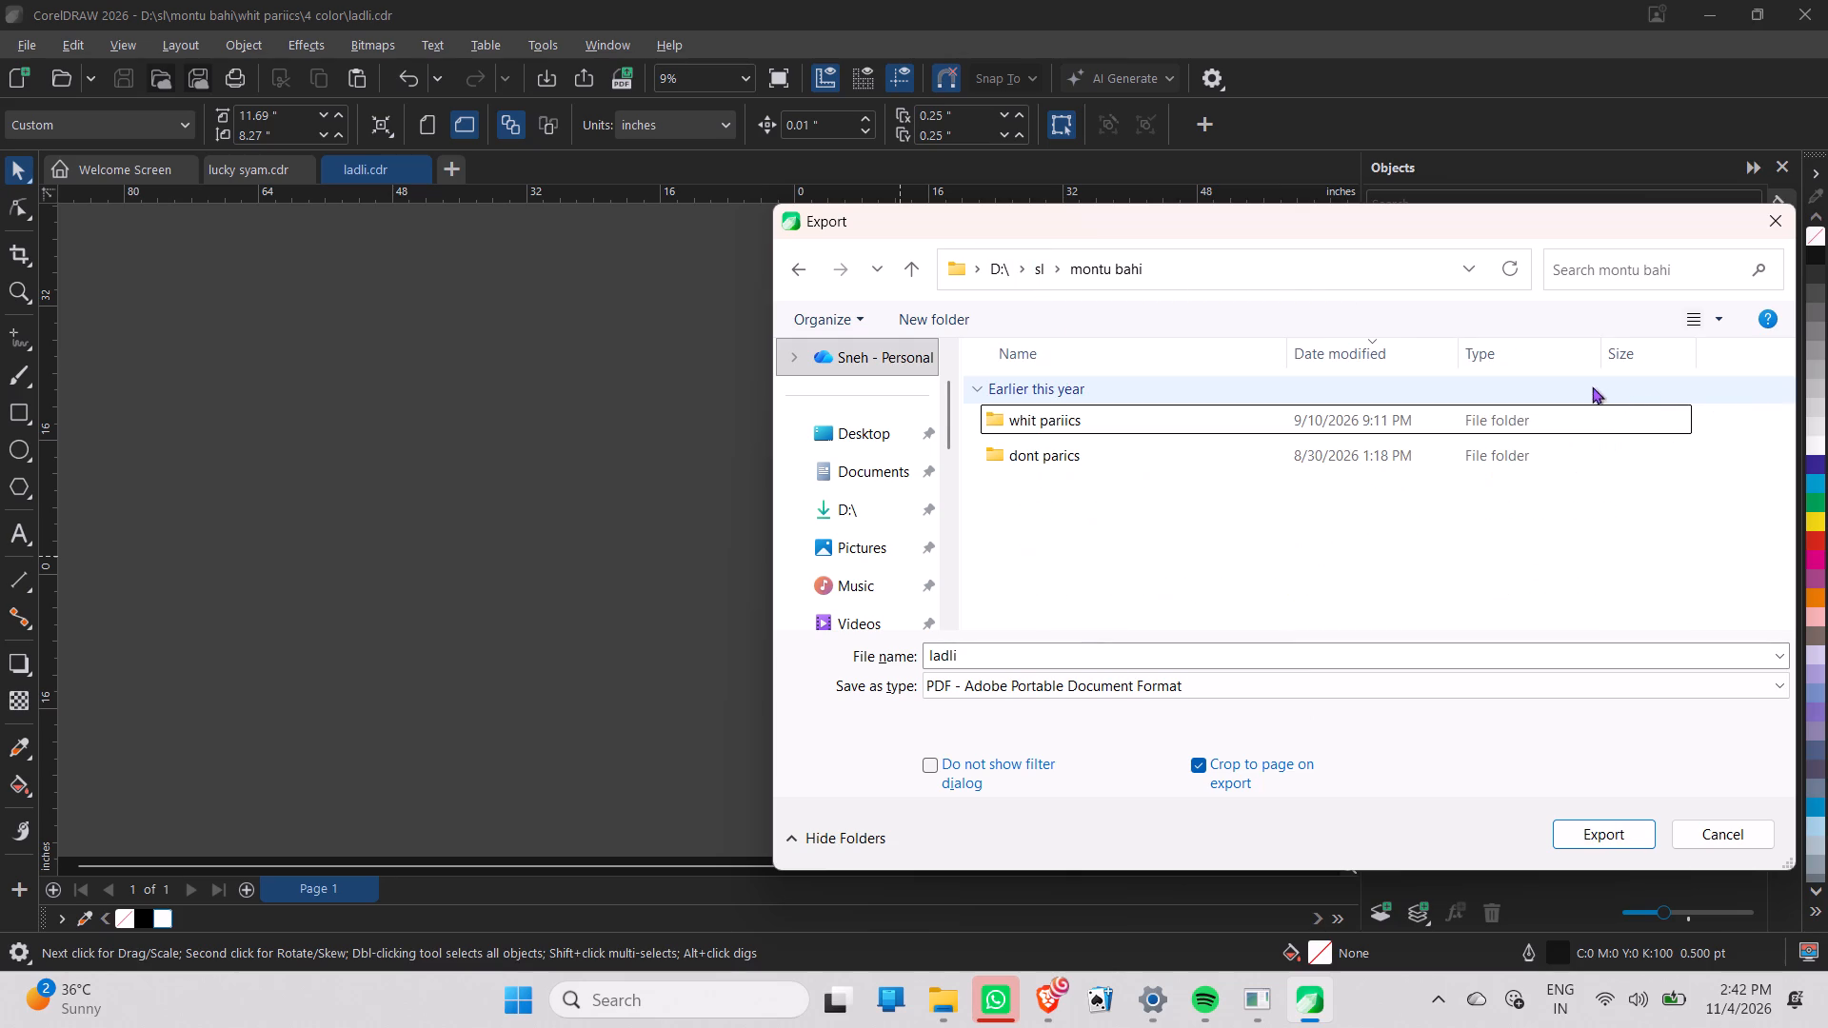
left_click(1592, 386)
double_click(1600, 421)
triple_click(1600, 422)
left_click(1600, 422)
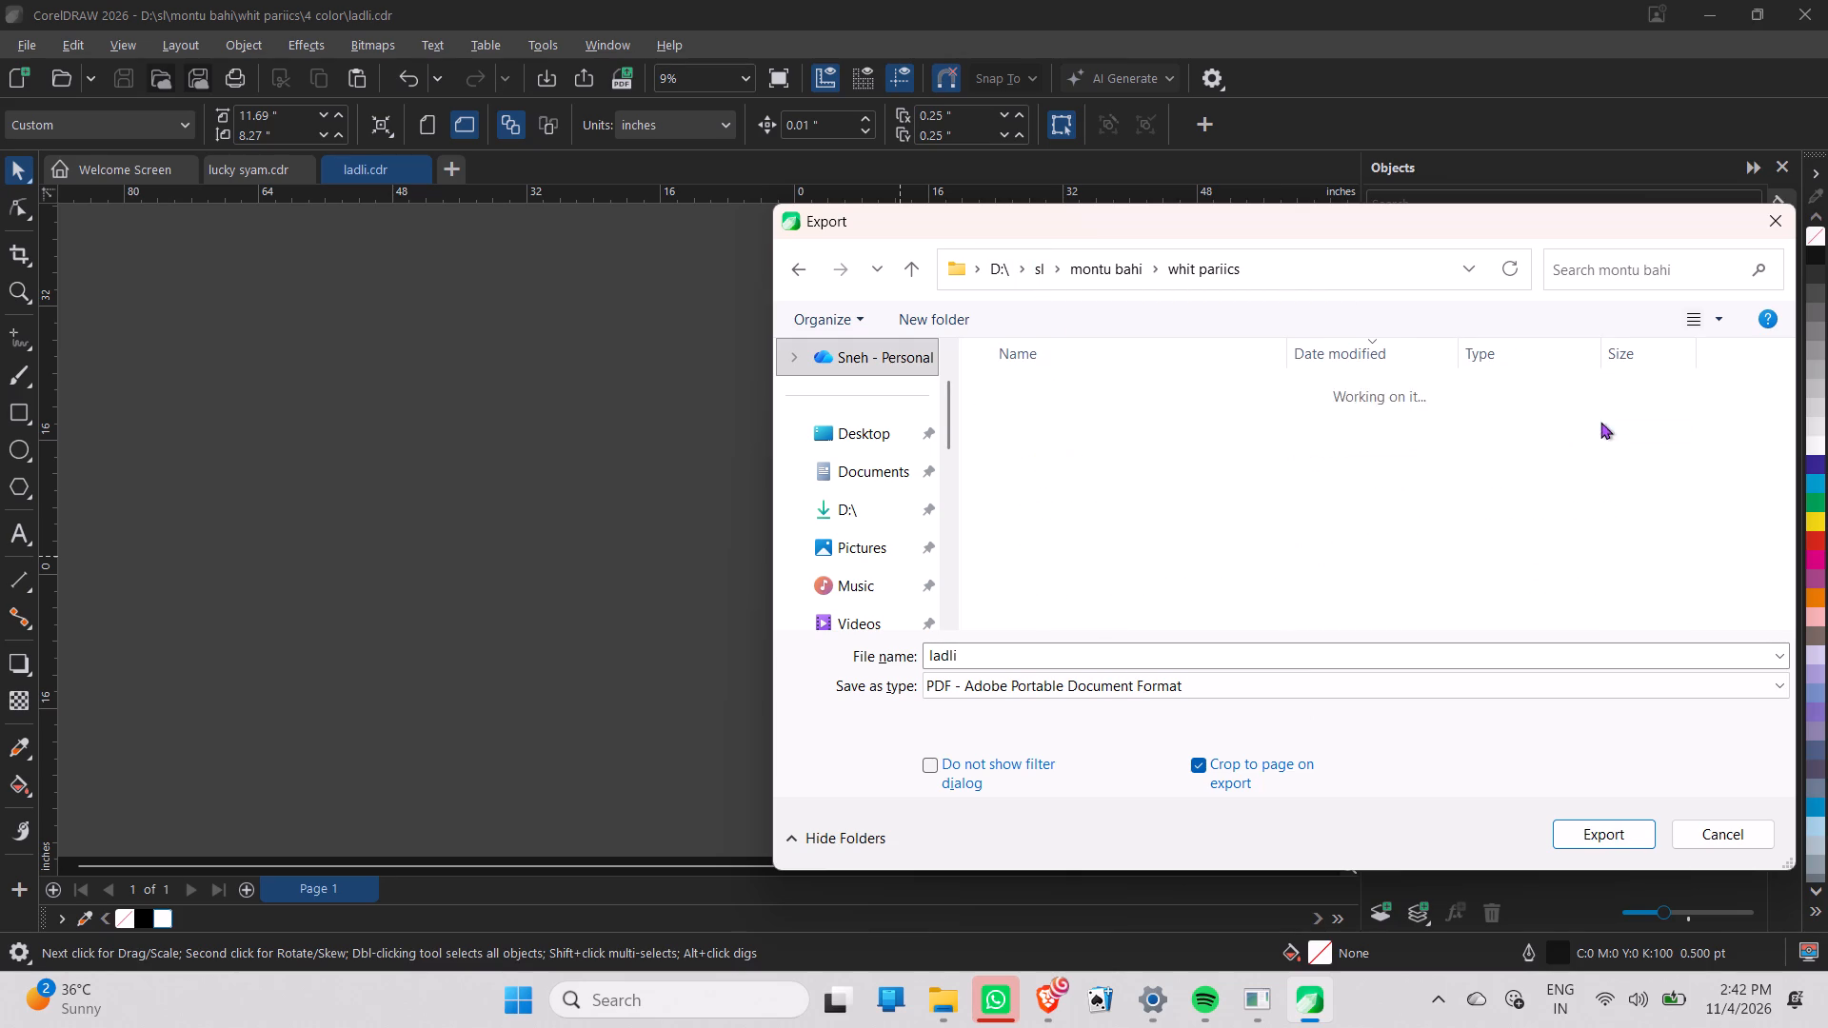
double_click(1361, 420)
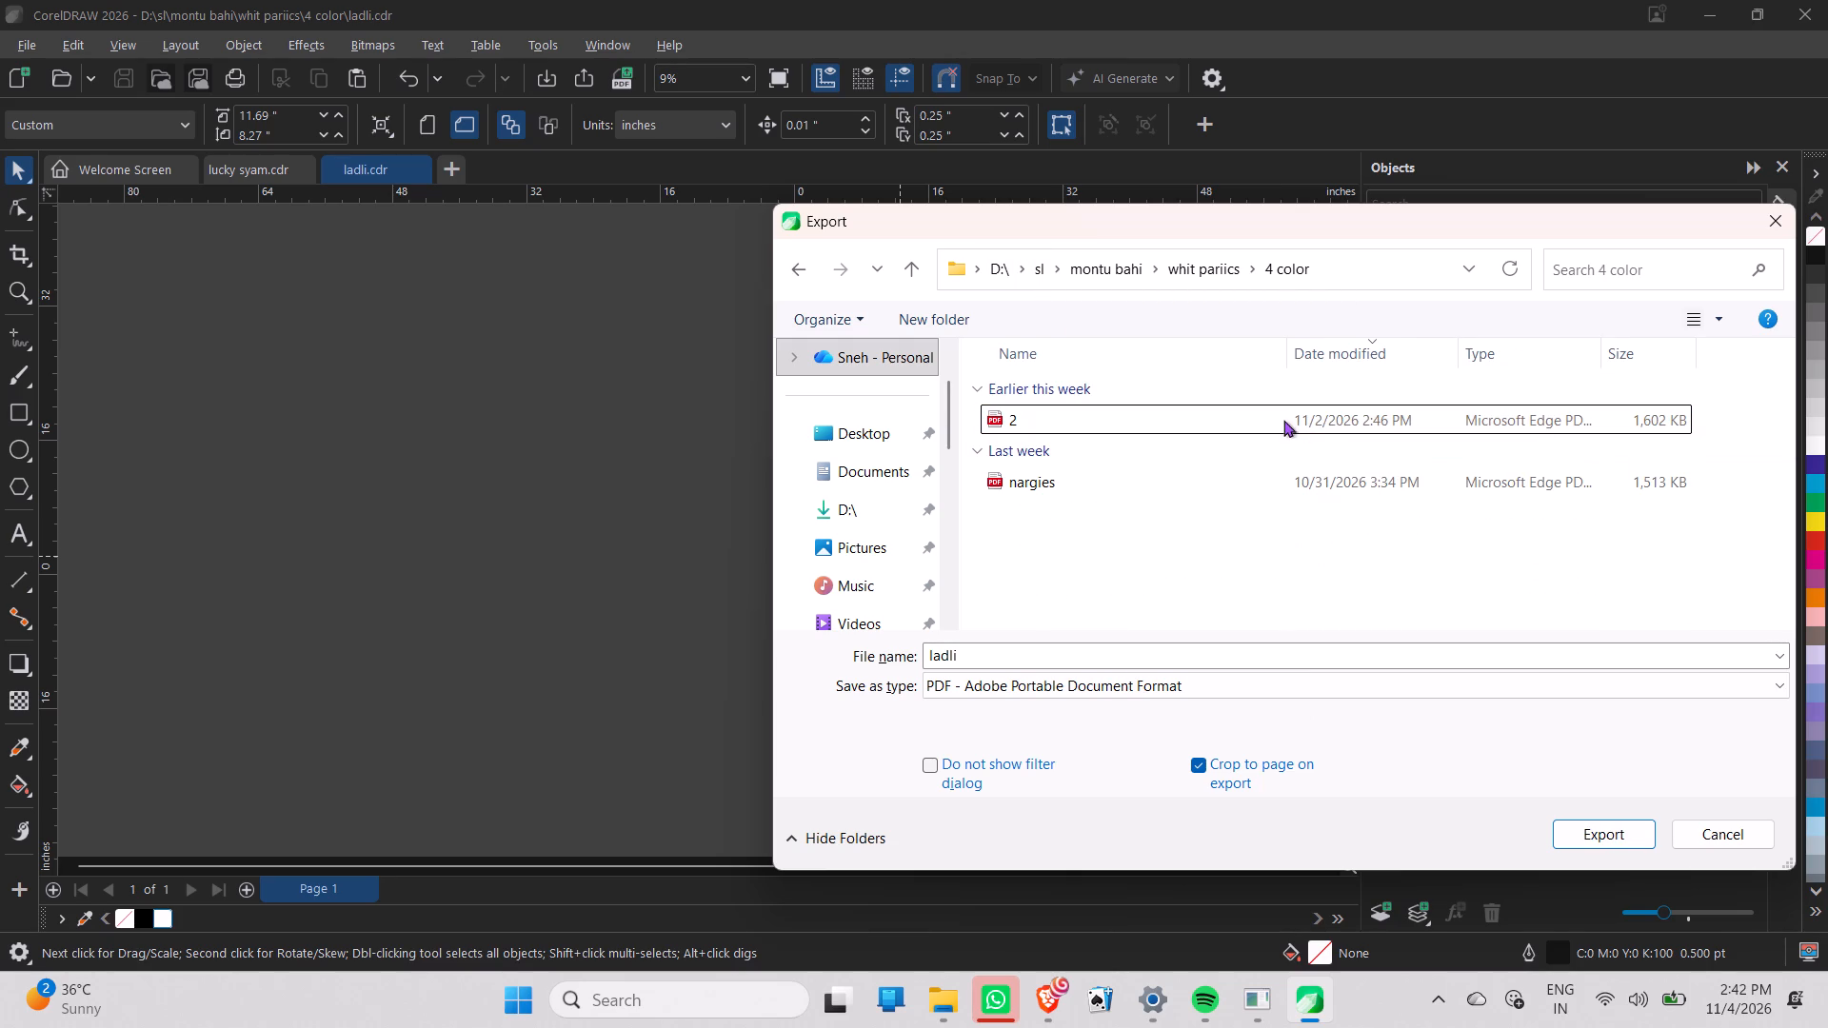
left_click(1308, 588)
left_click_drag(1074, 653, 847, 672)
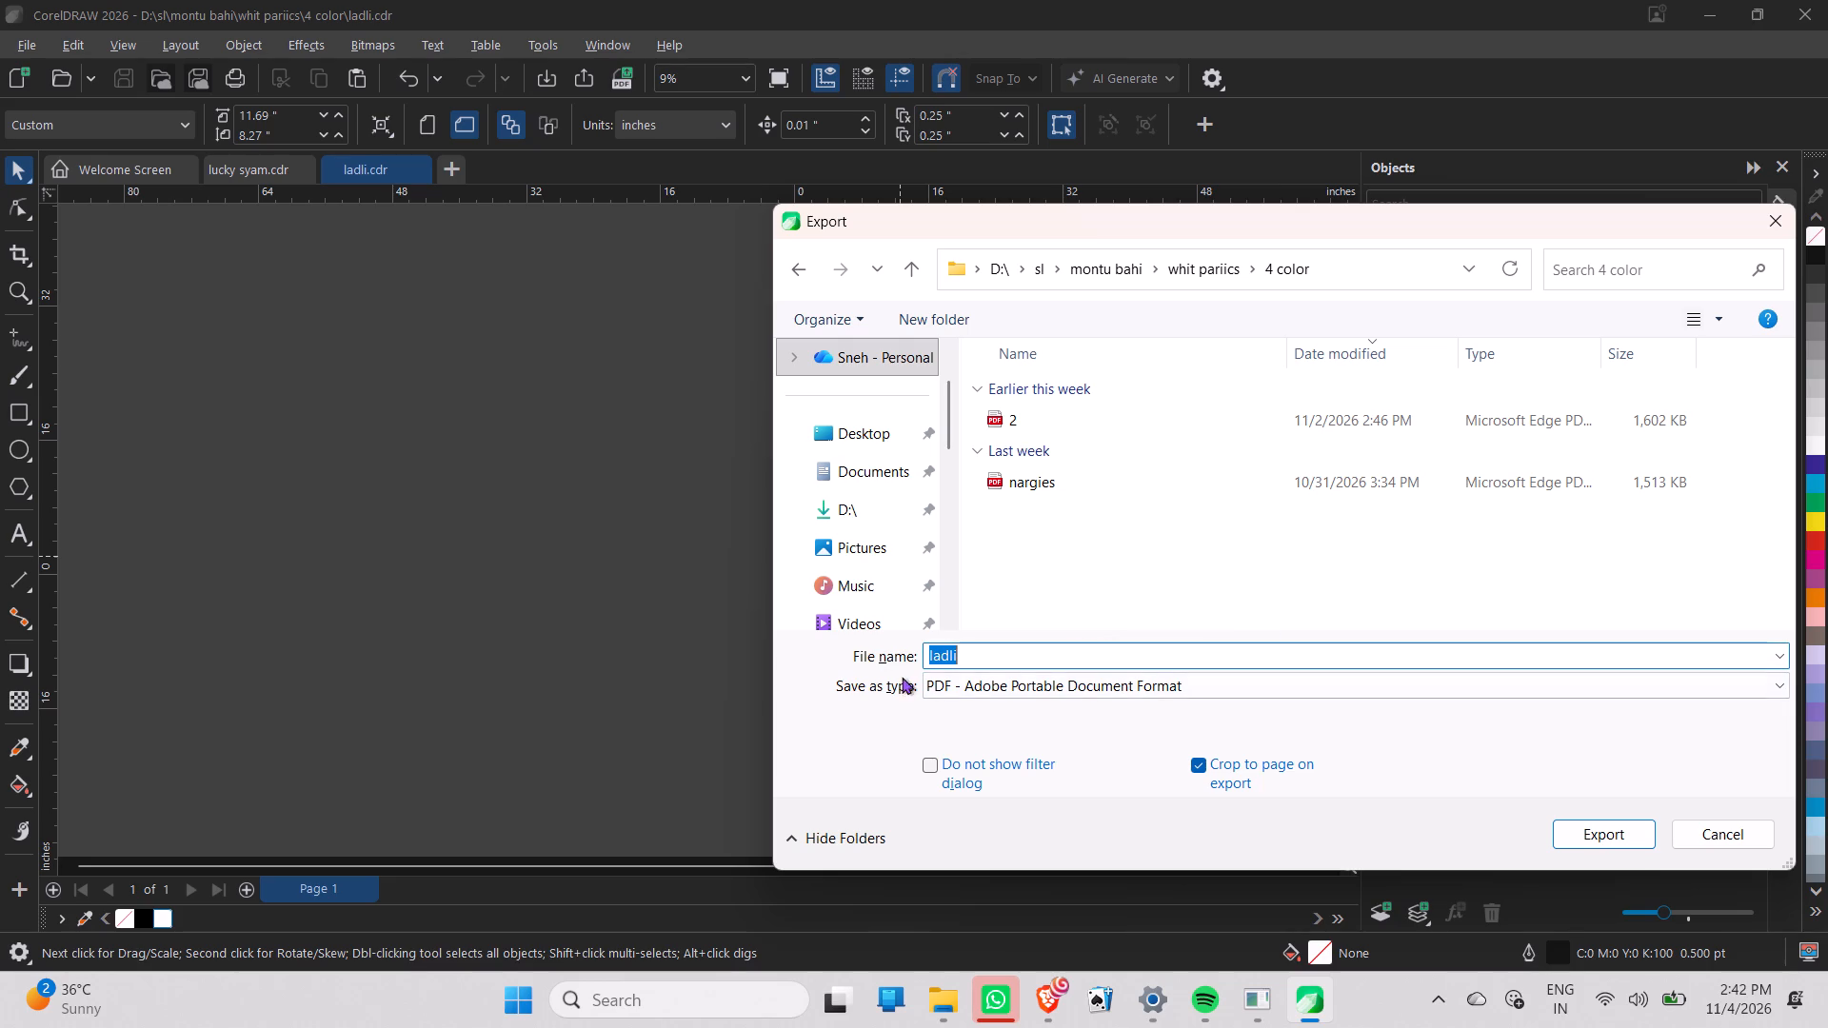
left_click(992, 658)
left_click(1613, 837)
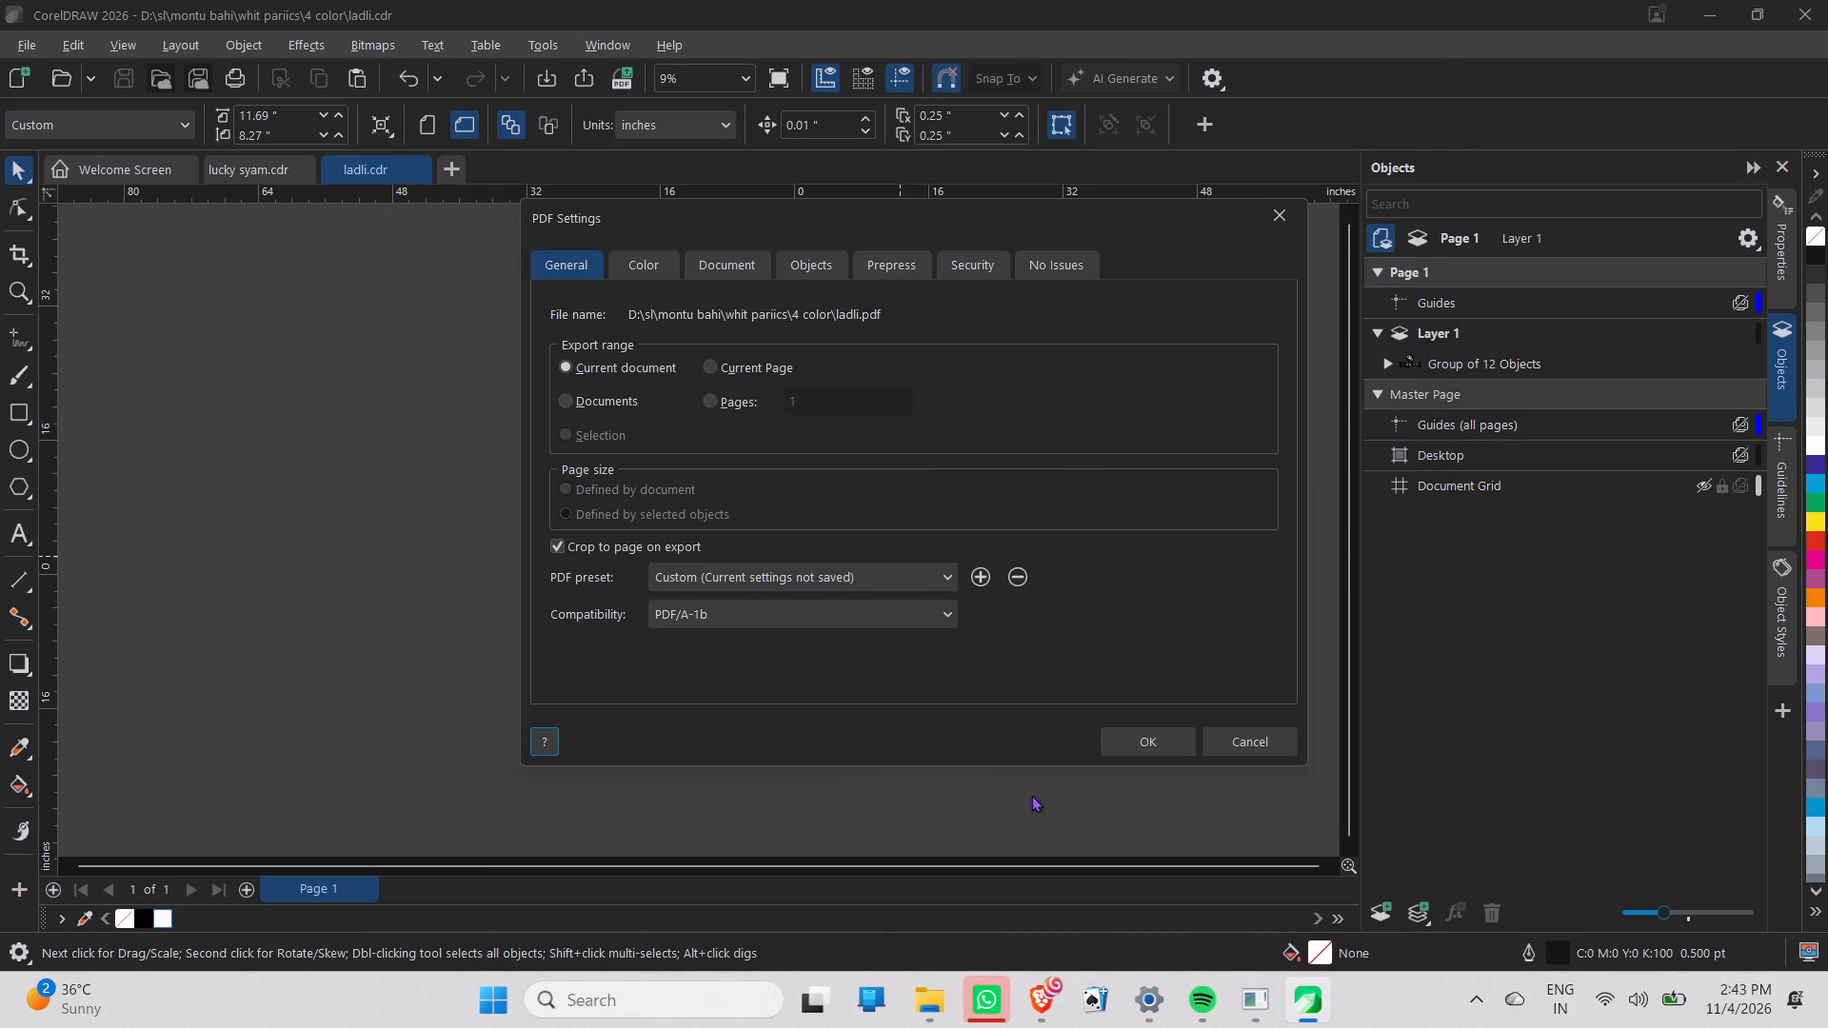
left_click(1162, 746)
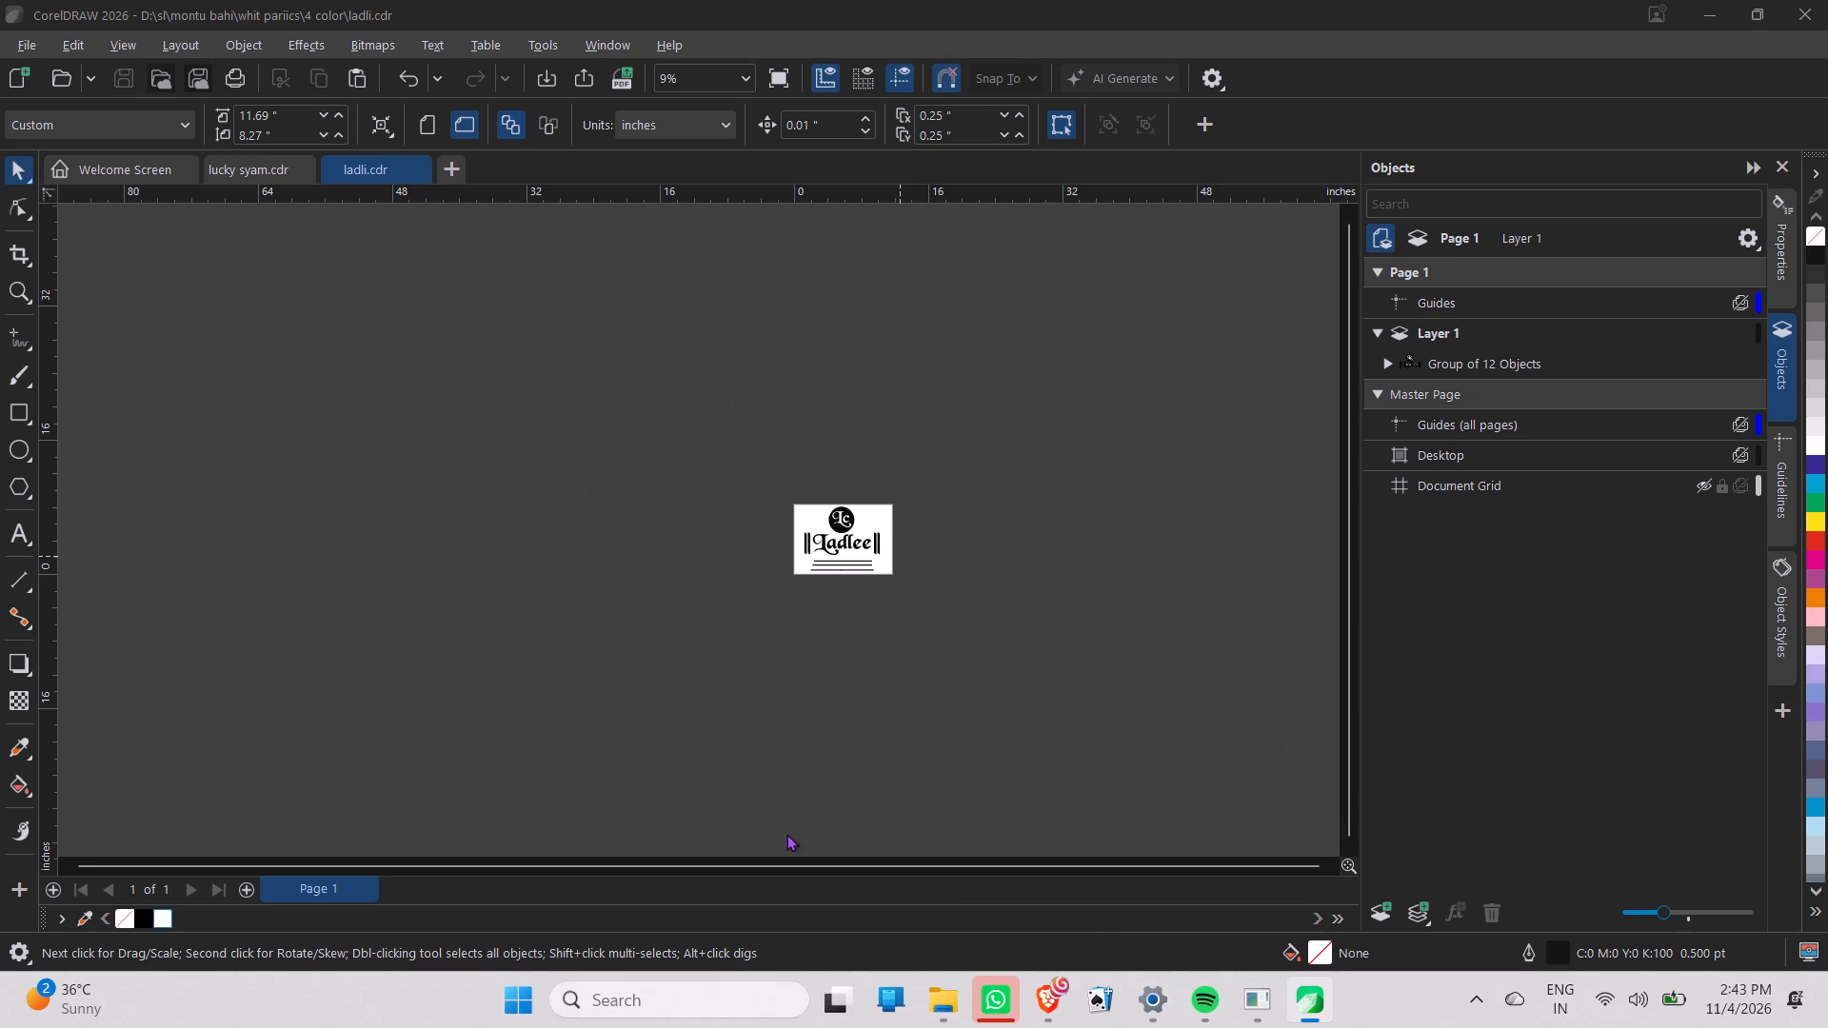
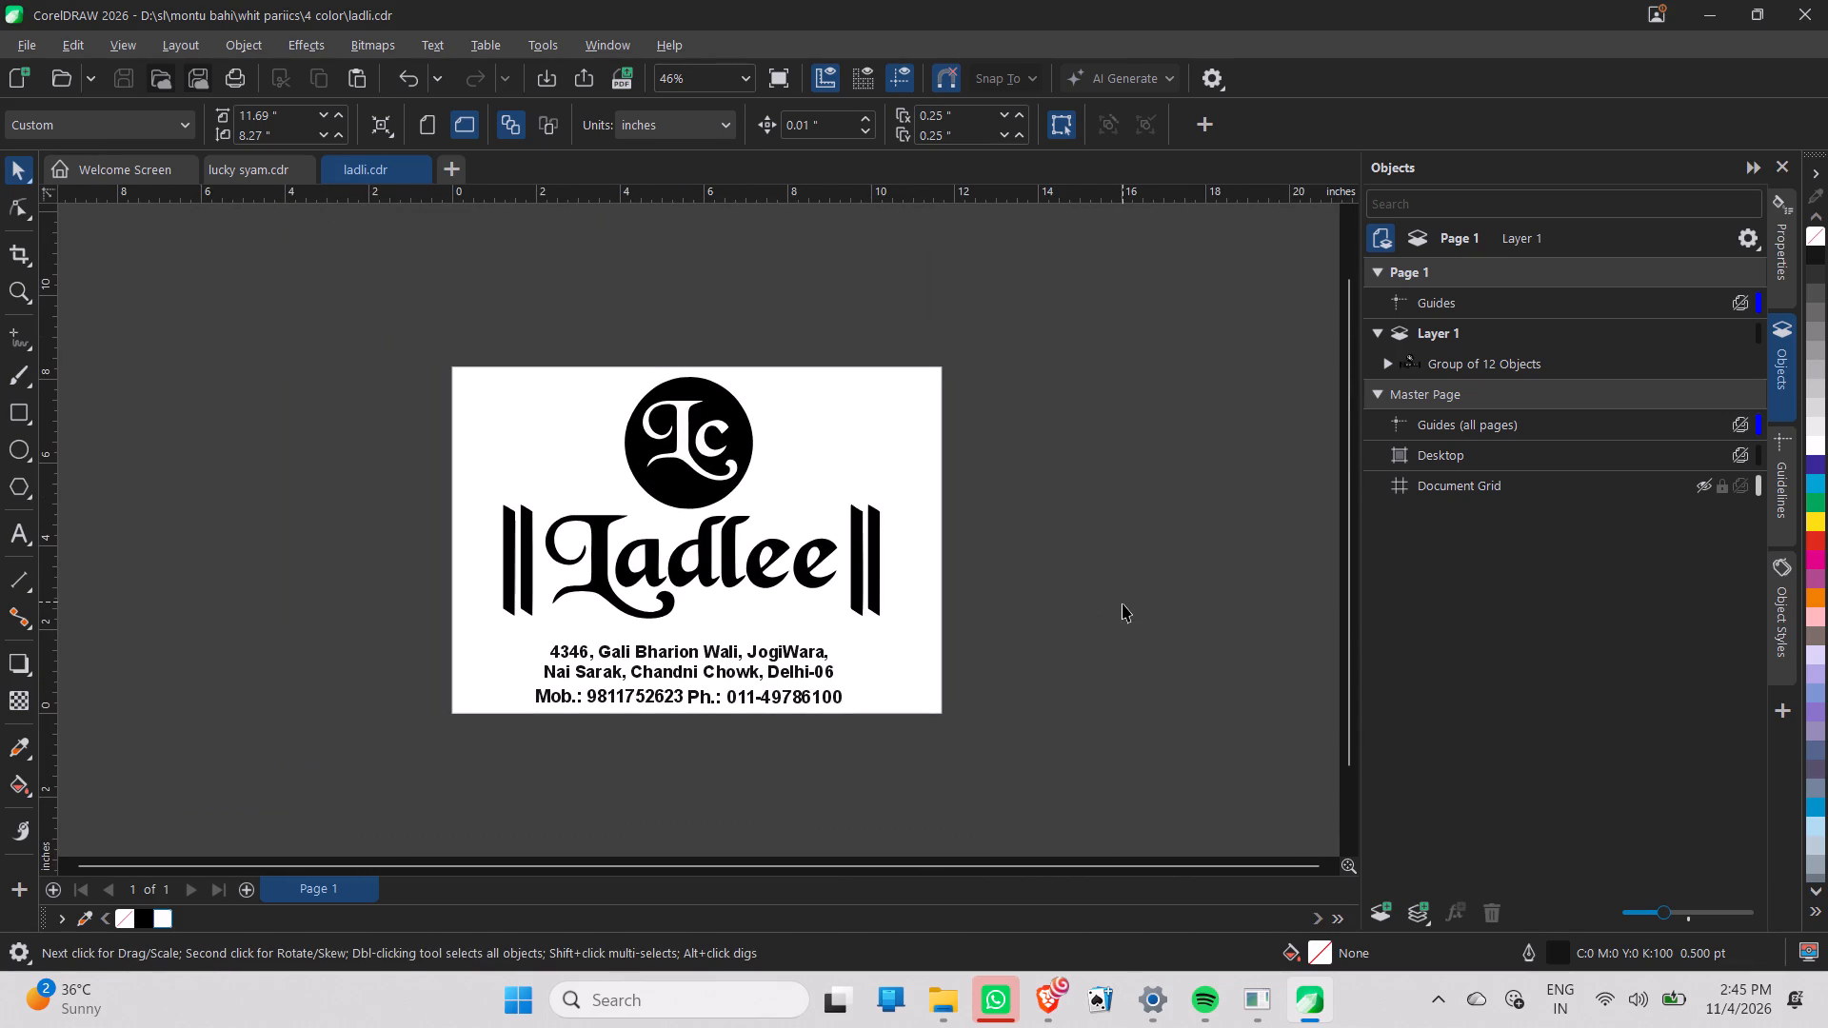
Examine the address and phone lines beneath the Ladlee wordmark up close, and select the grouped logo artwork.
scroll(665, 692, "up", 6)
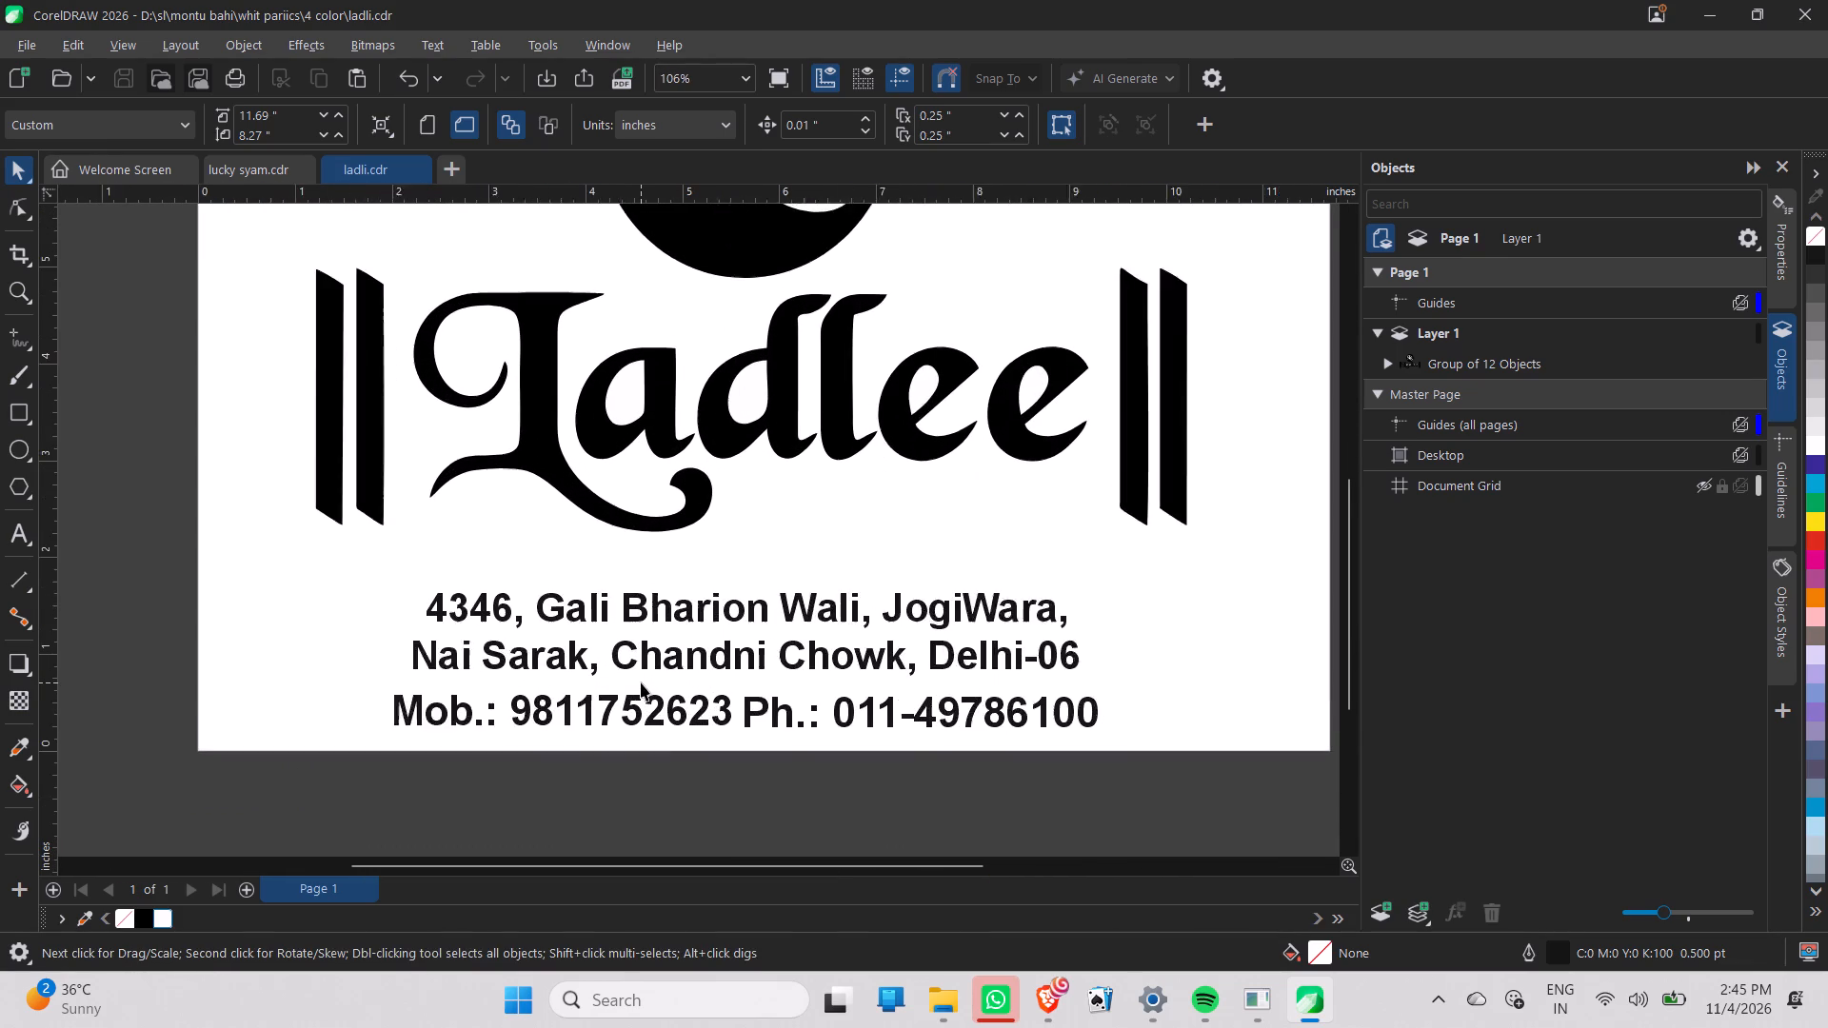
scroll(641, 682, "up", 1)
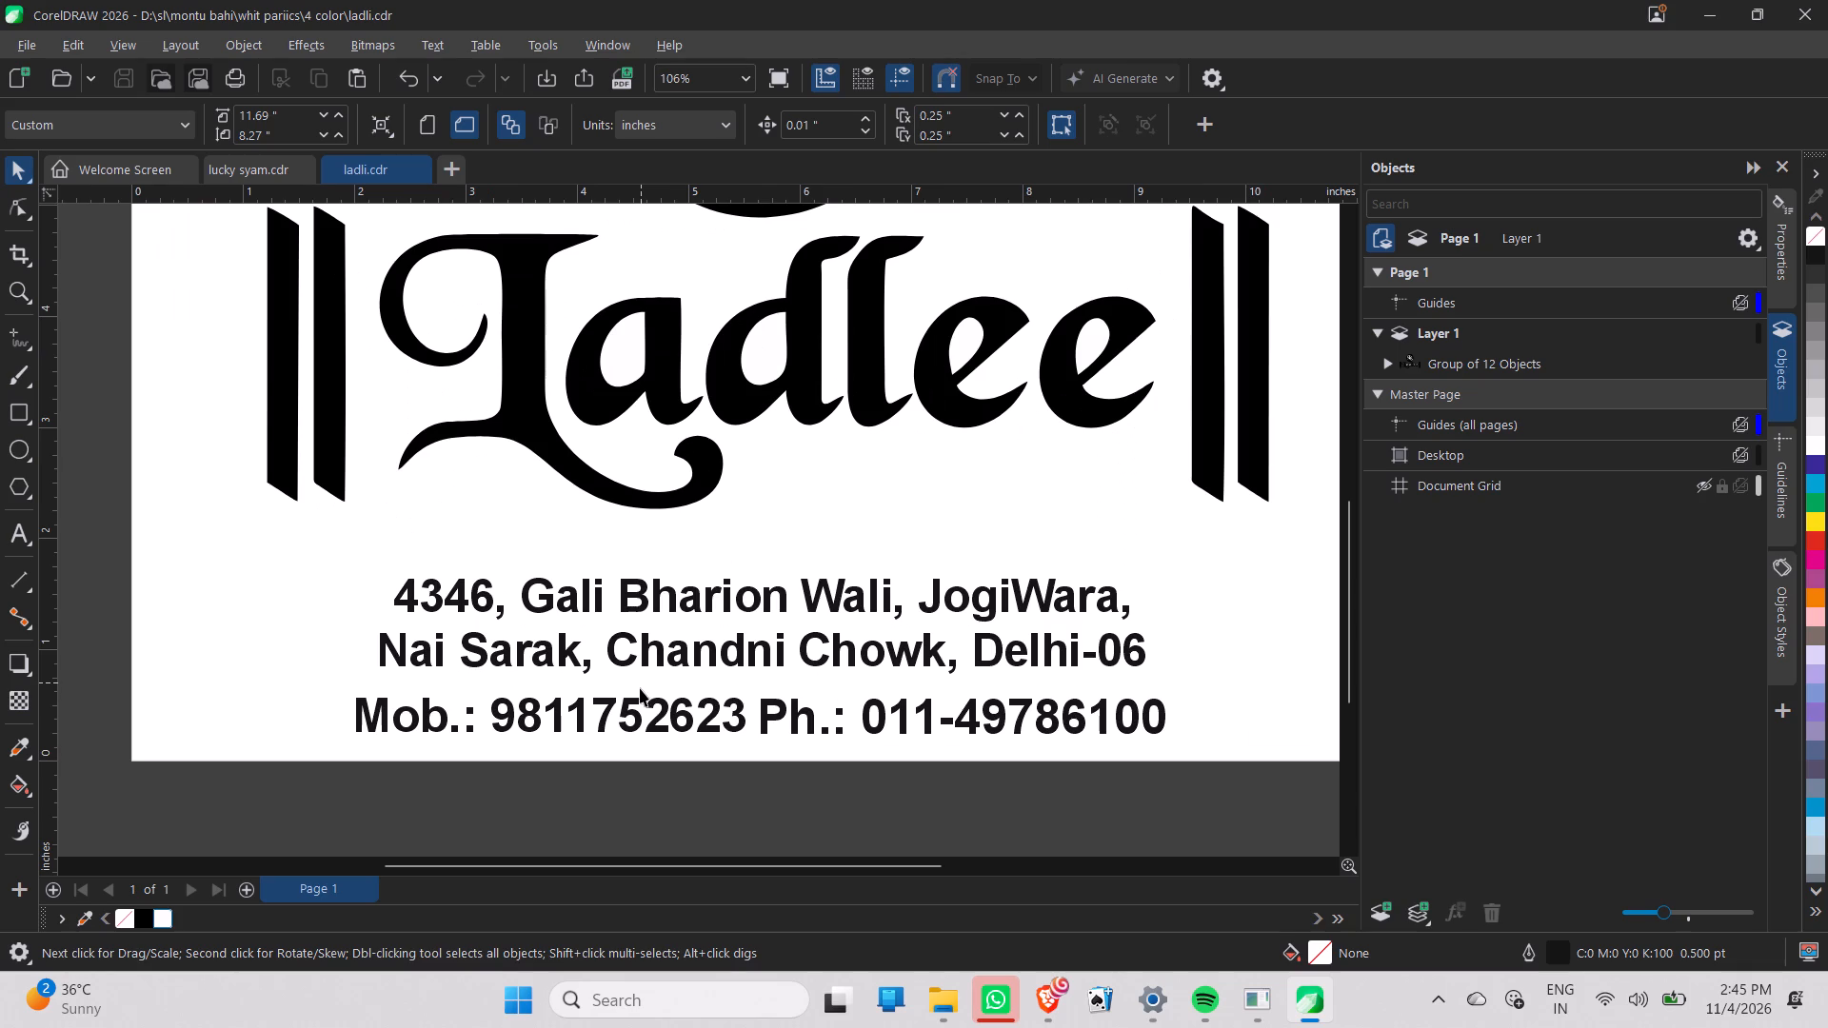
scroll(637, 696, "down", 10)
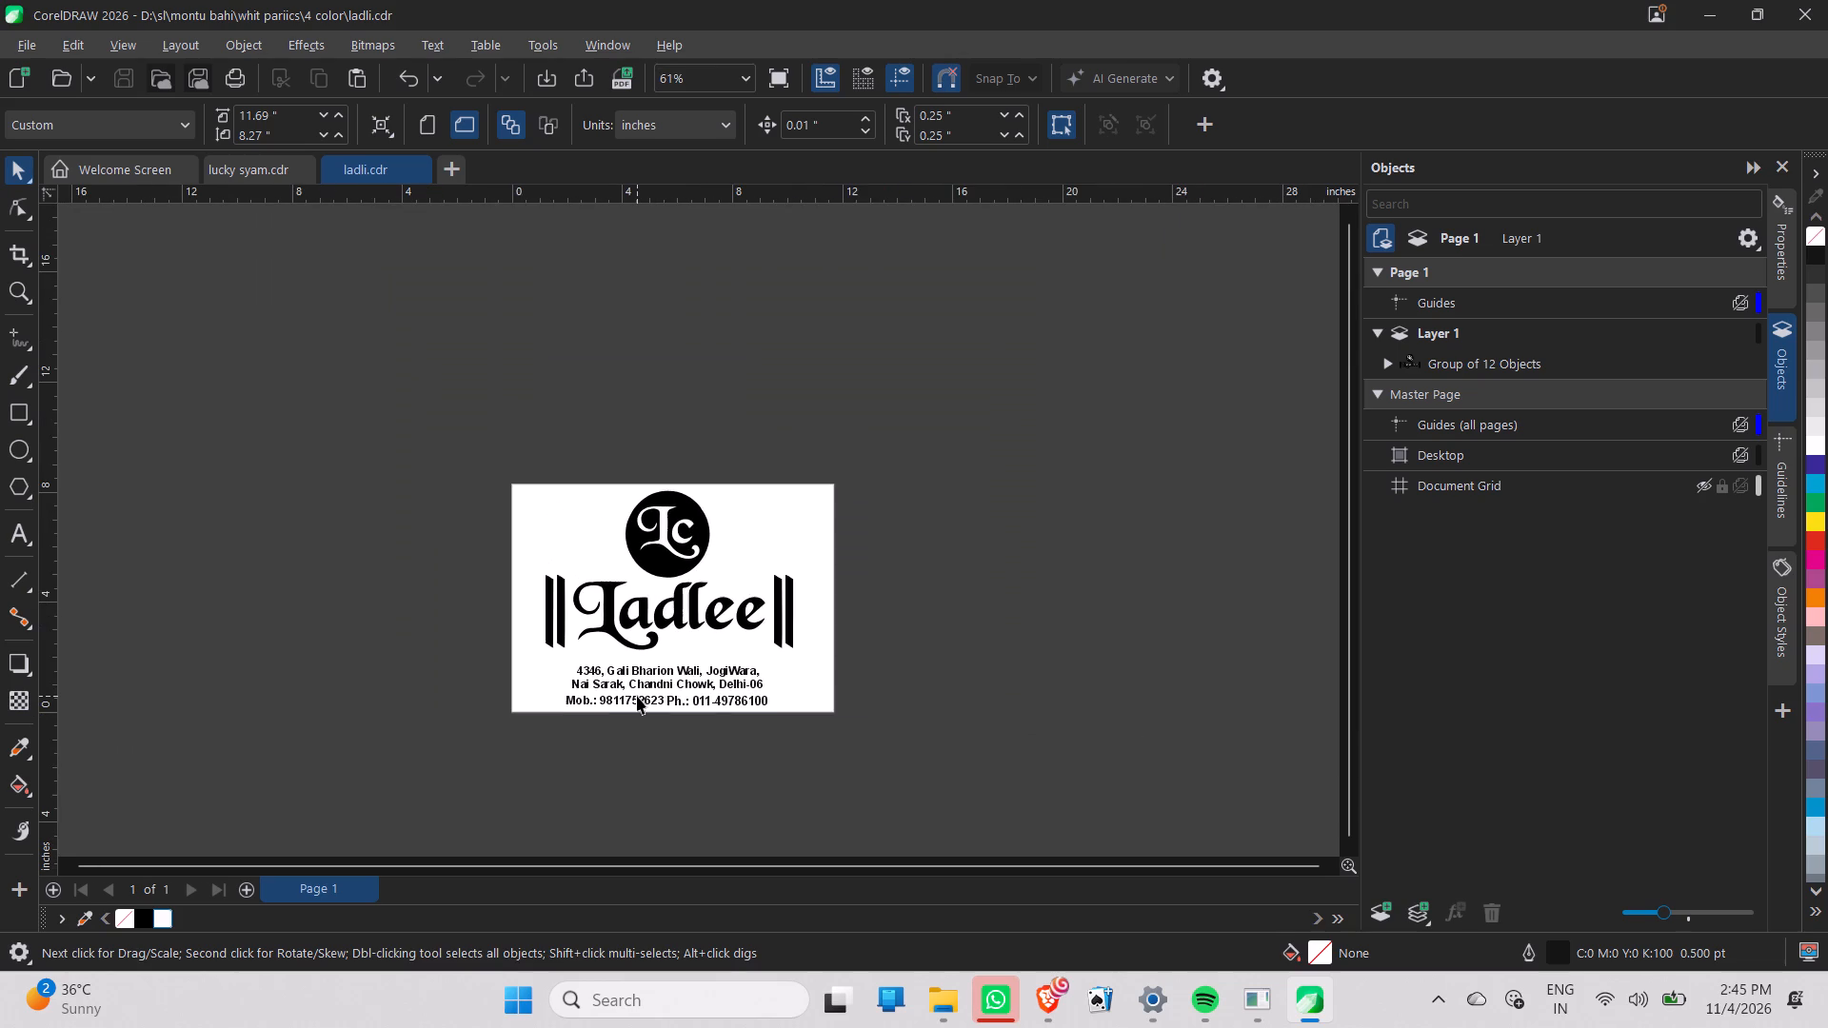
scroll(637, 696, "up", 5)
scroll(334, 747, "up", 1)
scroll(657, 692, "up", 3)
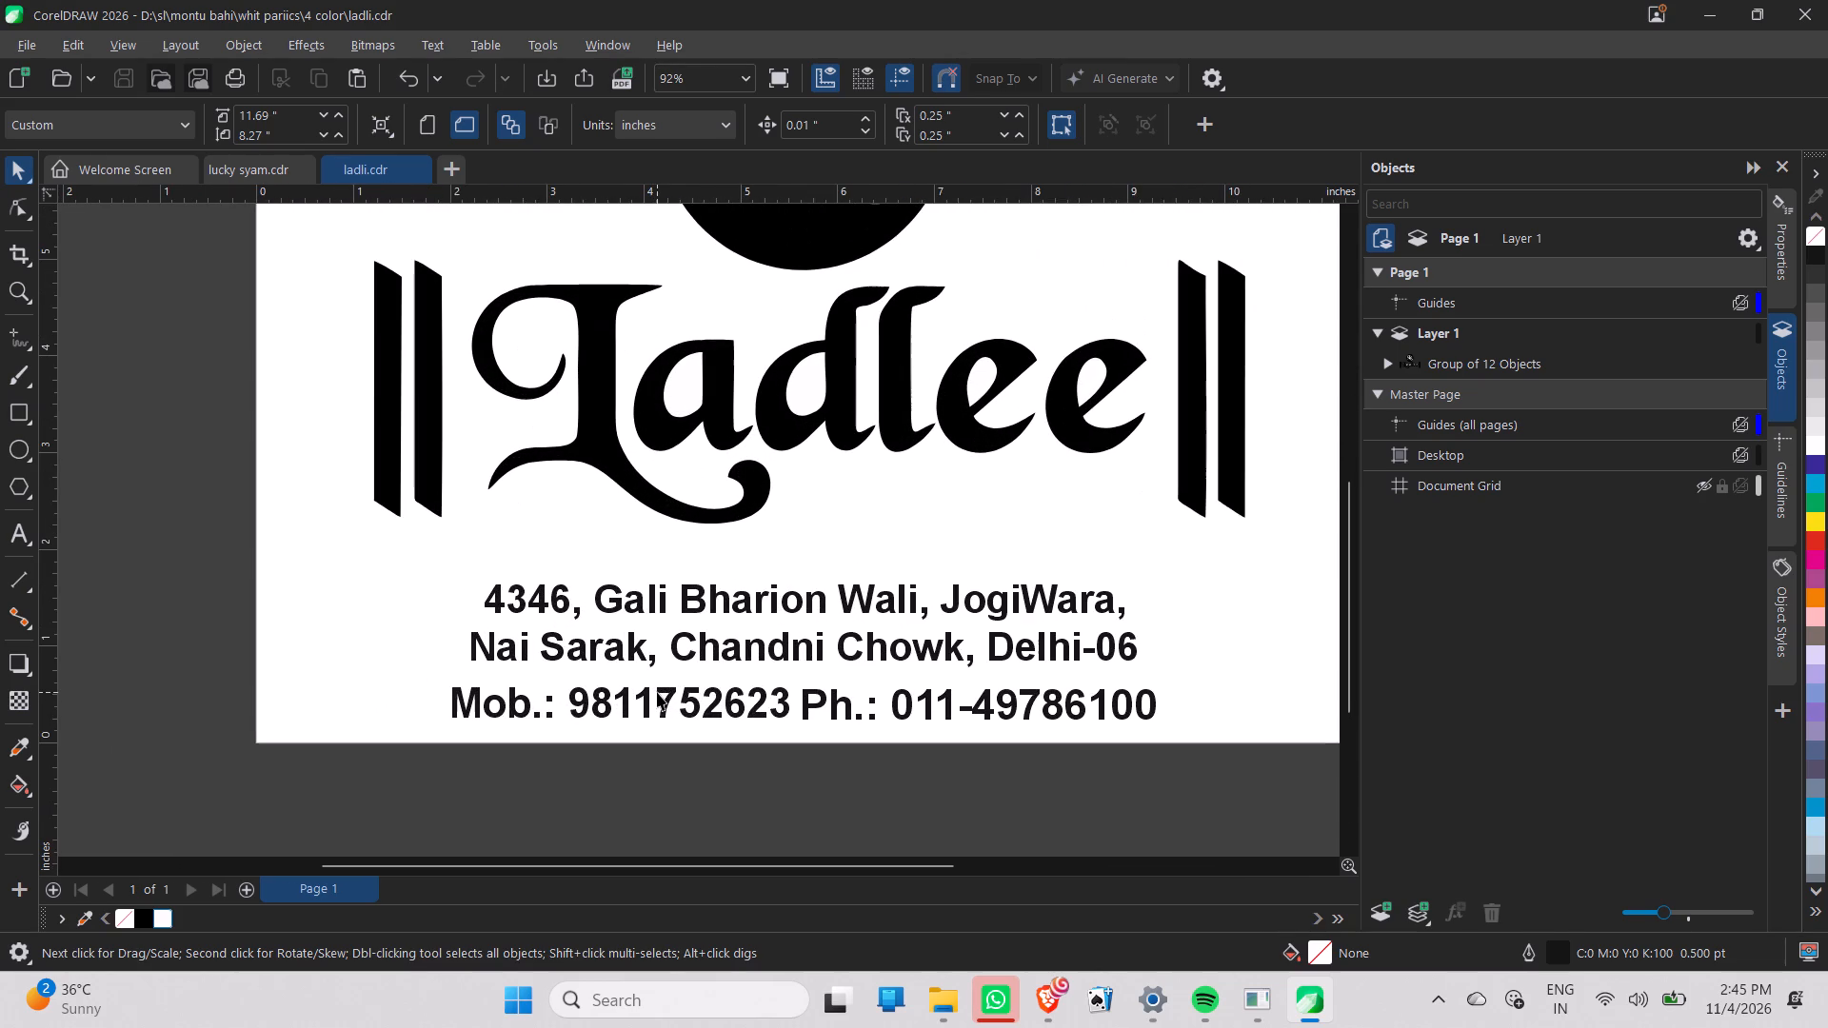
left_click(657, 692)
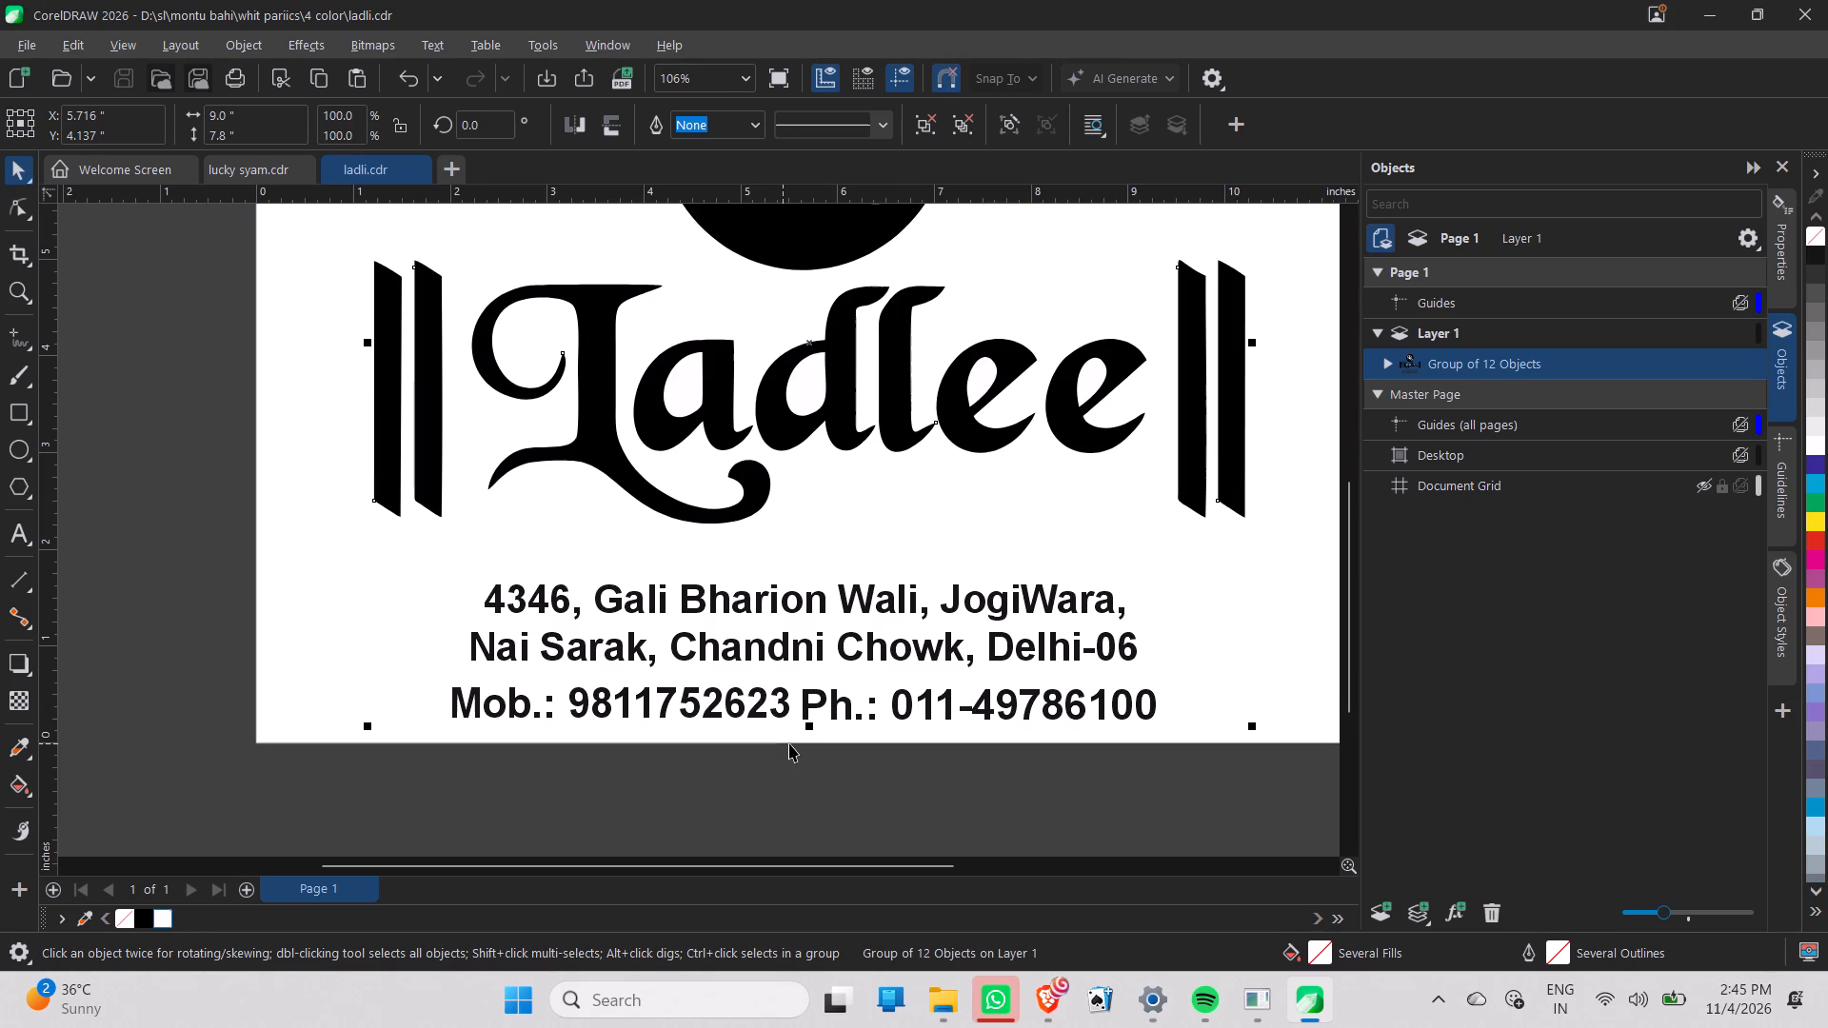
scroll(511, 789, "down", 4)
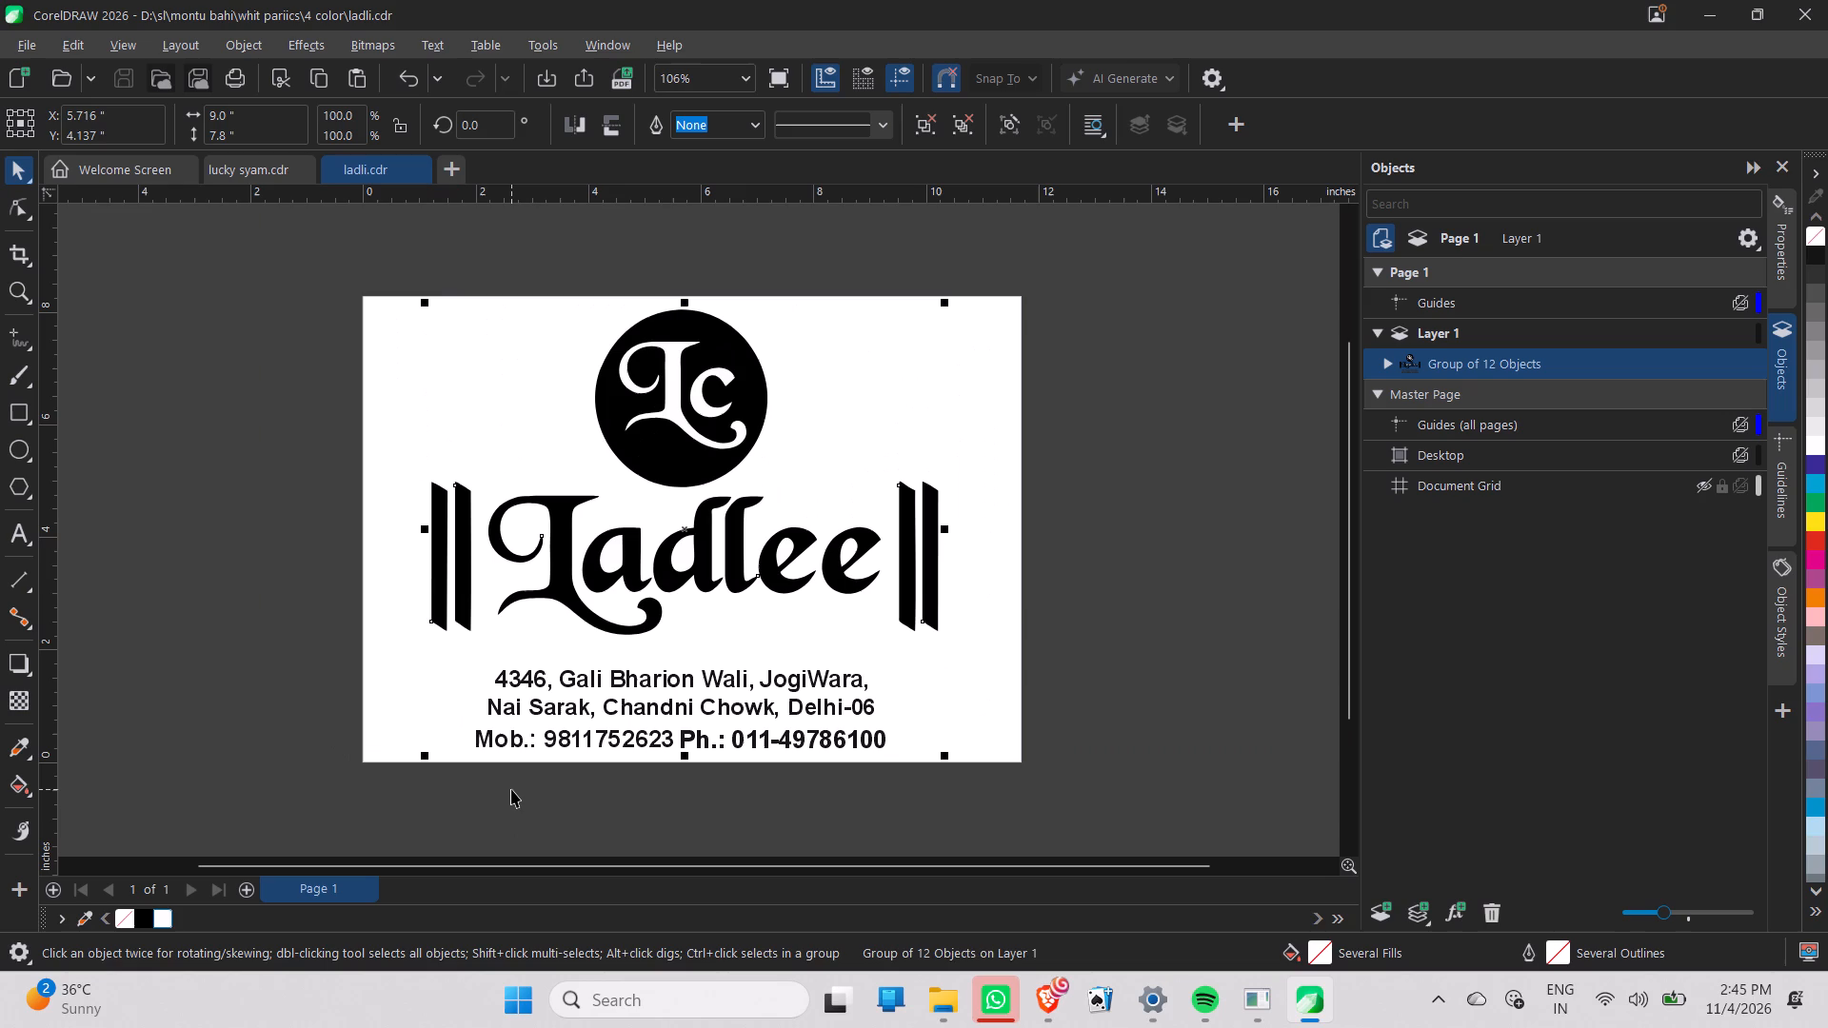
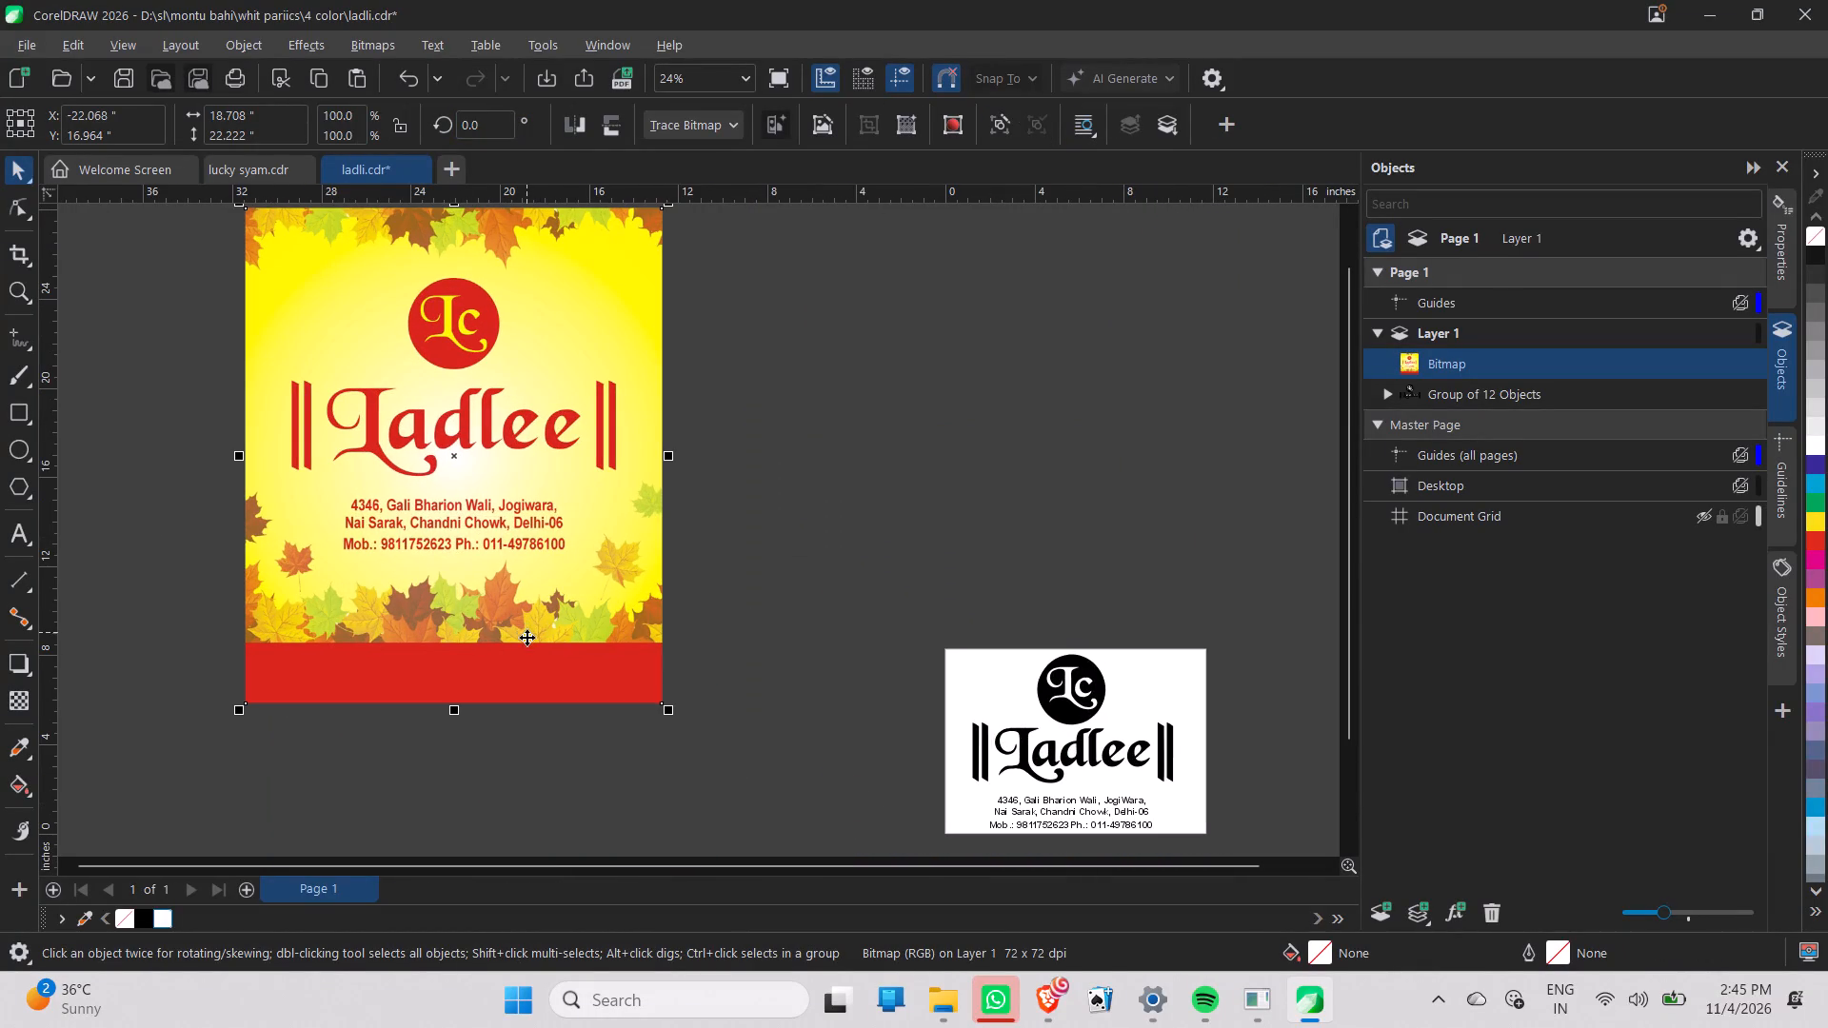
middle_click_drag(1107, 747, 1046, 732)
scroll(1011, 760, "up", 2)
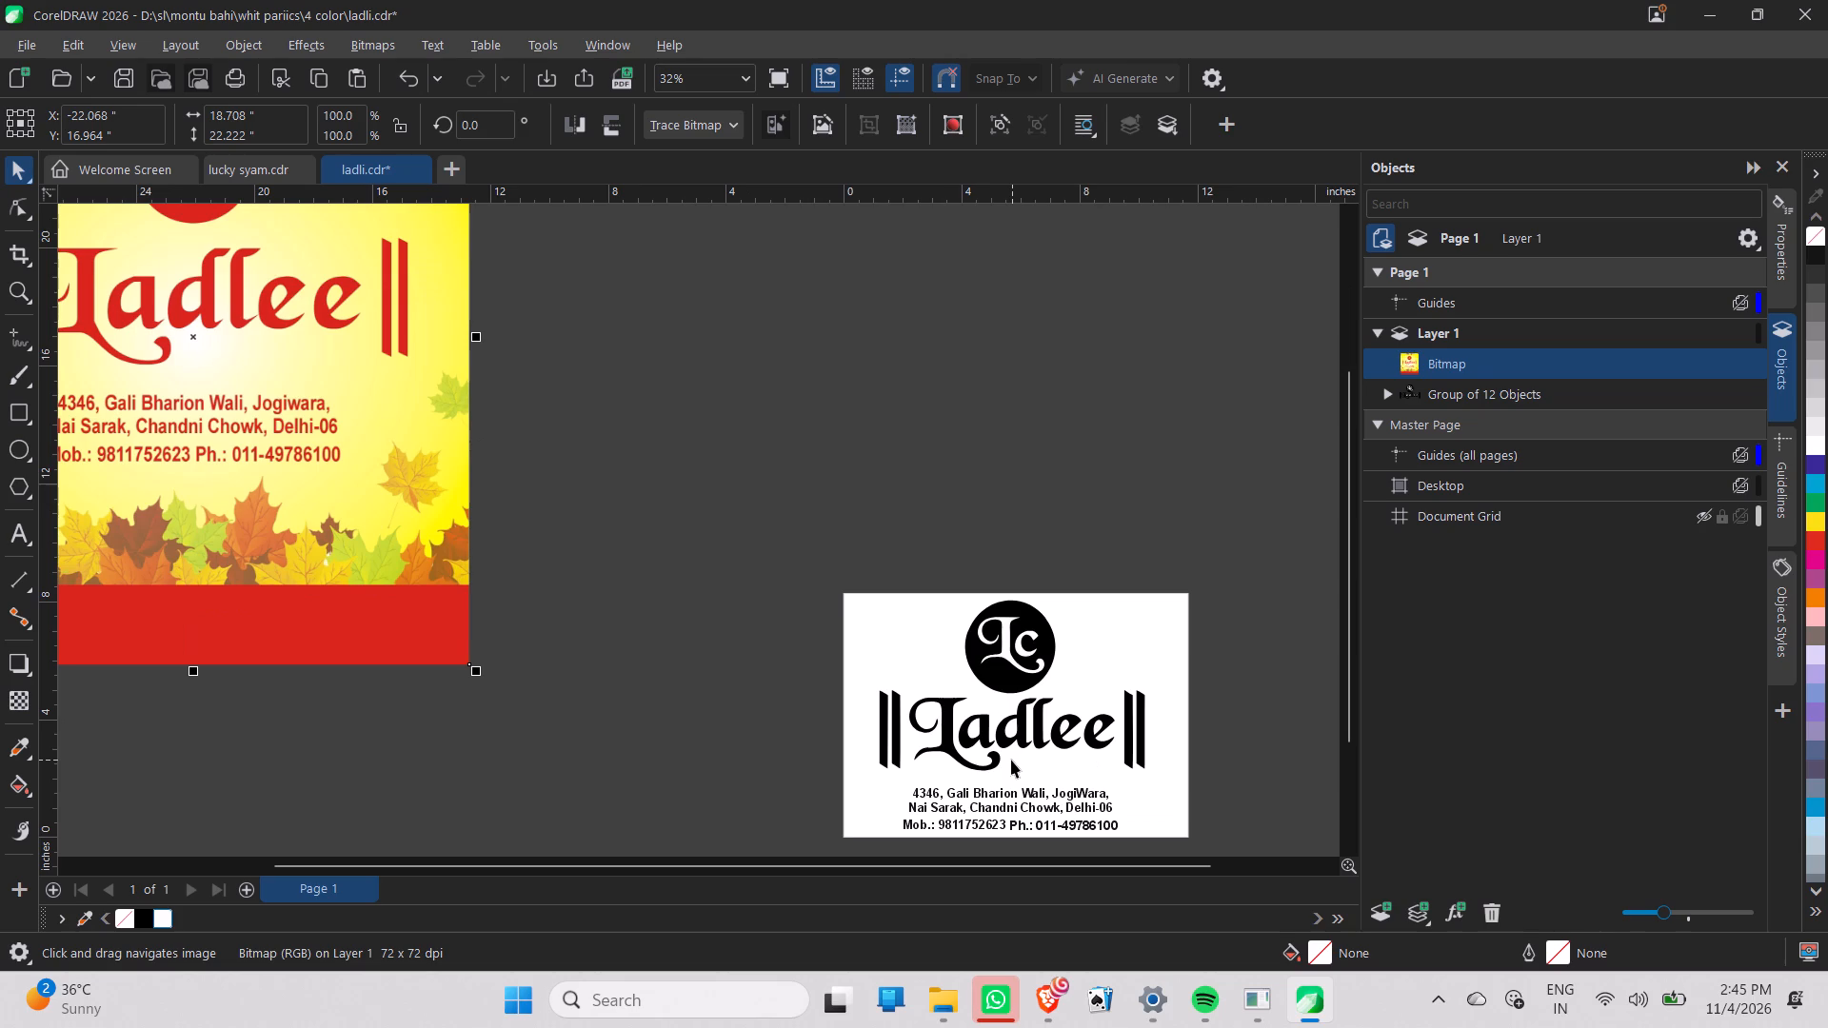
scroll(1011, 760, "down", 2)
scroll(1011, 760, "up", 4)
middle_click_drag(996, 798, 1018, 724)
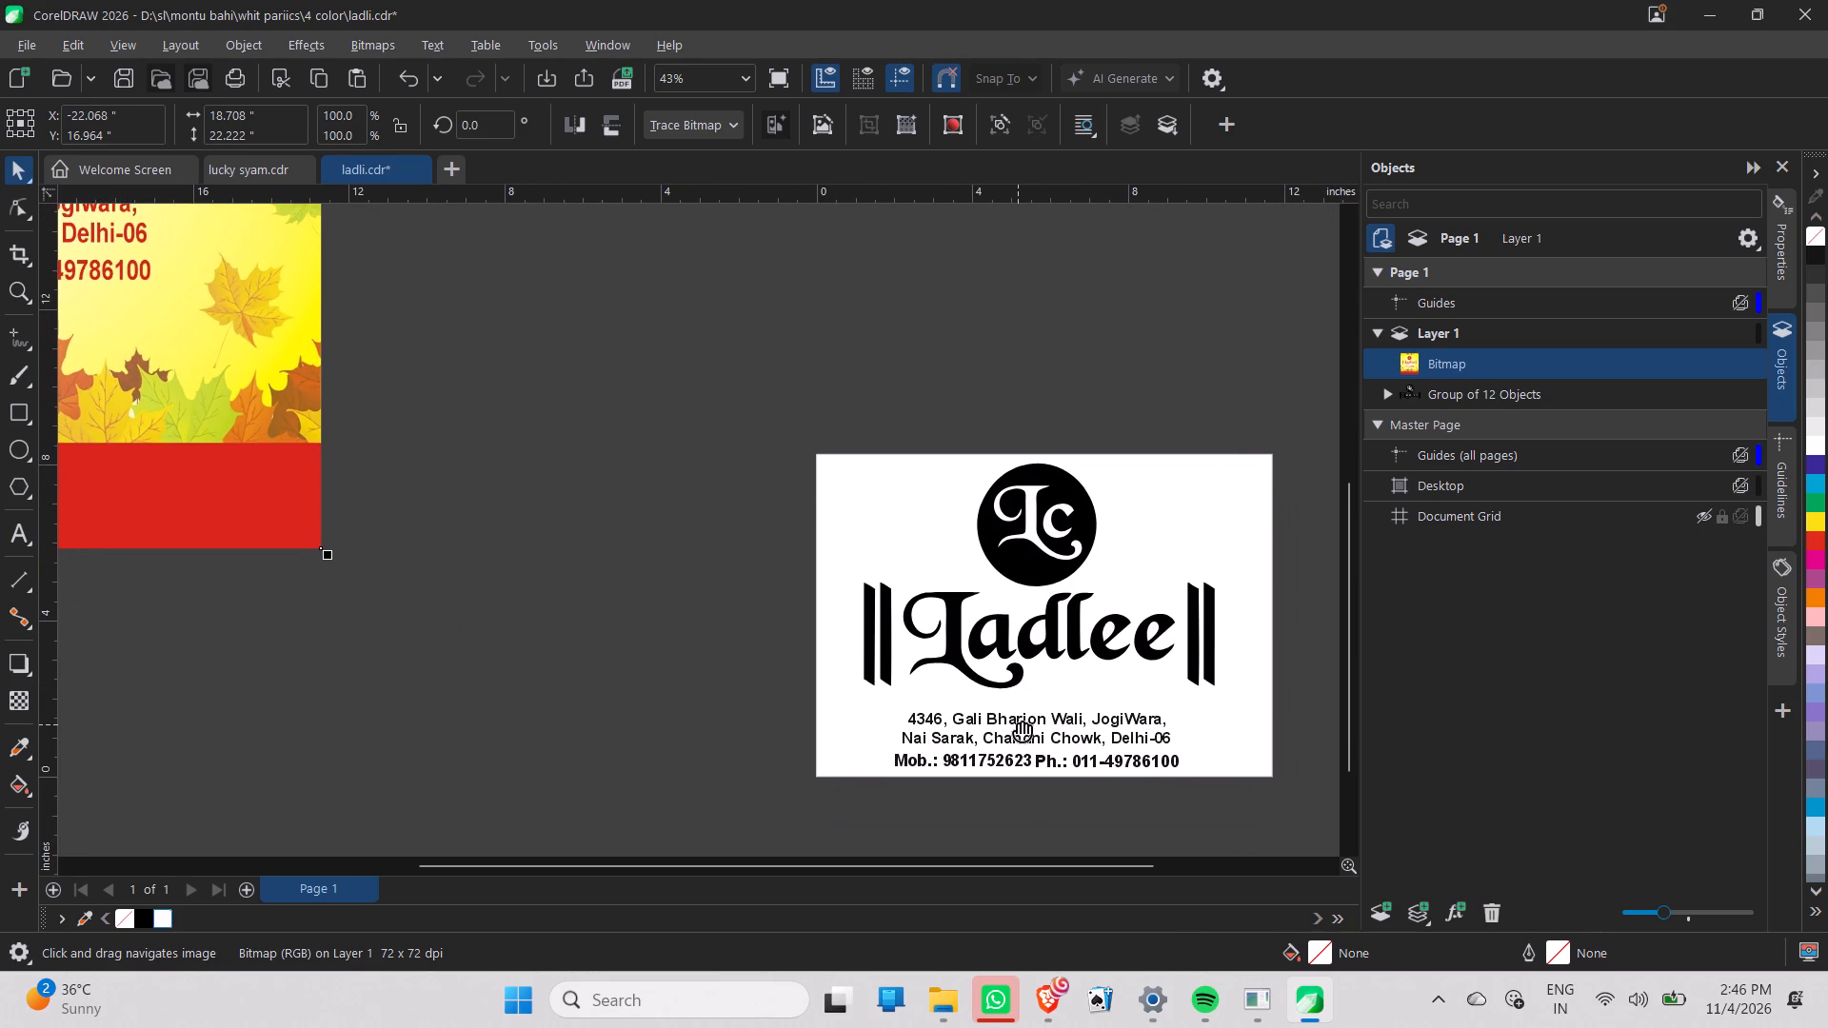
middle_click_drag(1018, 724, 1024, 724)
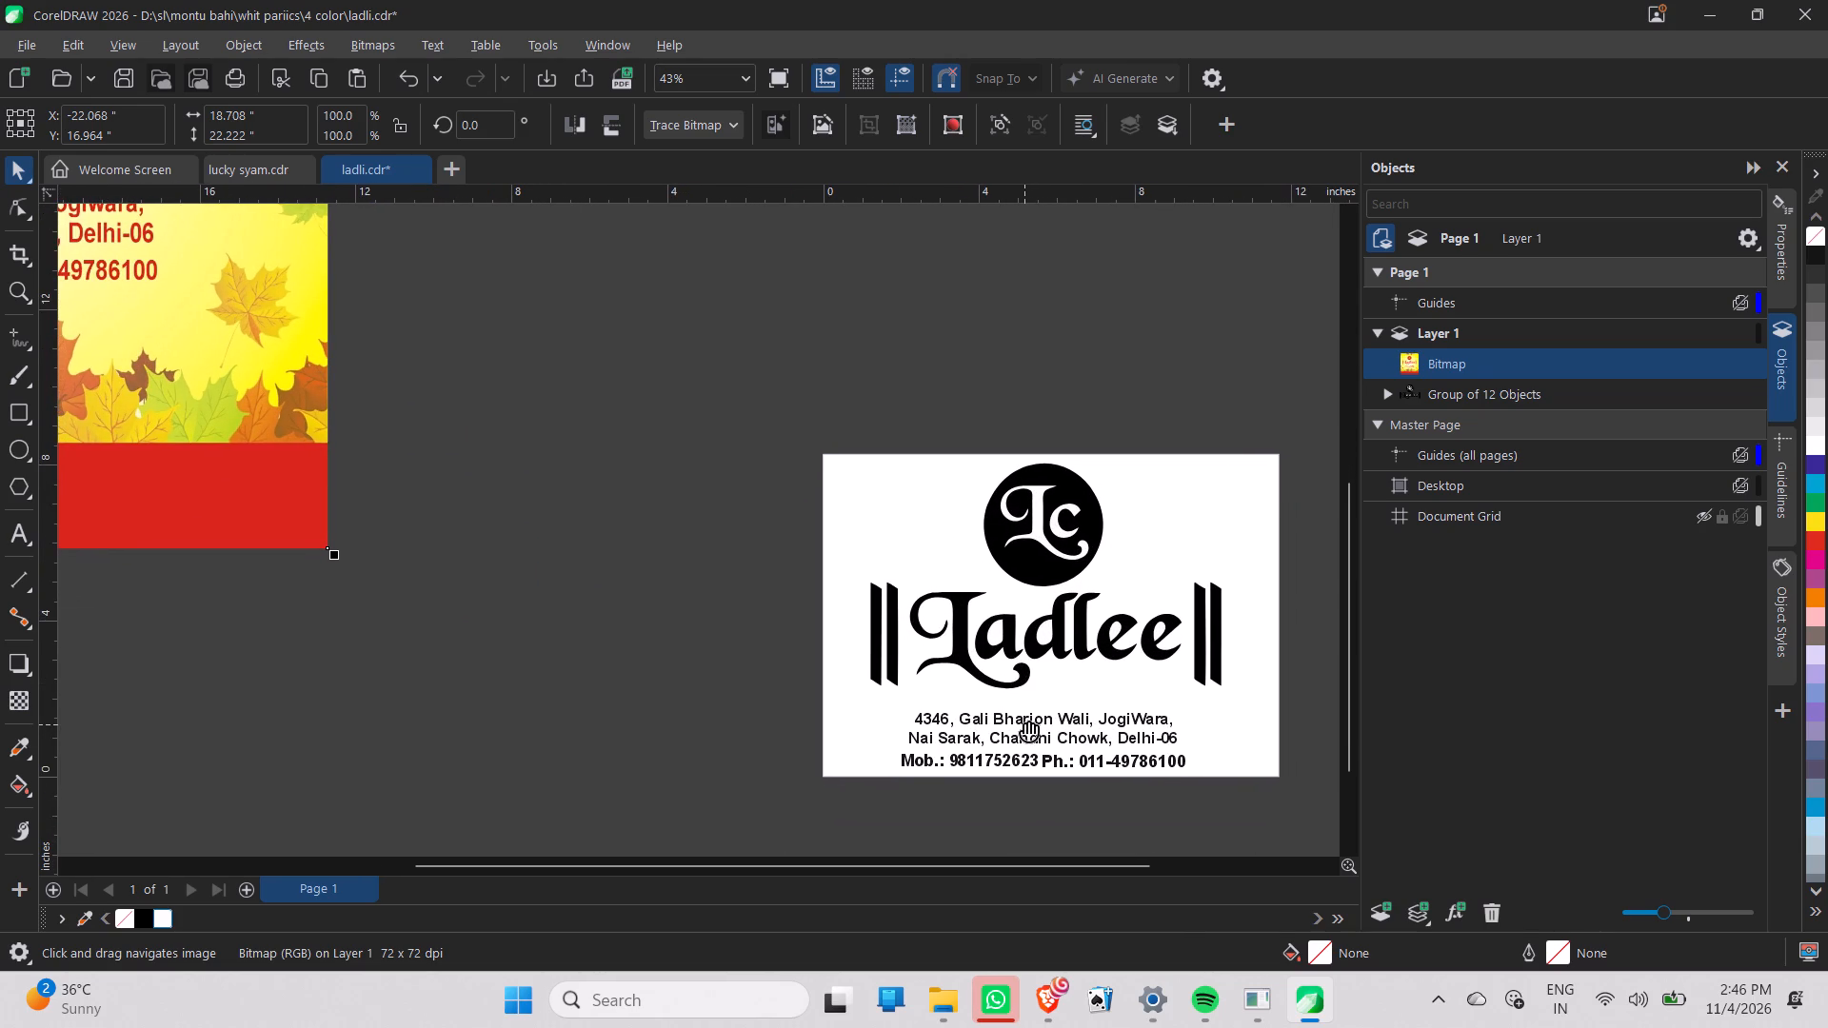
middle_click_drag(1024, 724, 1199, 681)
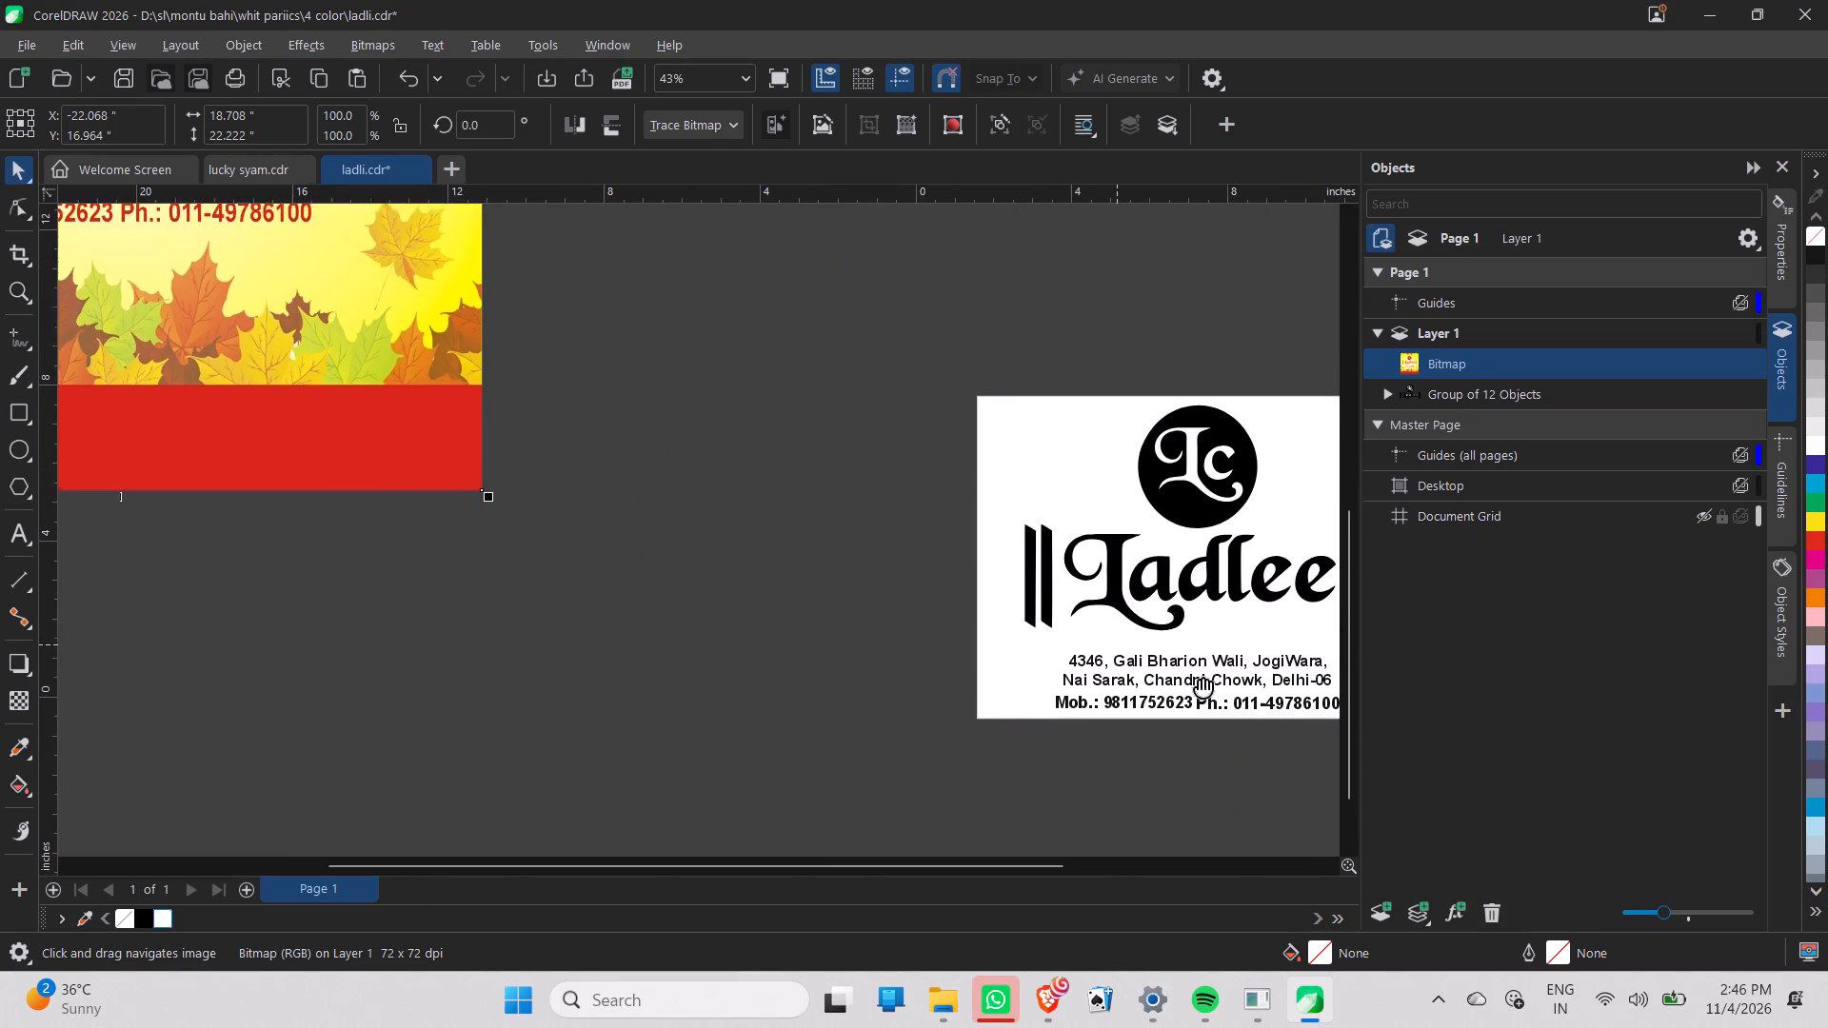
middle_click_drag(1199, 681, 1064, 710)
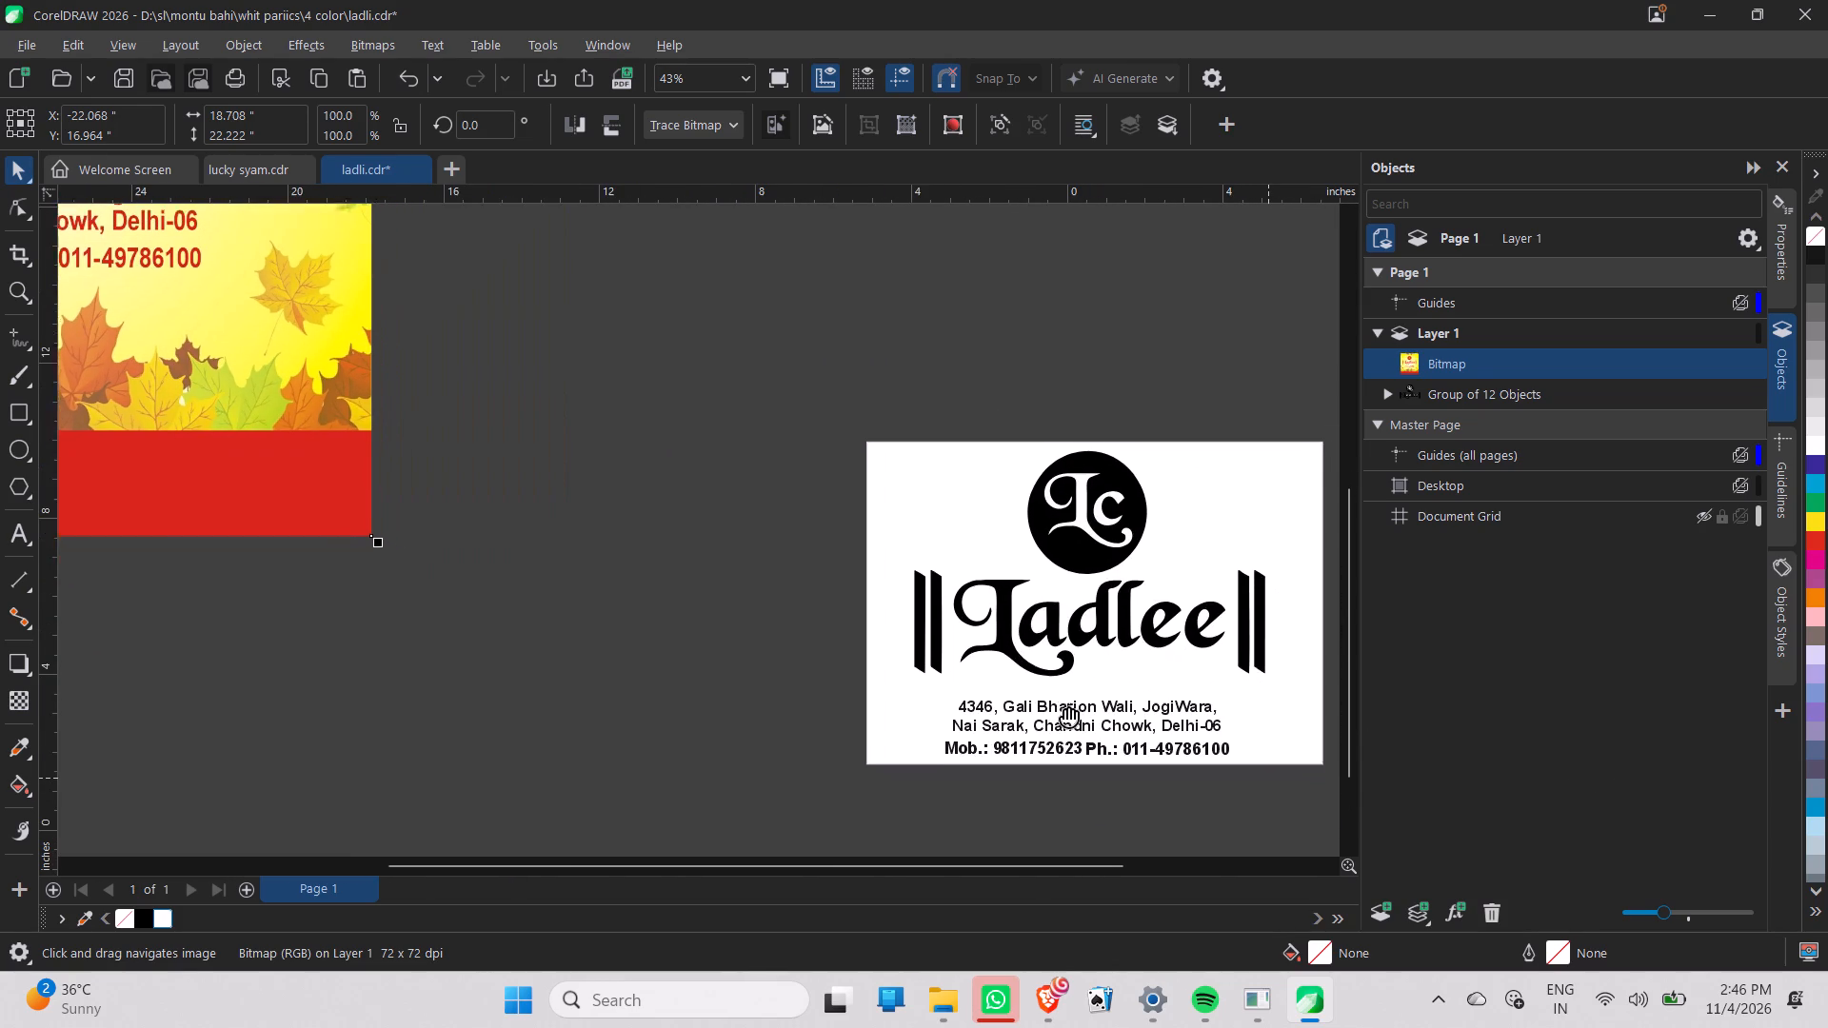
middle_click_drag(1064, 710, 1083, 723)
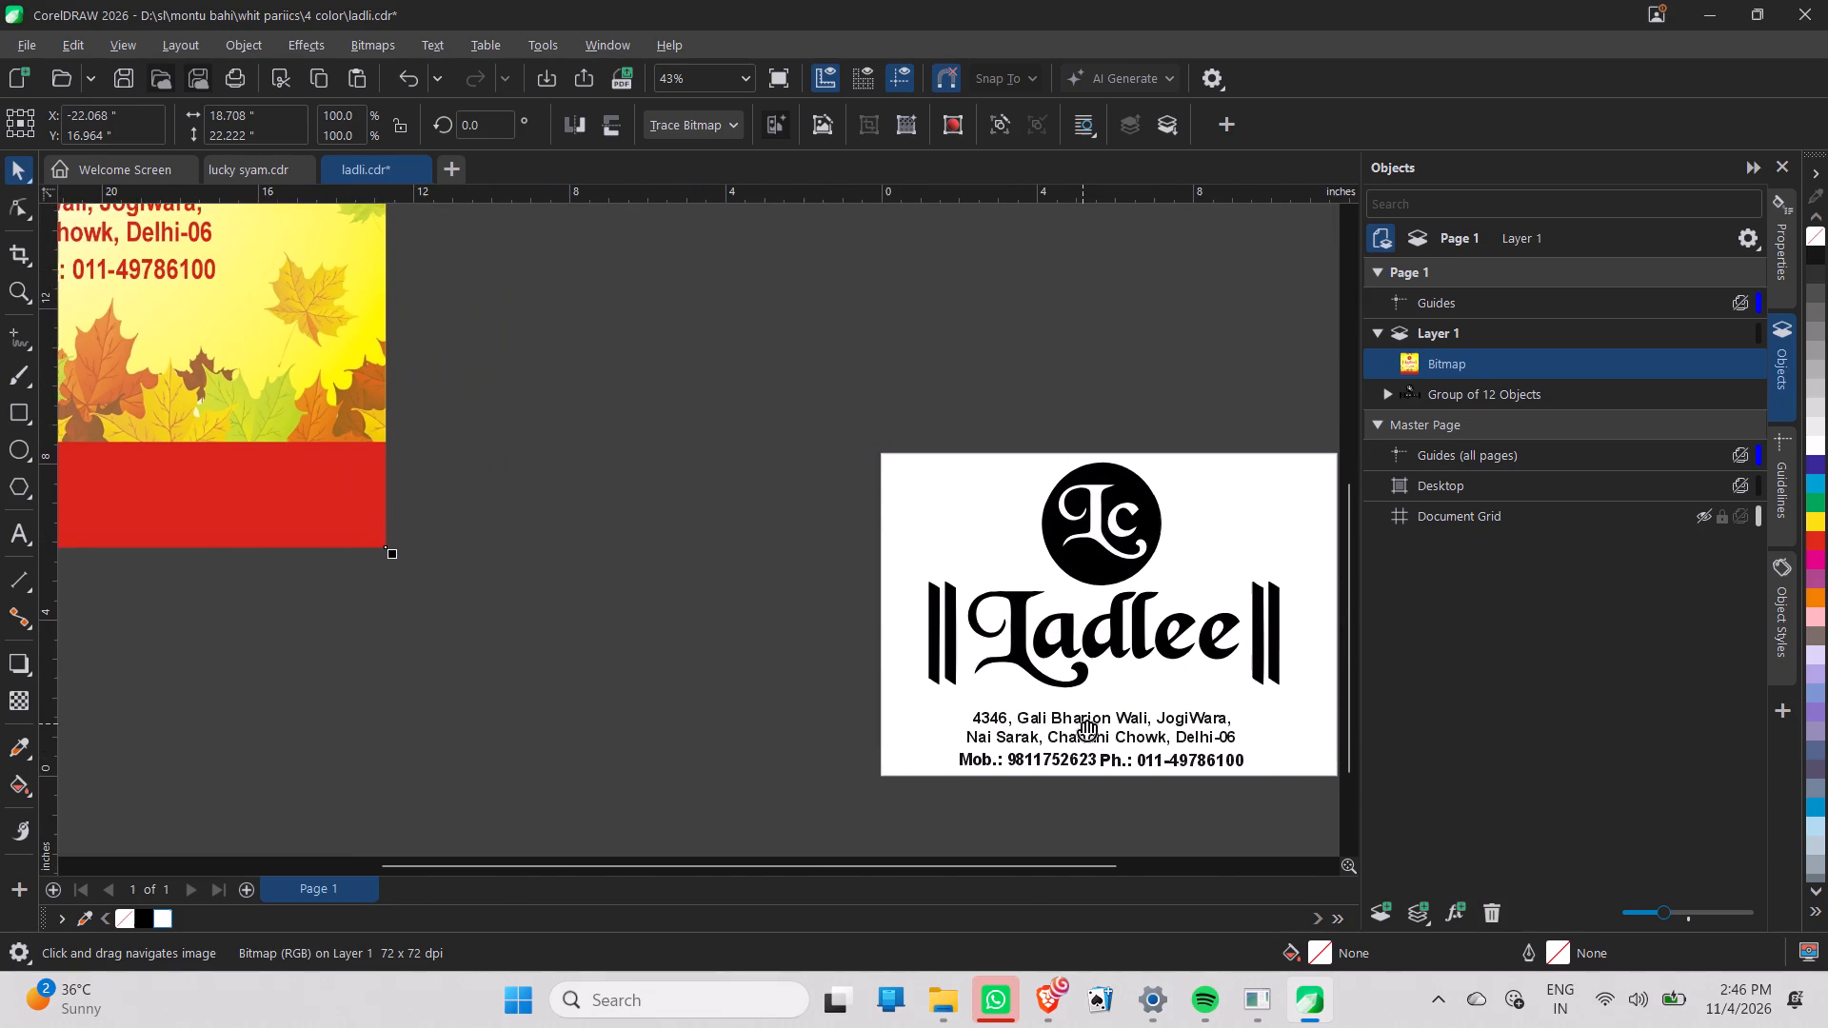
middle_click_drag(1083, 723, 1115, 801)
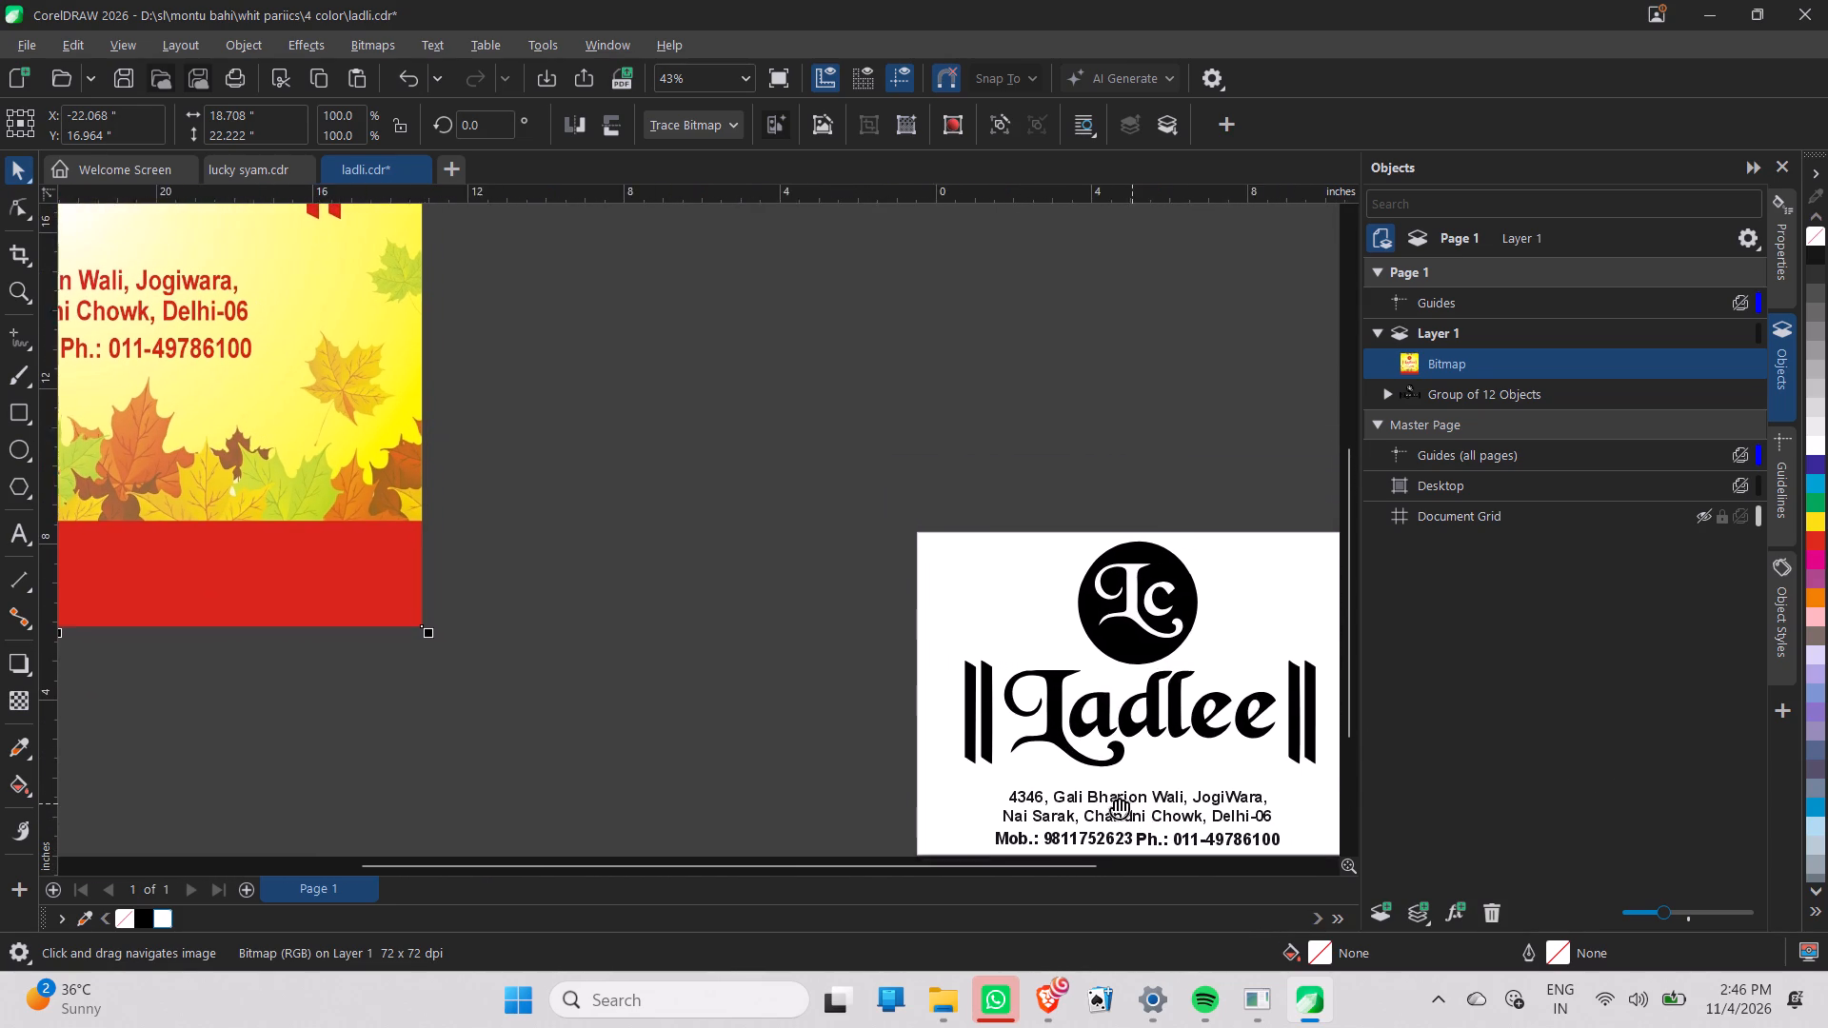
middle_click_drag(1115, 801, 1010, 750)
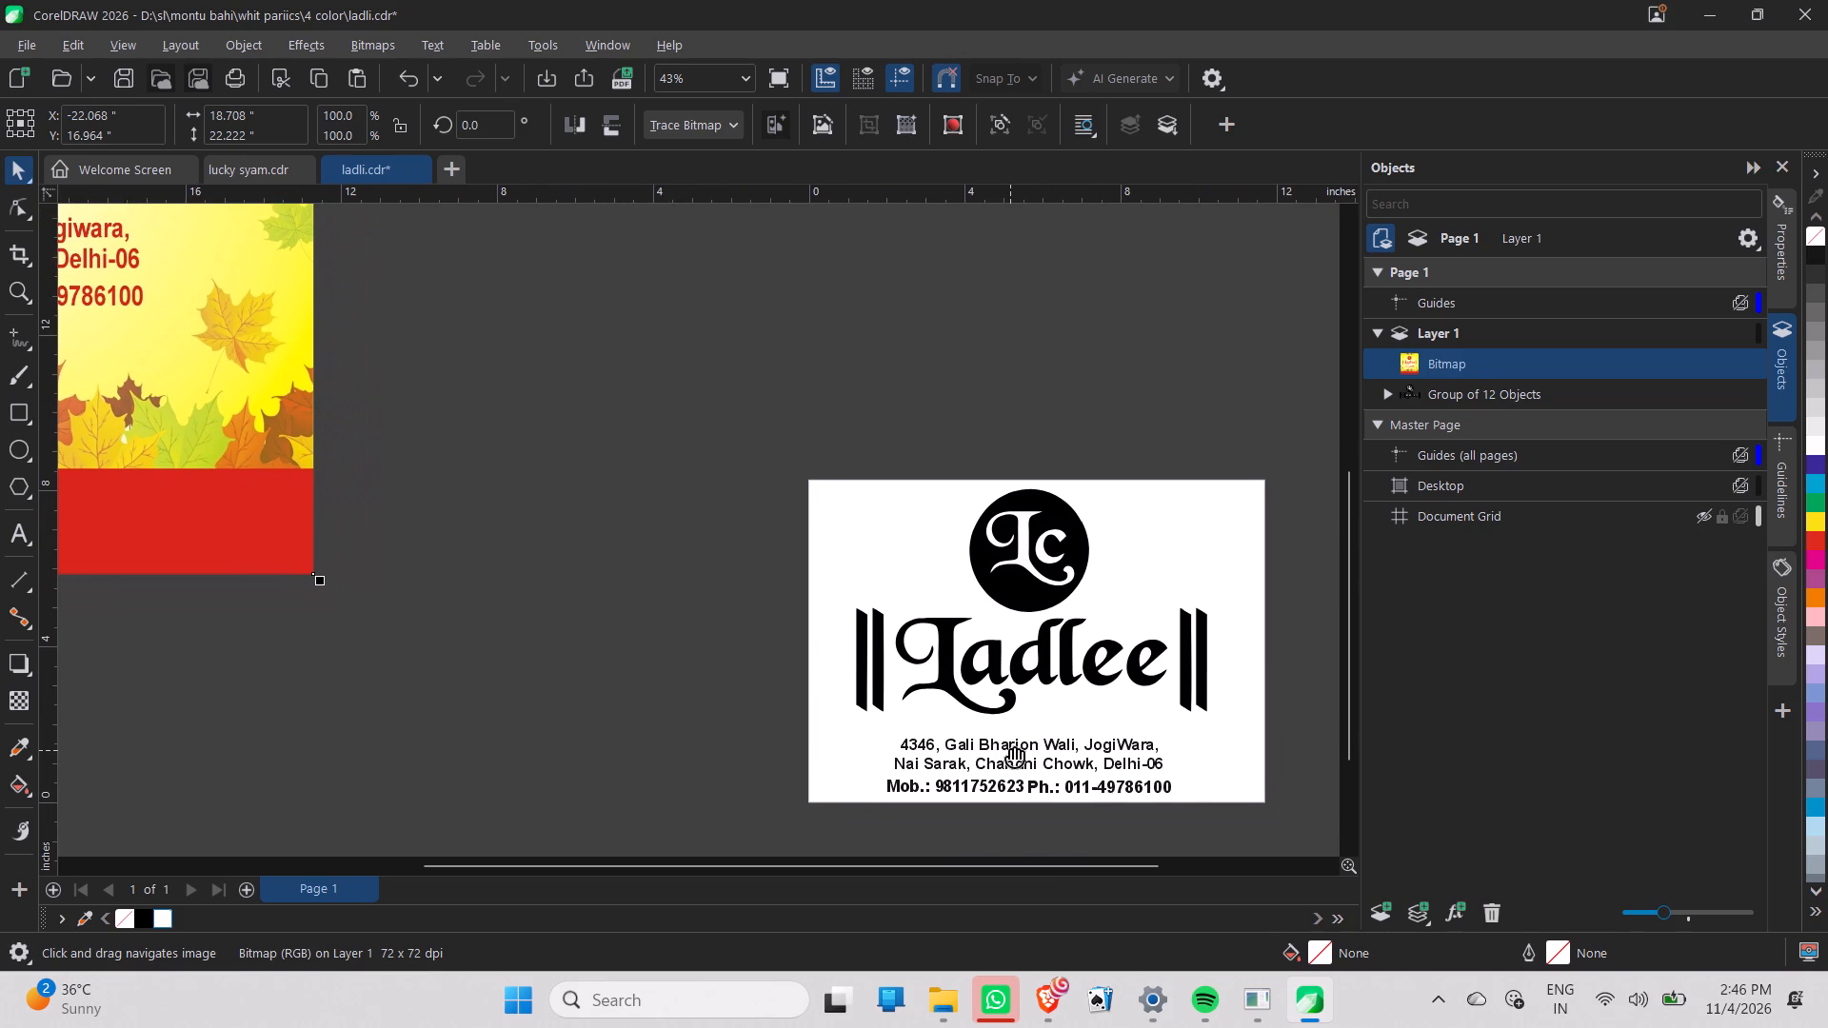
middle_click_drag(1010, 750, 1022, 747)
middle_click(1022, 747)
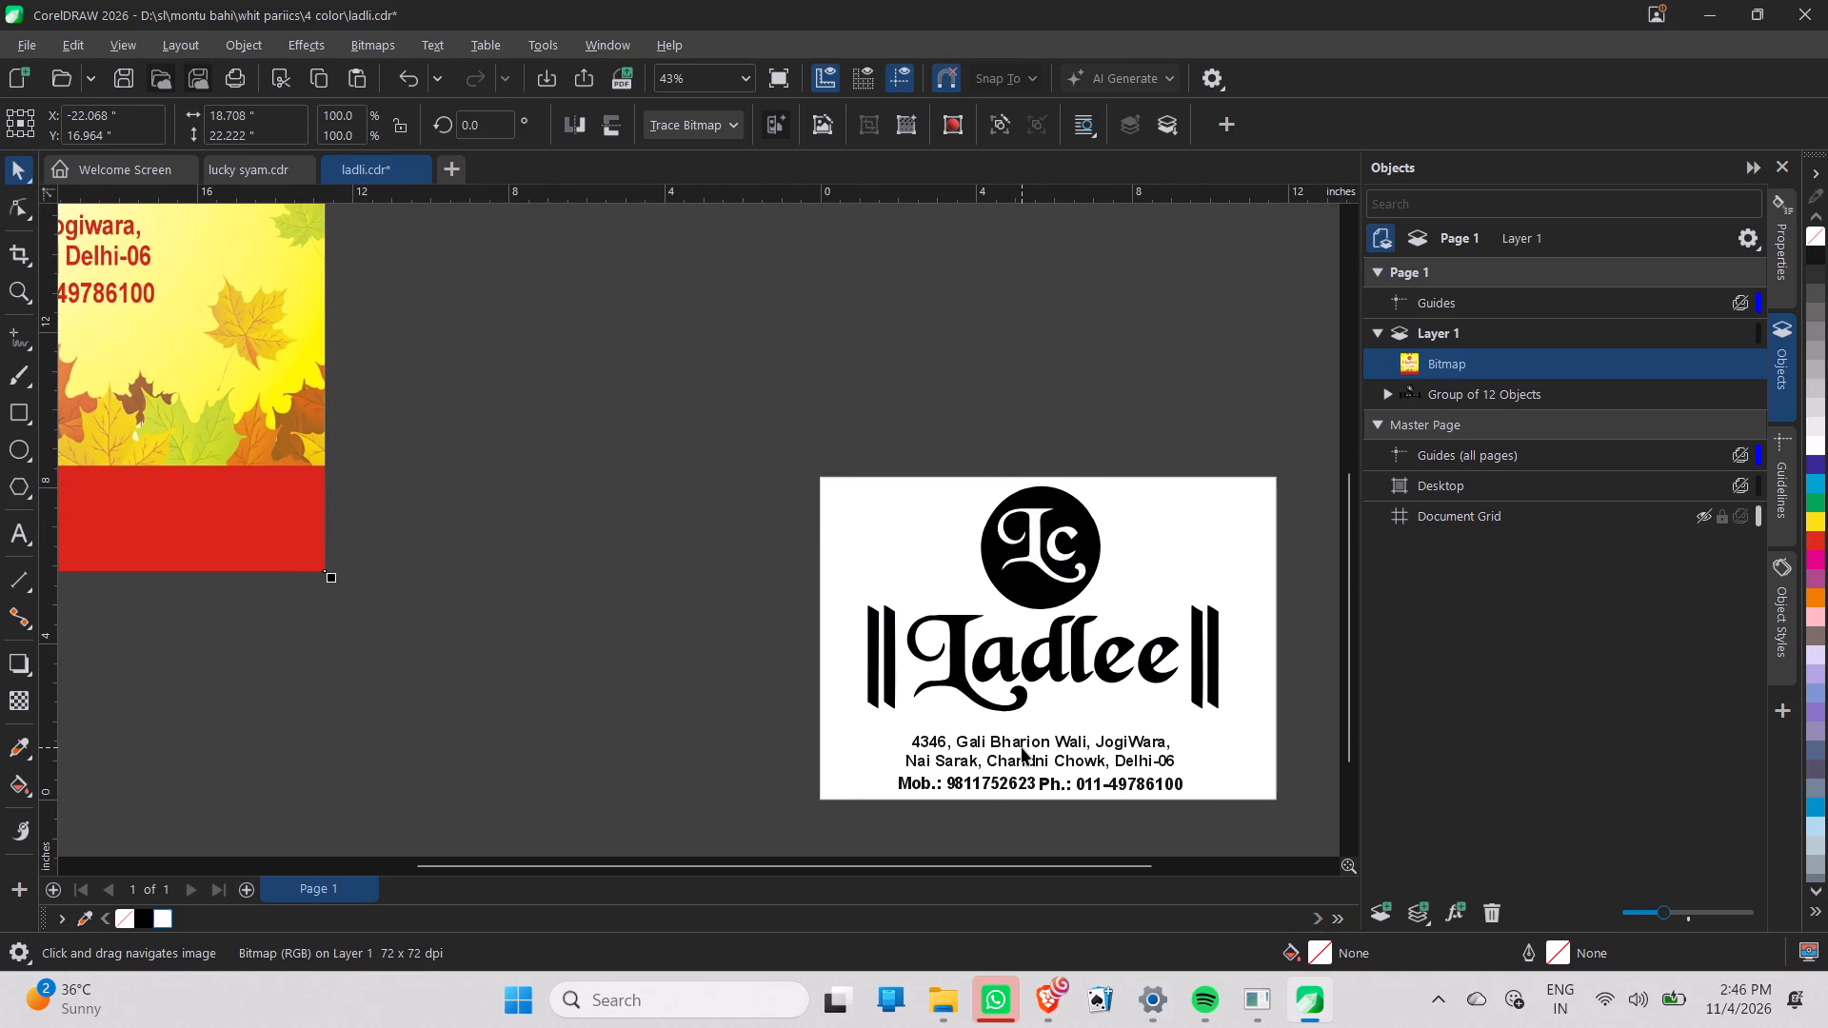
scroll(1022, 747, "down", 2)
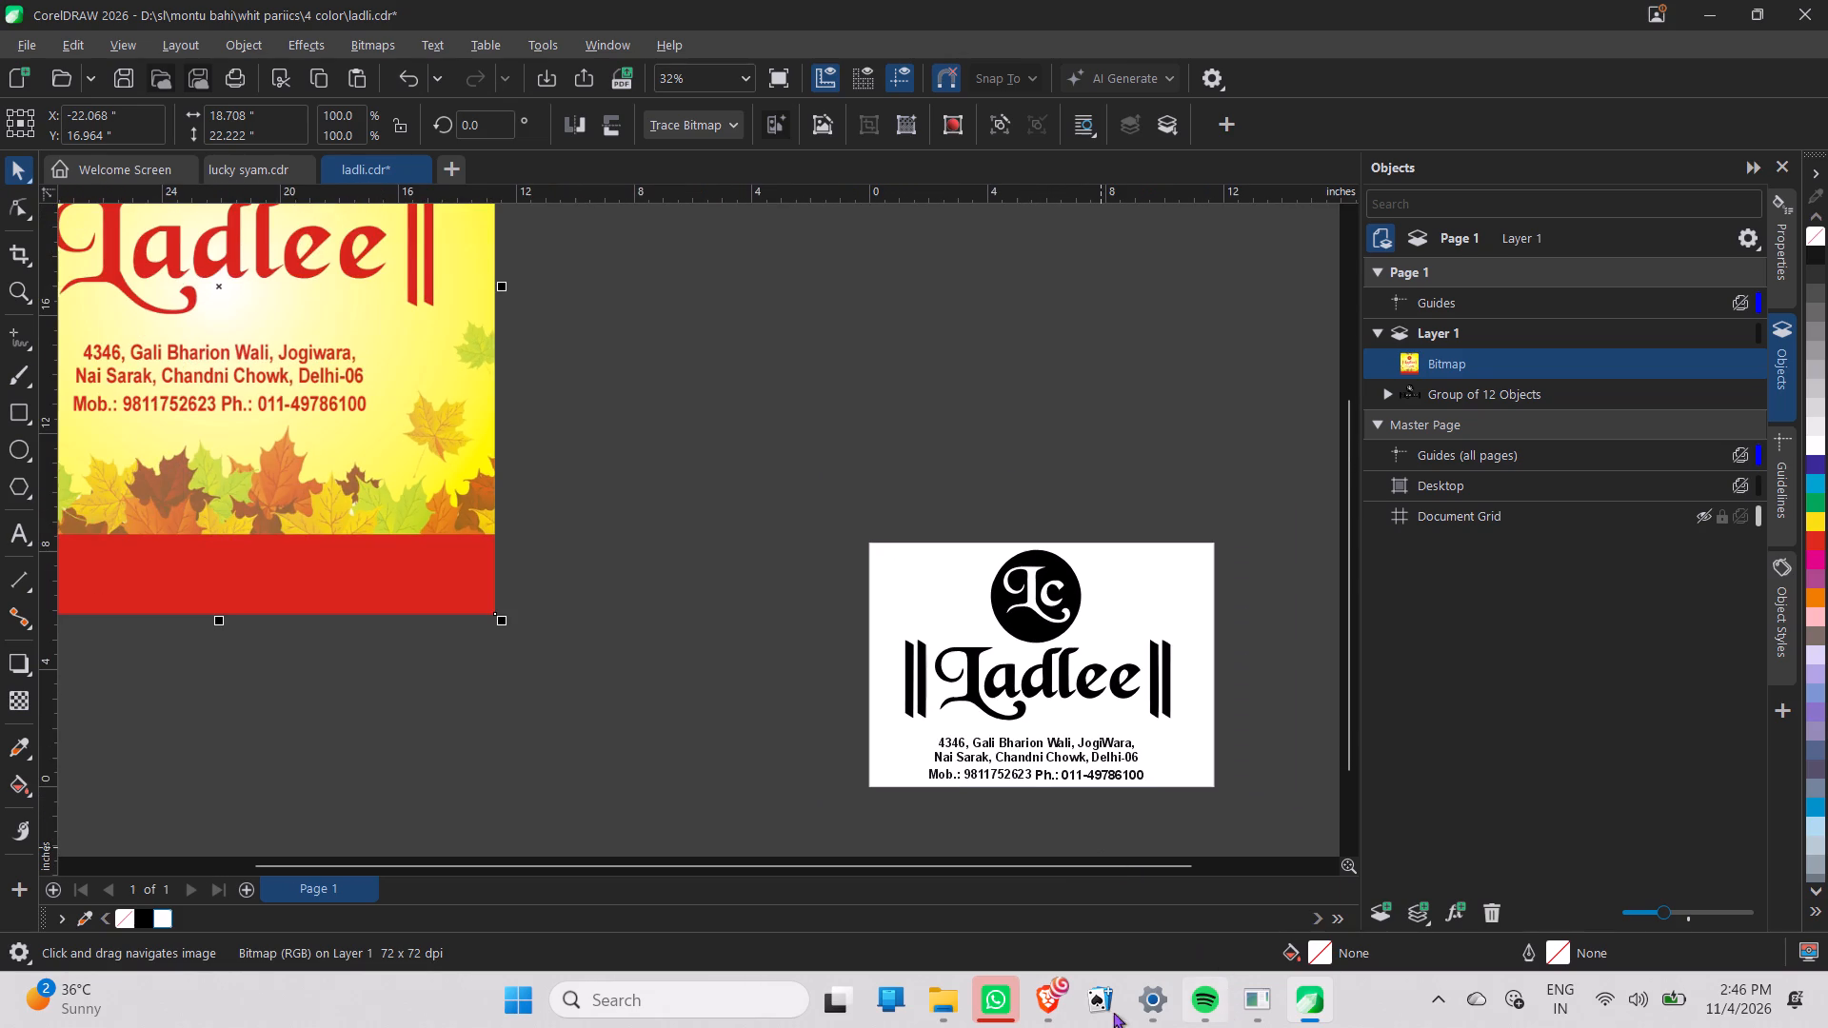